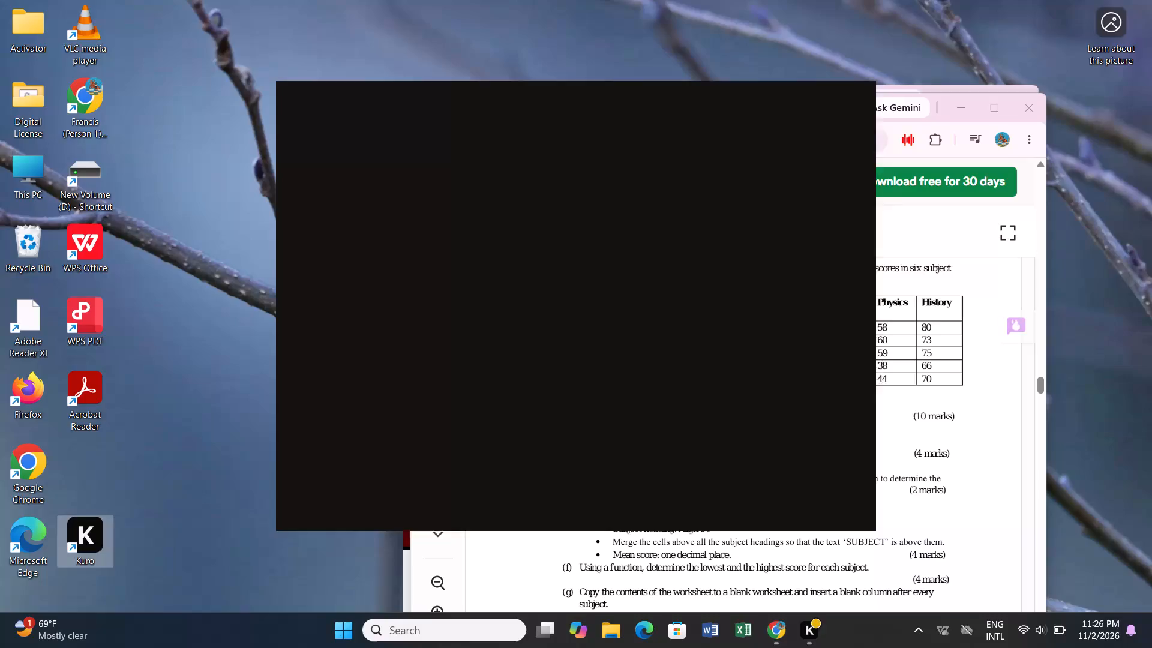
Open Excel and create a blank workbook, dismissing the default-program question.
left_click(939, 223)
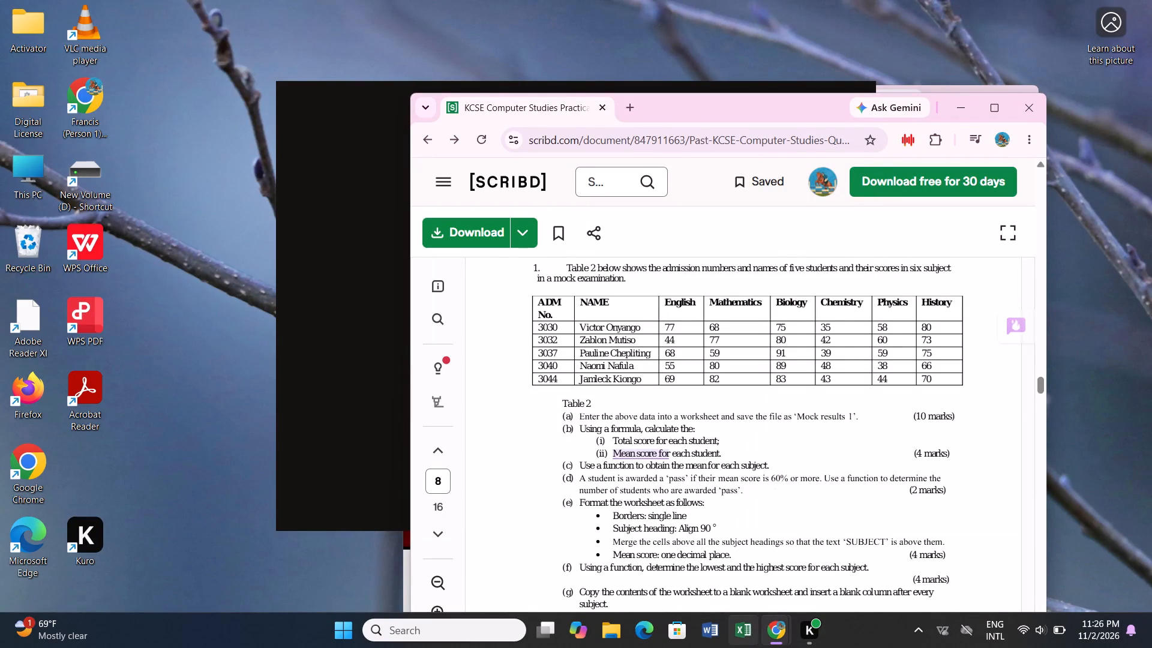
double_click(745, 632)
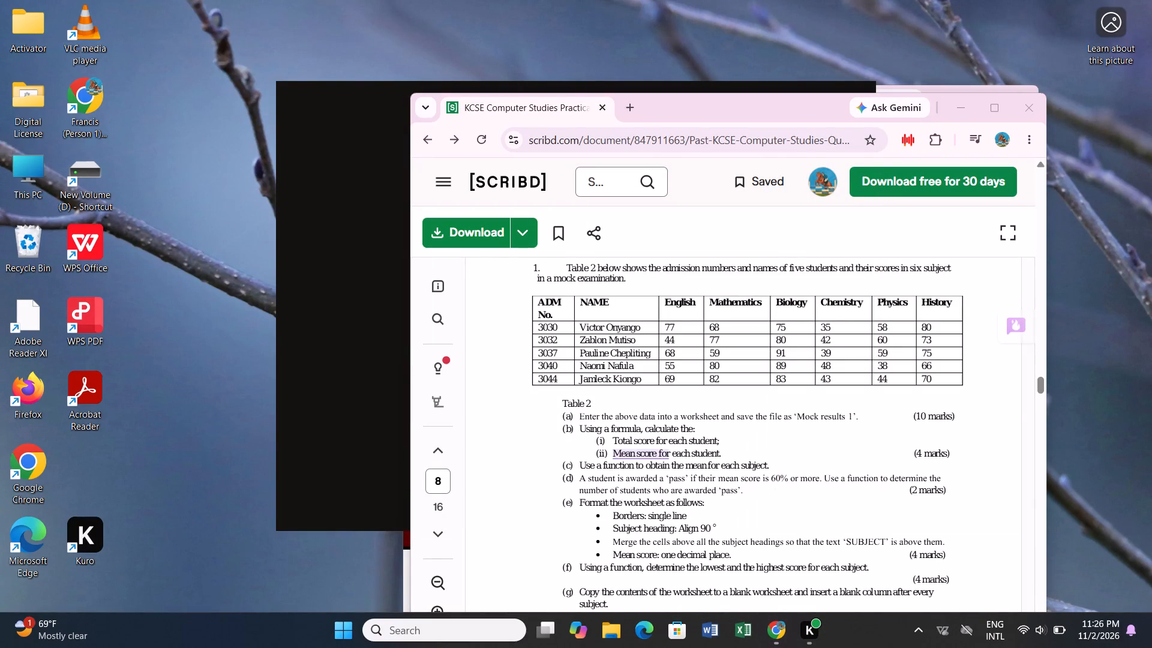
double_click(745, 632)
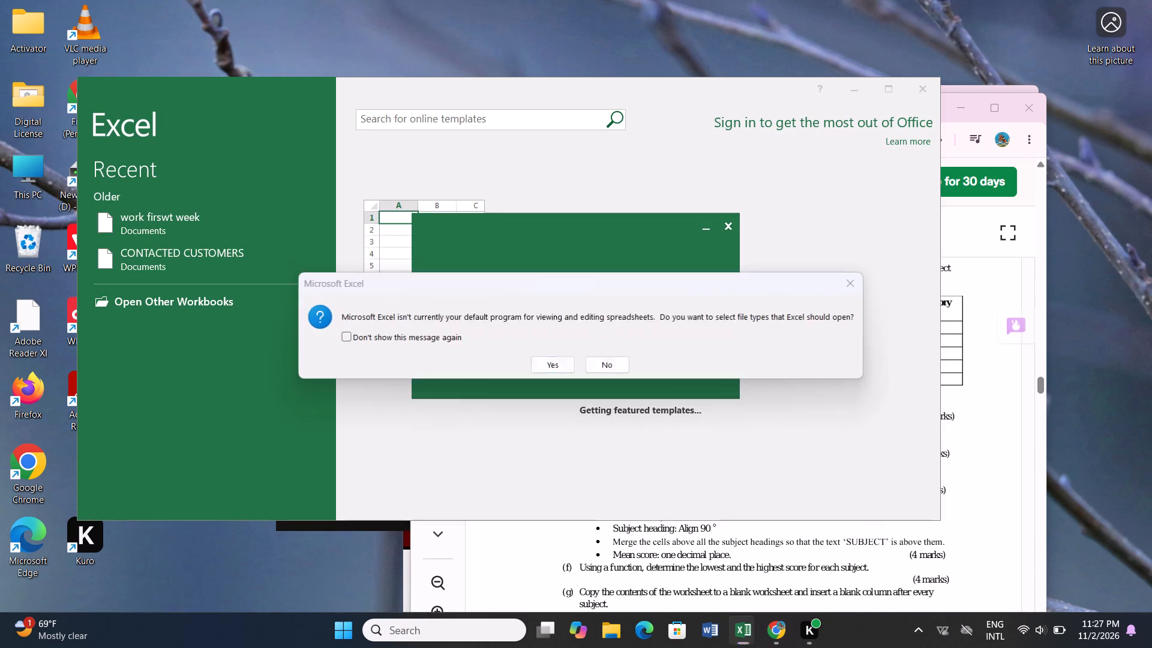
left_click(854, 283)
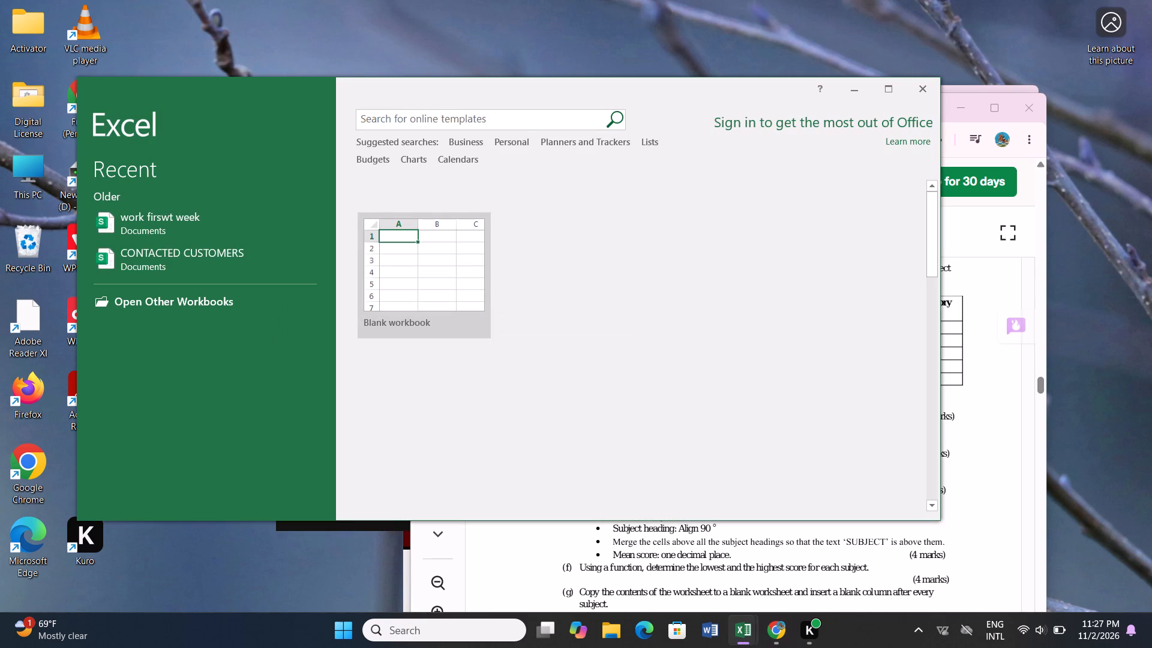
double_click(410, 298)
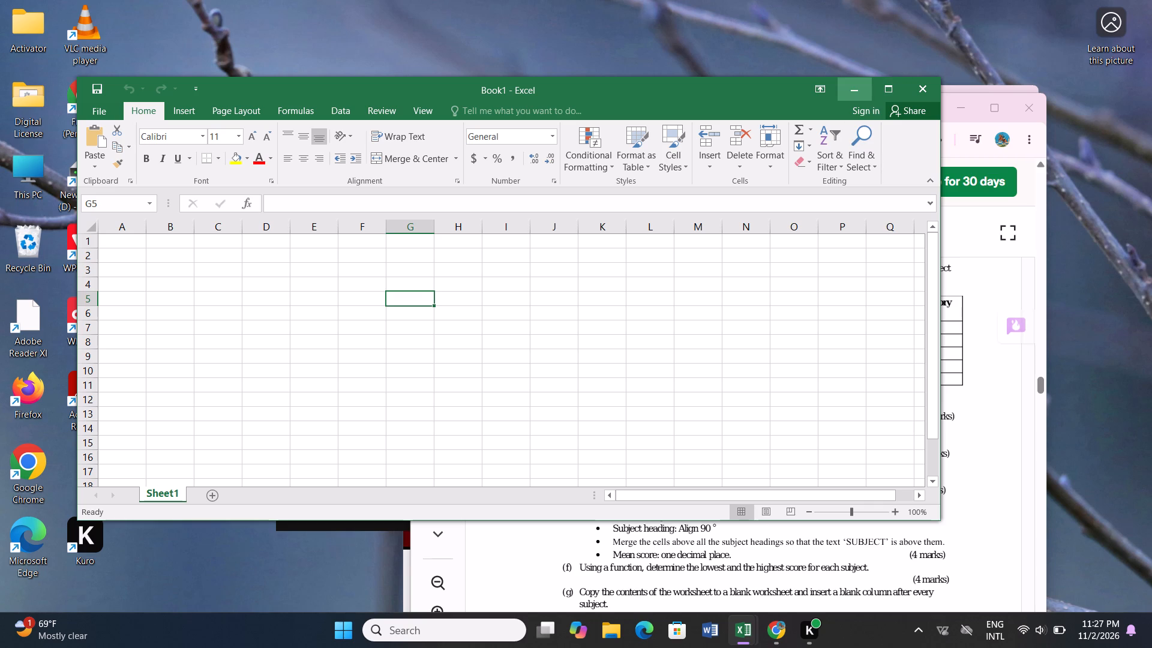
Arrange the blank workbook side by side with the Scribd exam page, keeping the Table 2 question in view.
key("super+Left")
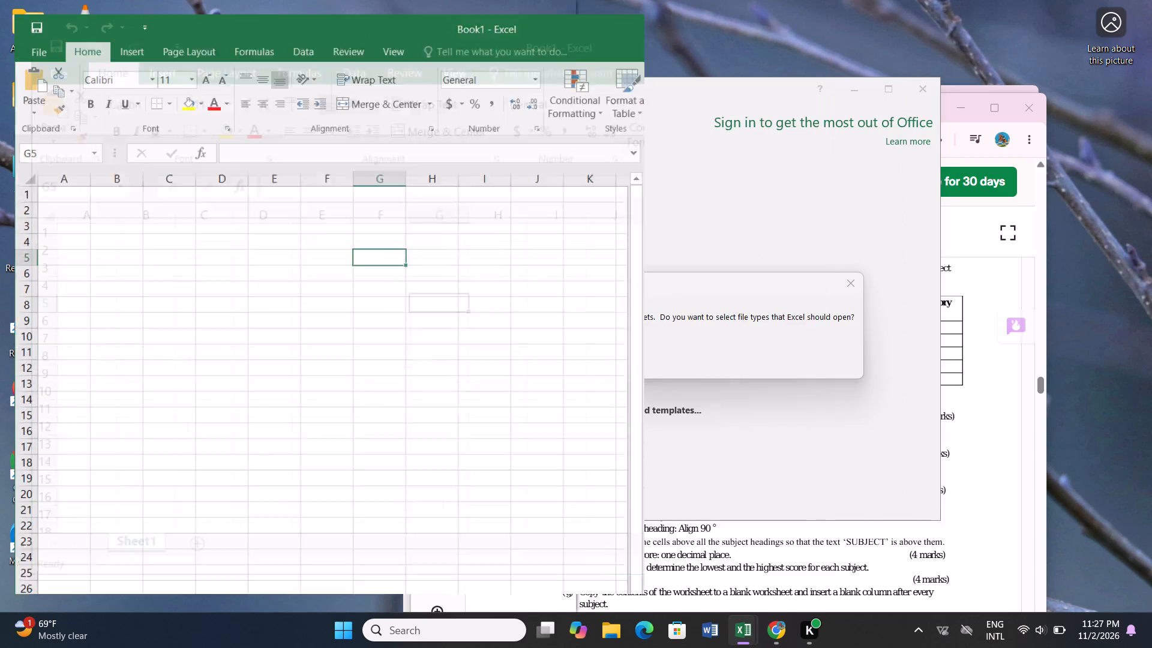
left_click(795, 286)
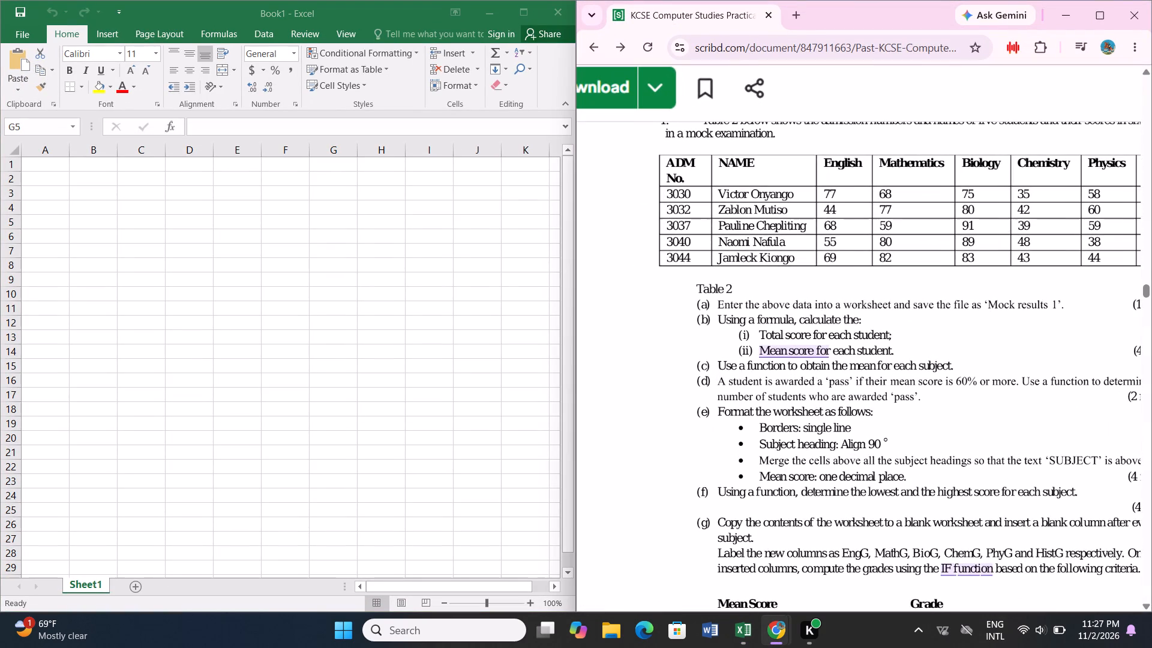
scroll(757, 292, "up", 1)
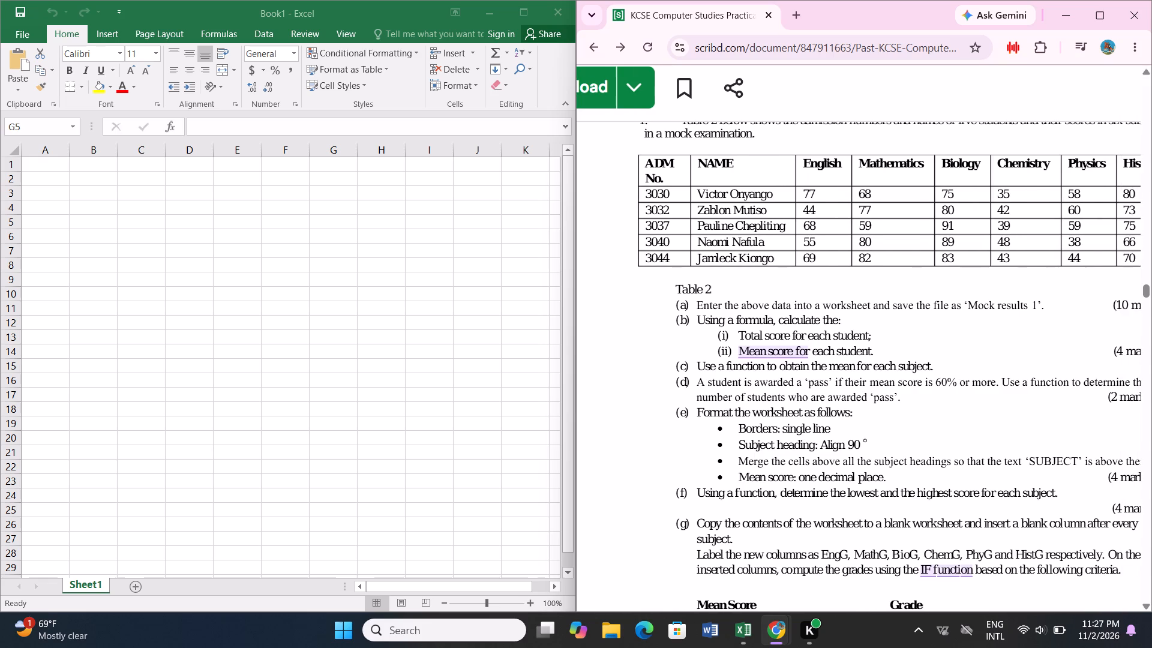
scroll(757, 292, "up", 1)
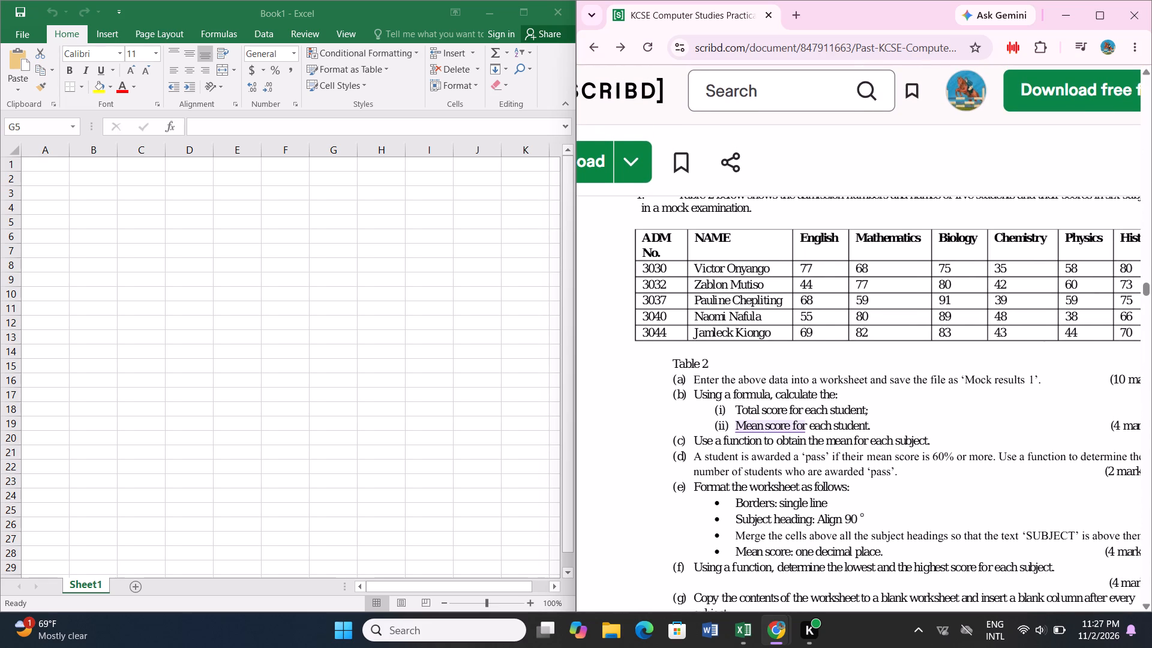
scroll(269, 277, "up", 1)
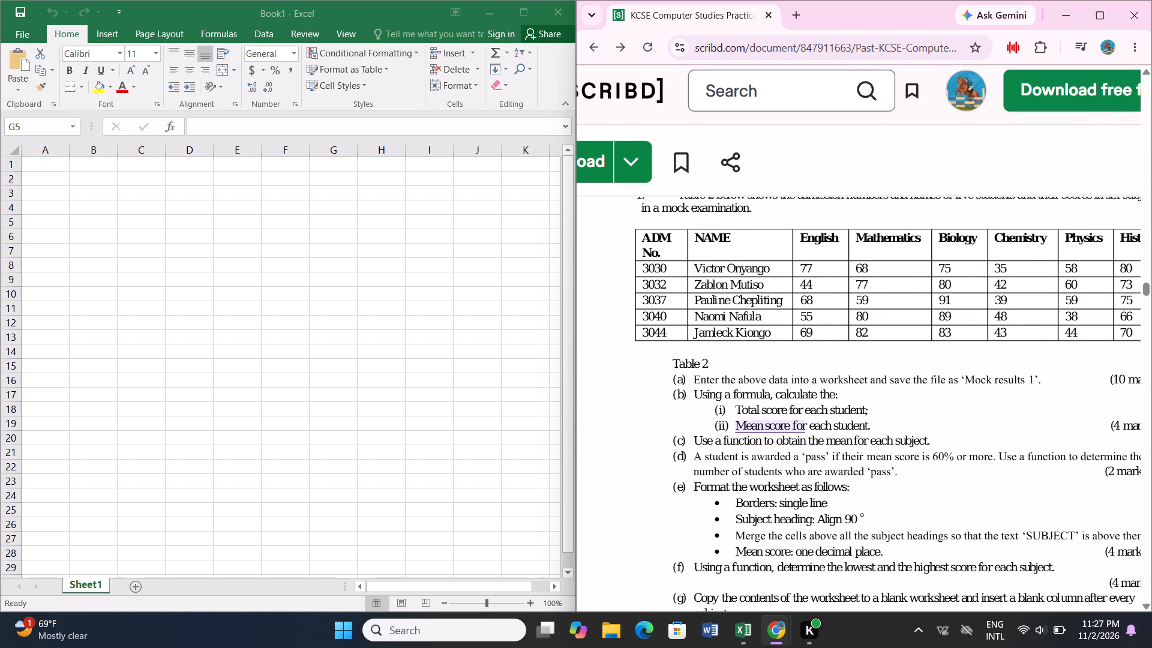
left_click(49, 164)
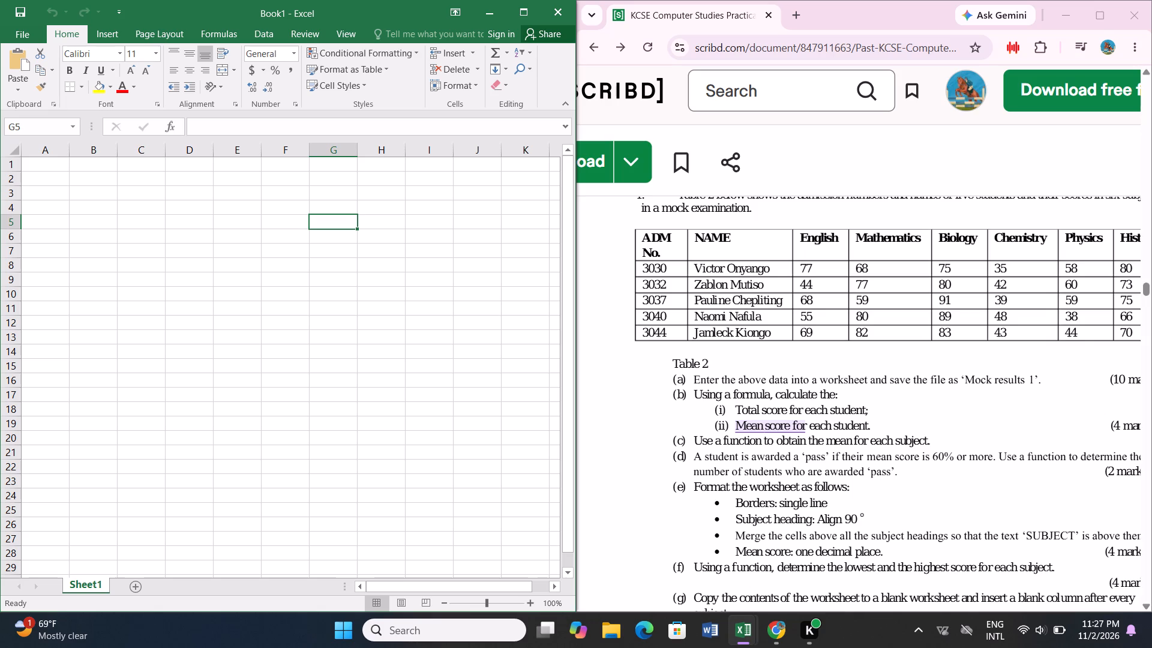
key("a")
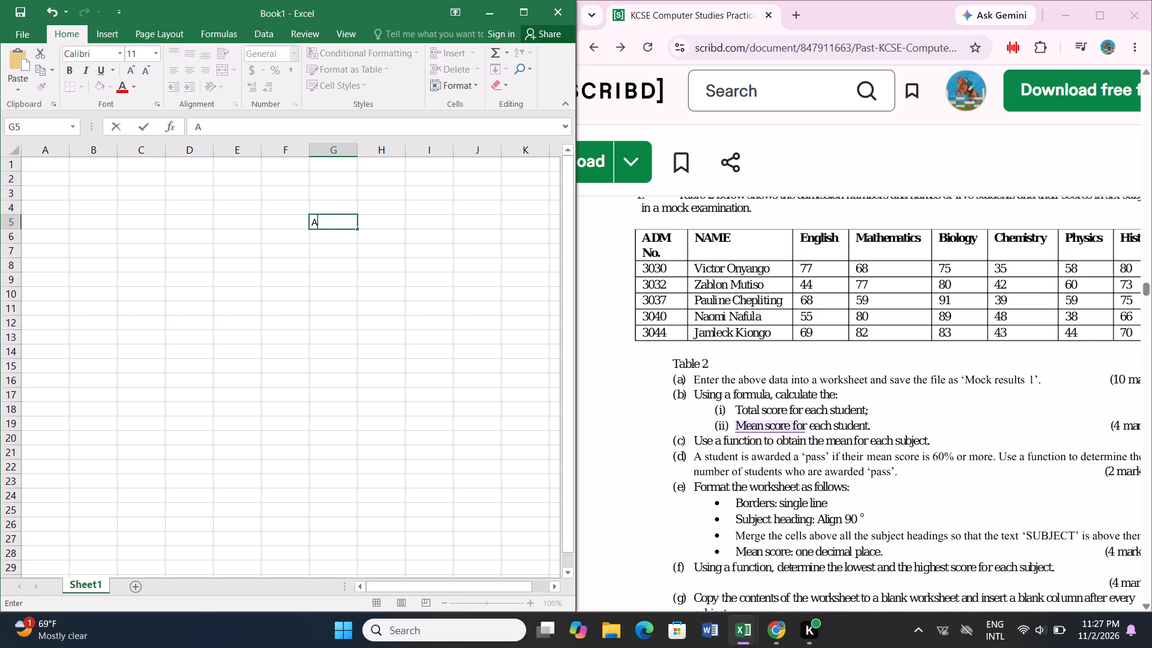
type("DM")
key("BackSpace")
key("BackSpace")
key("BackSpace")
Enter the column headings ADM no in cell A1 and NAME in cell B1.
key("Left")
key("Left")
key("Left")
key("Left")
key("Left")
key("Left")
key("Left")
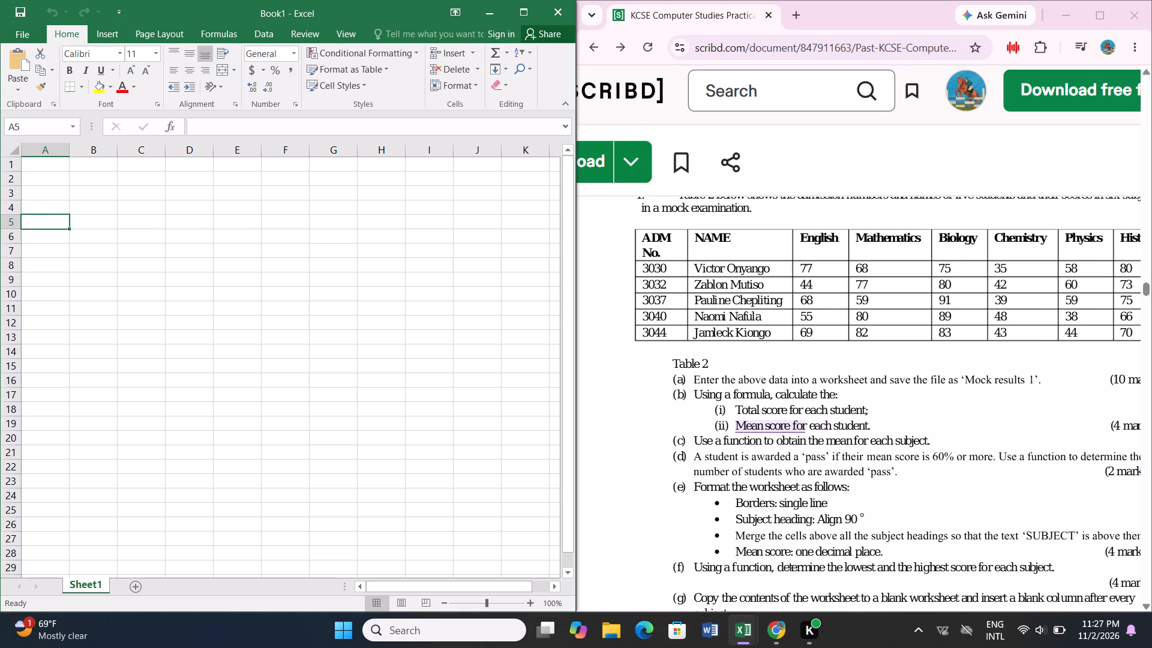
key("Up")
key("Up")
key("Up")
key("Up")
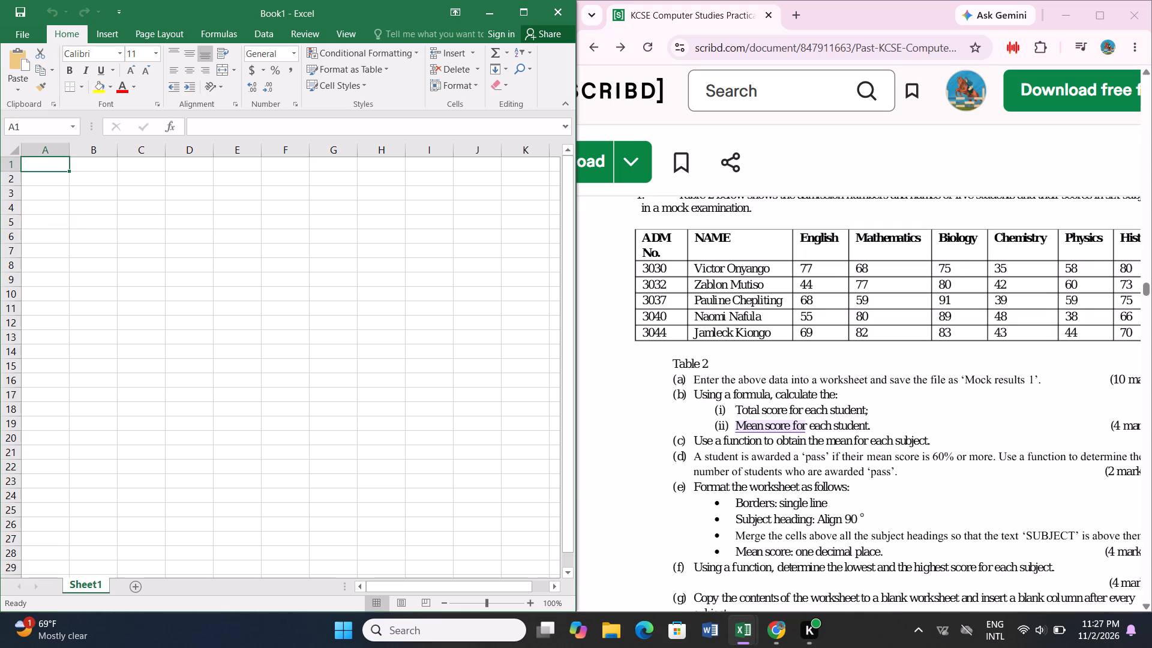
key("a")
type("DM")
key("space")
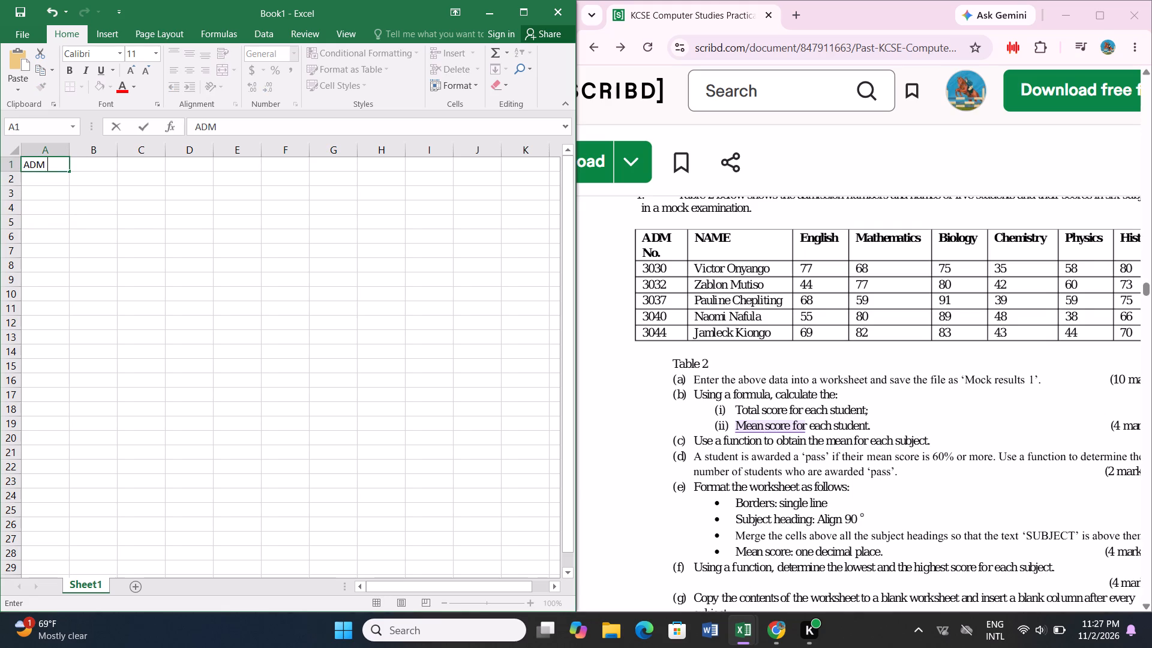
type("no")
key("Right")
type("NAME")
key("Right")
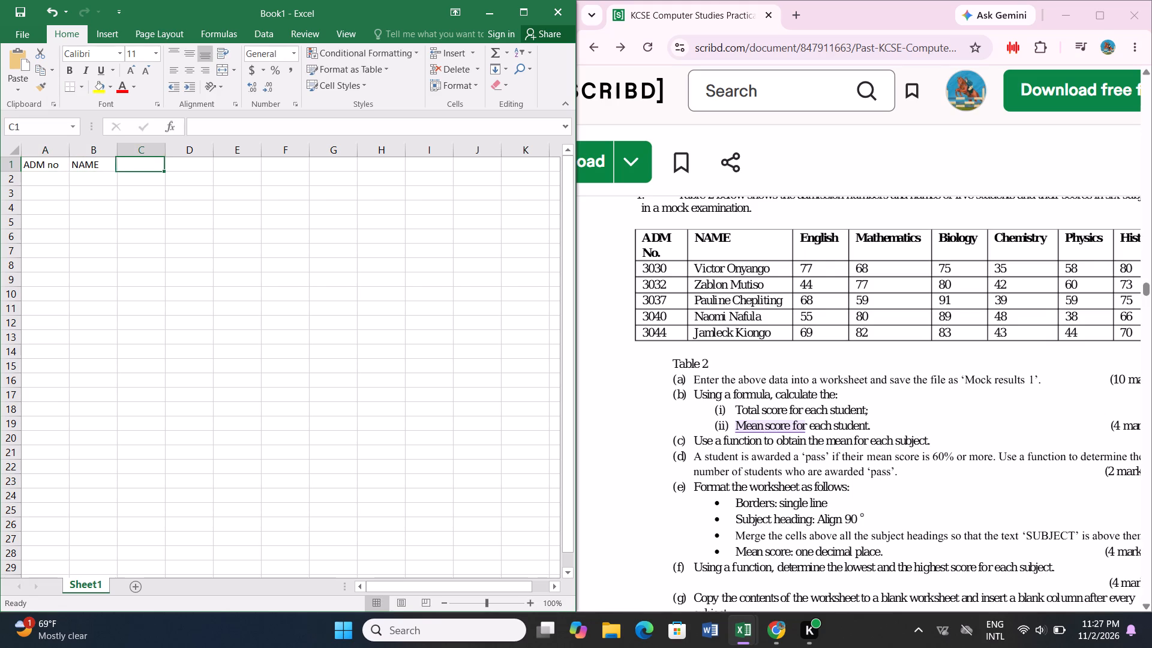
Enter the subject headings English, Mathematics and Biology in cells C1 to E1.
type("English")
key("Right")
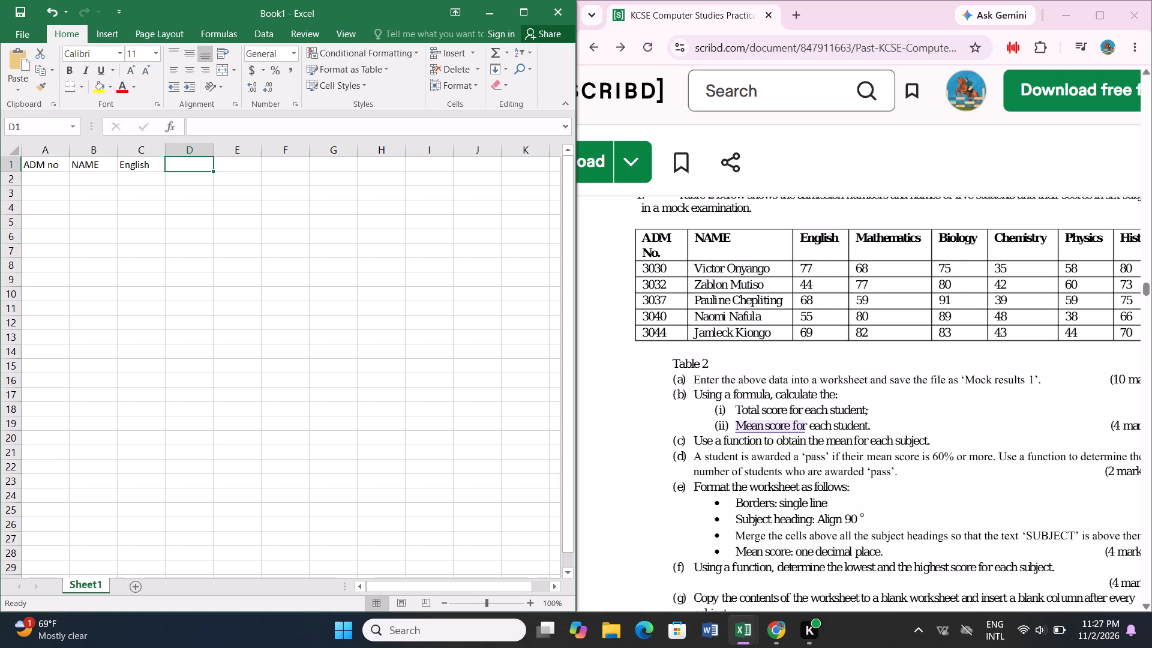
type("Ma5t")
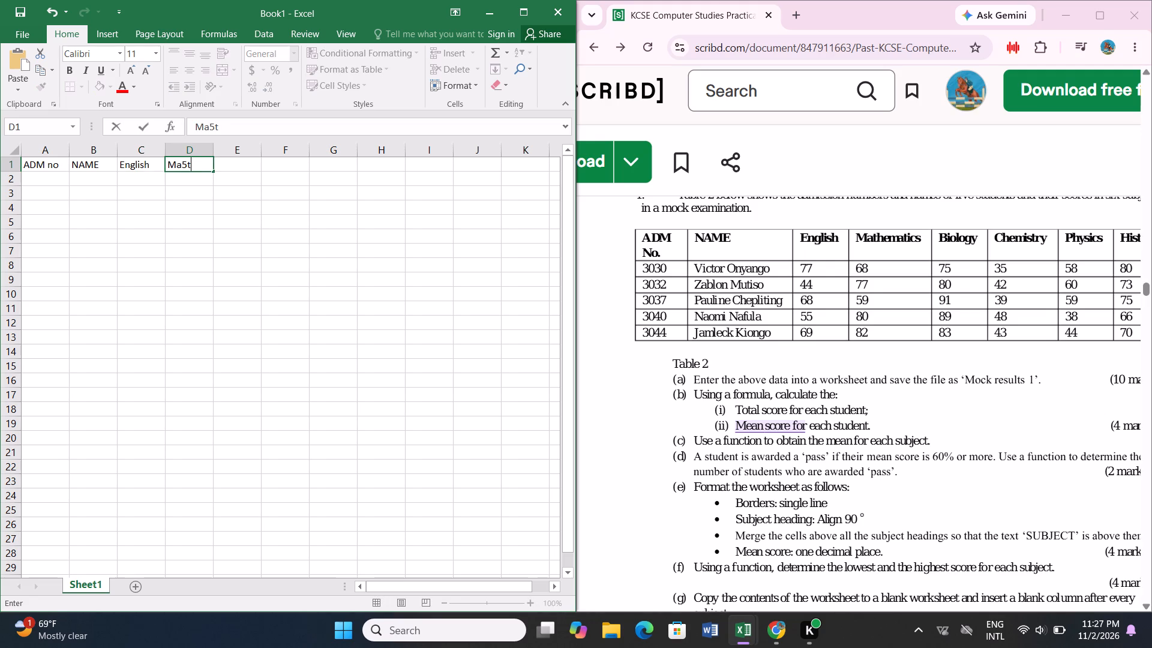
key("BackSpace")
key("BackSpace")
type("thematics")
key("Right")
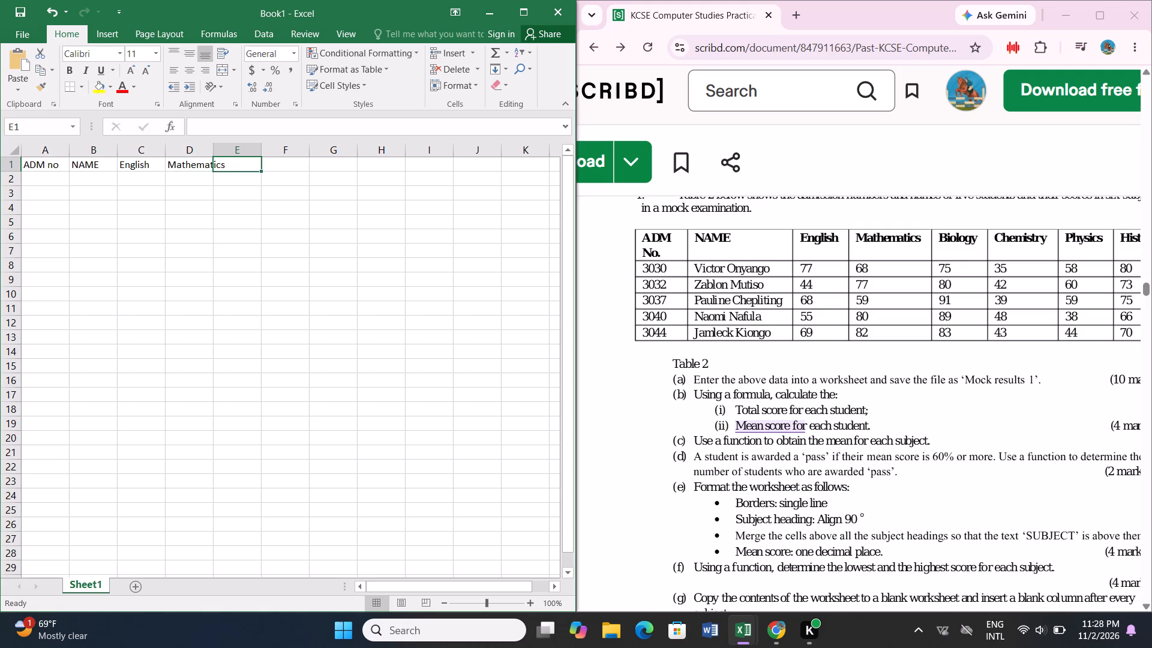
key("b")
type("iology")
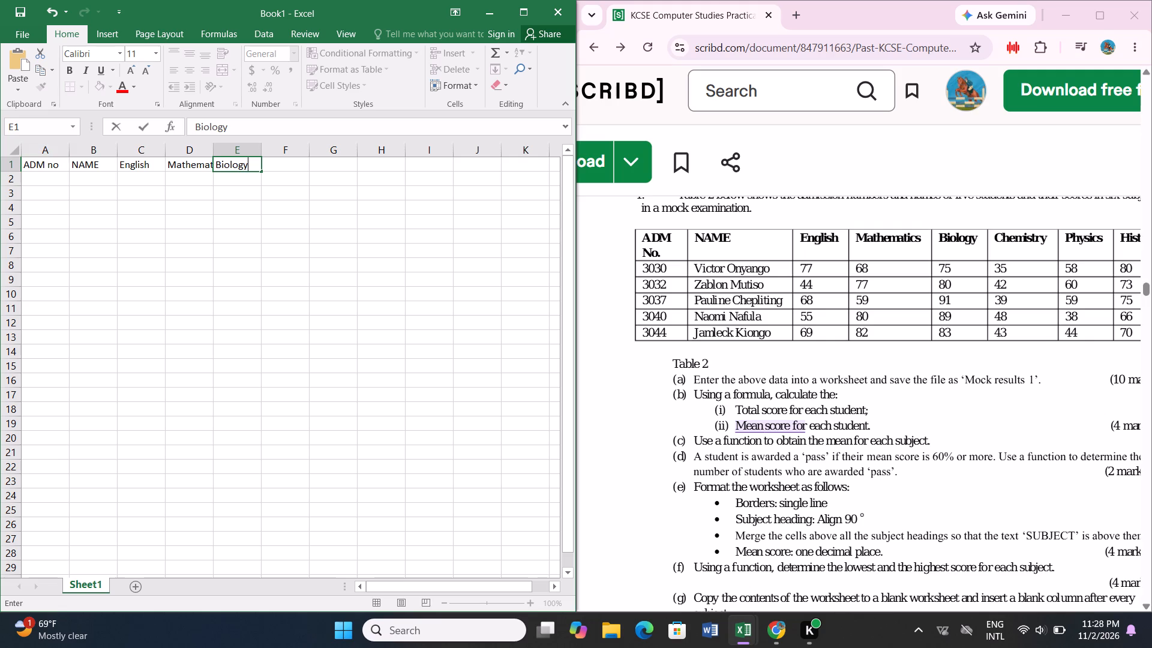
Enter the subject headings chemistry, physics and history in cells F1 to H1.
scroll(773, 280, "left", 1)
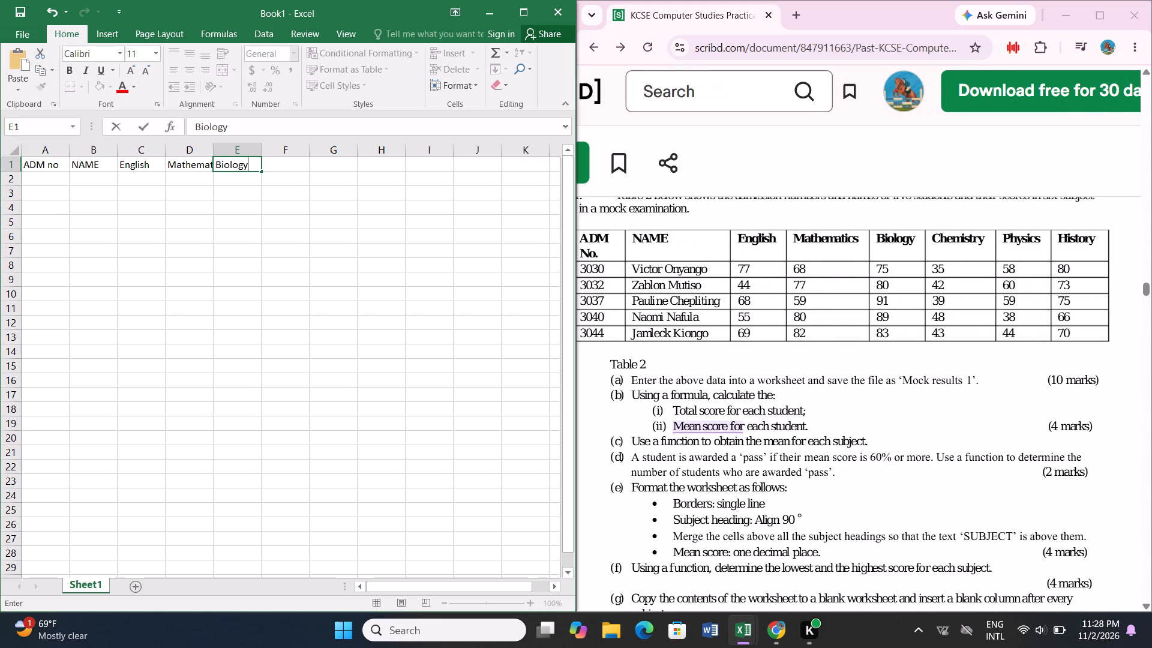
left_click(280, 160)
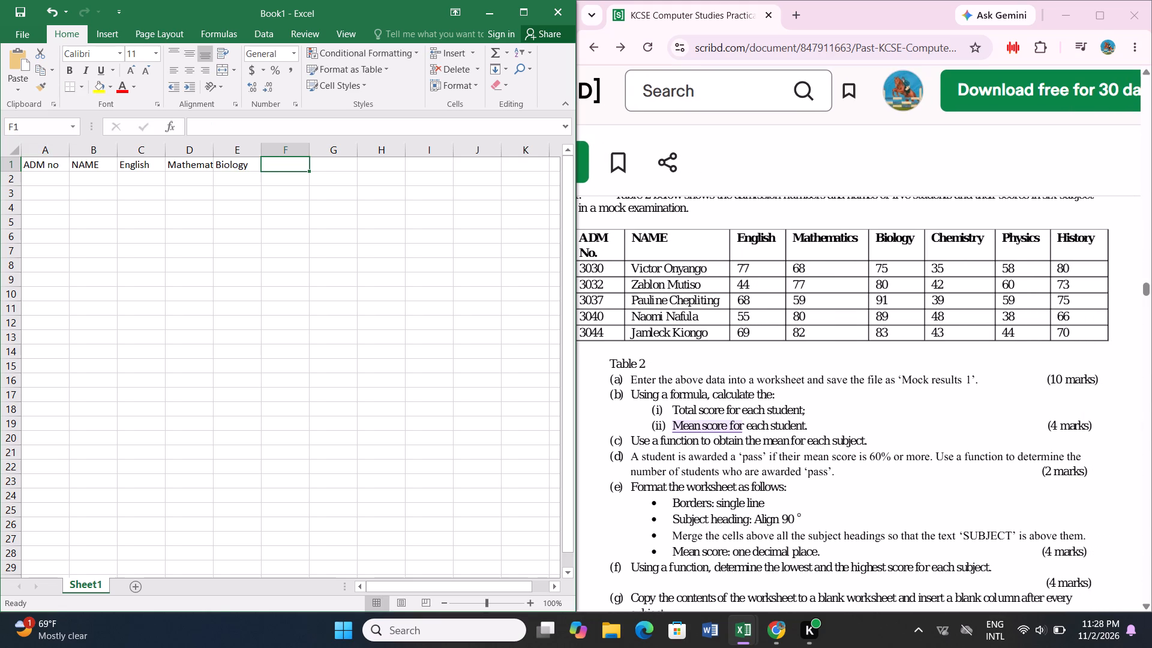
type("chemistry")
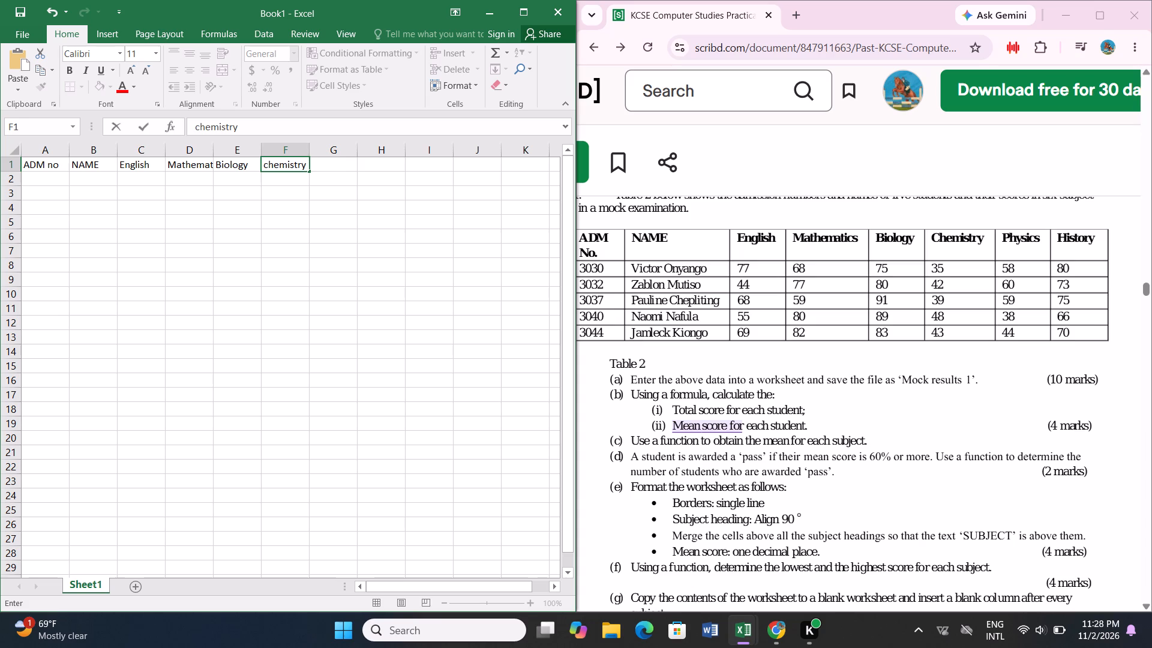
key("Right")
type("physcy")
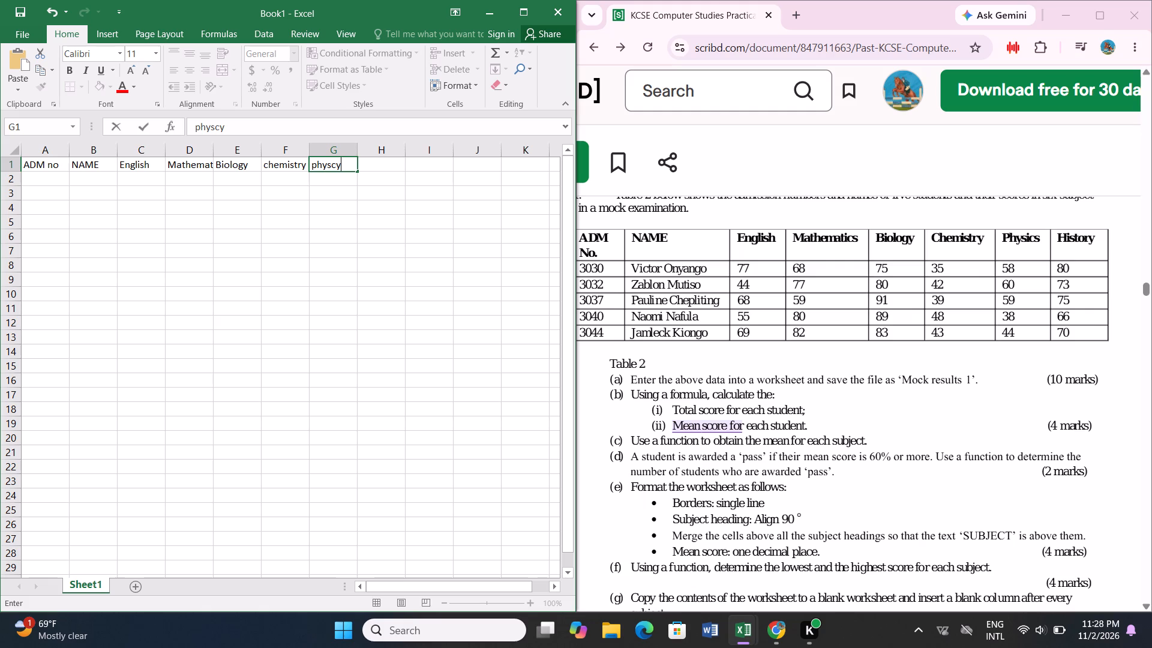
key("BackSpace")
key("BackSpace")
type("ics")
key("Right")
type("history")
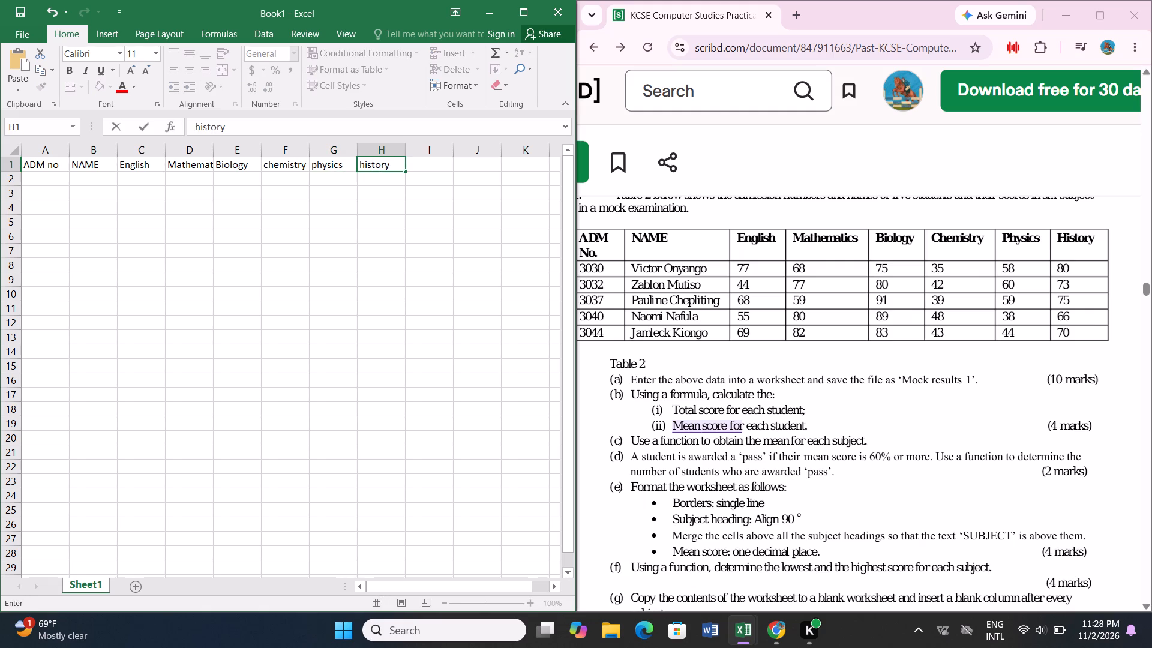
key("Down")
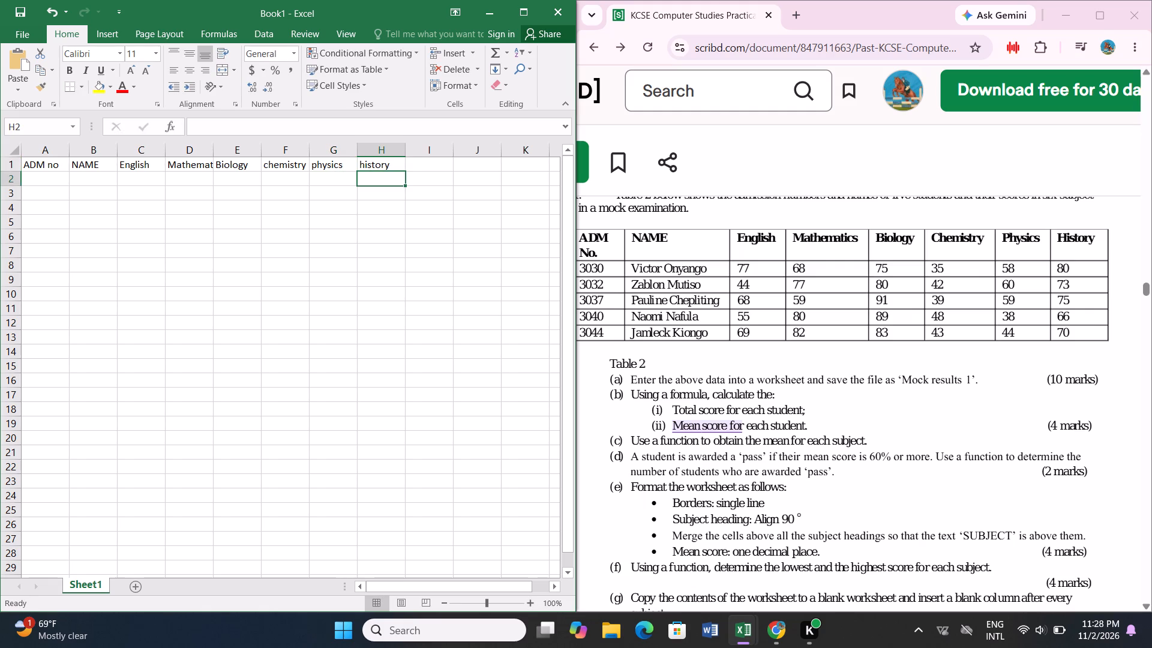
Fill the history scores 80, 73, 75, 66 and 70 into cells H2 to H6.
type("80")
key("Down")
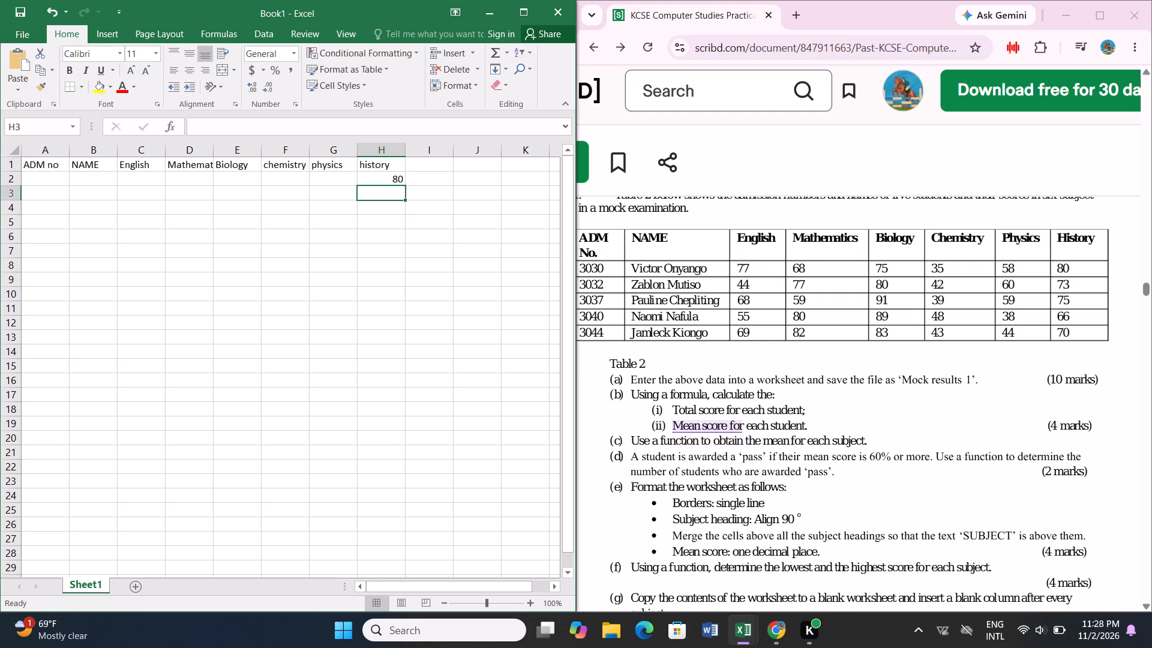
type("73")
key("Down")
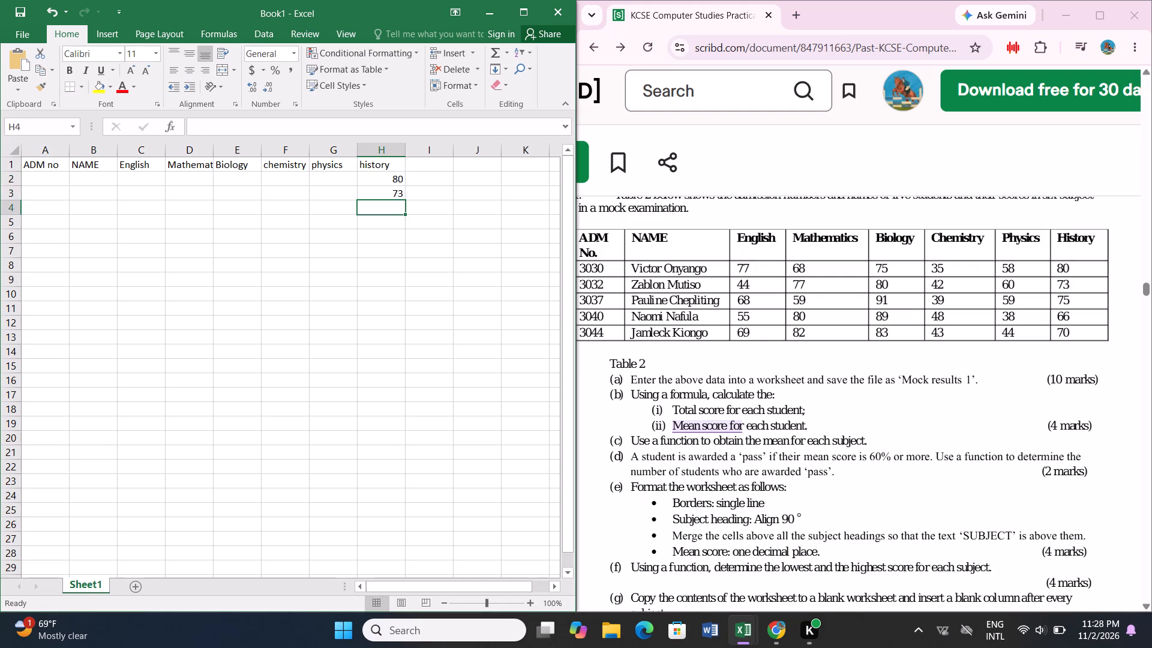
type("75")
key("Down")
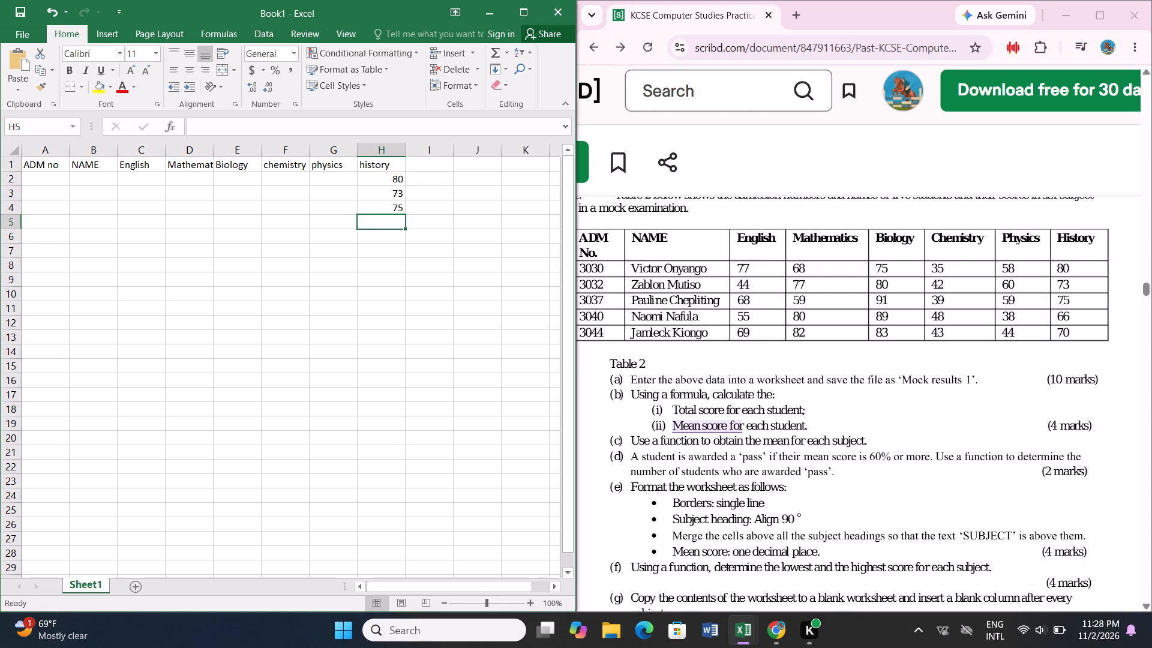
type("66")
key("Down")
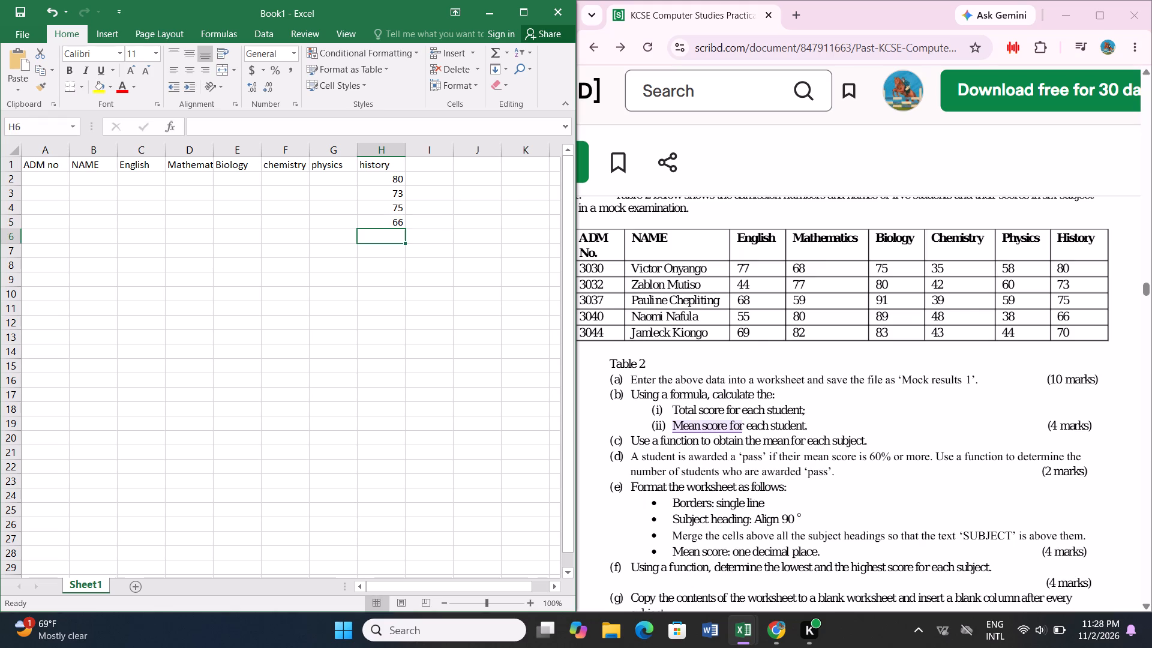
key("7")
key("0")
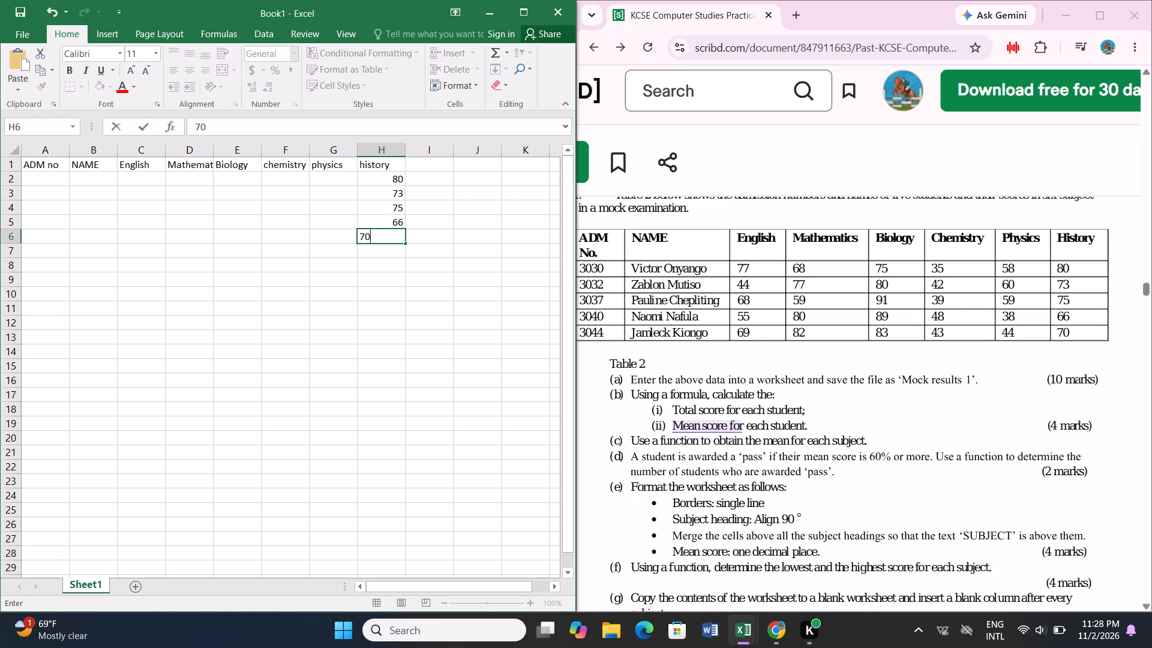
key("Left")
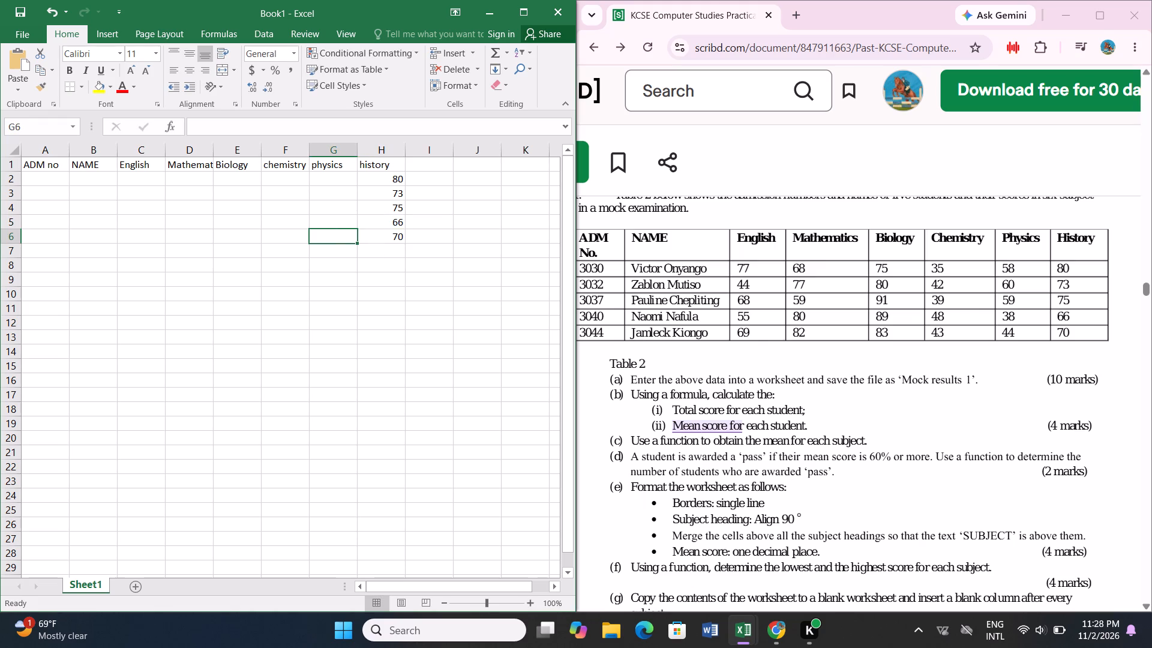
Fill the physics scores 58, 60, 59, 38 and 44 into cells G2 to G6.
type("44")
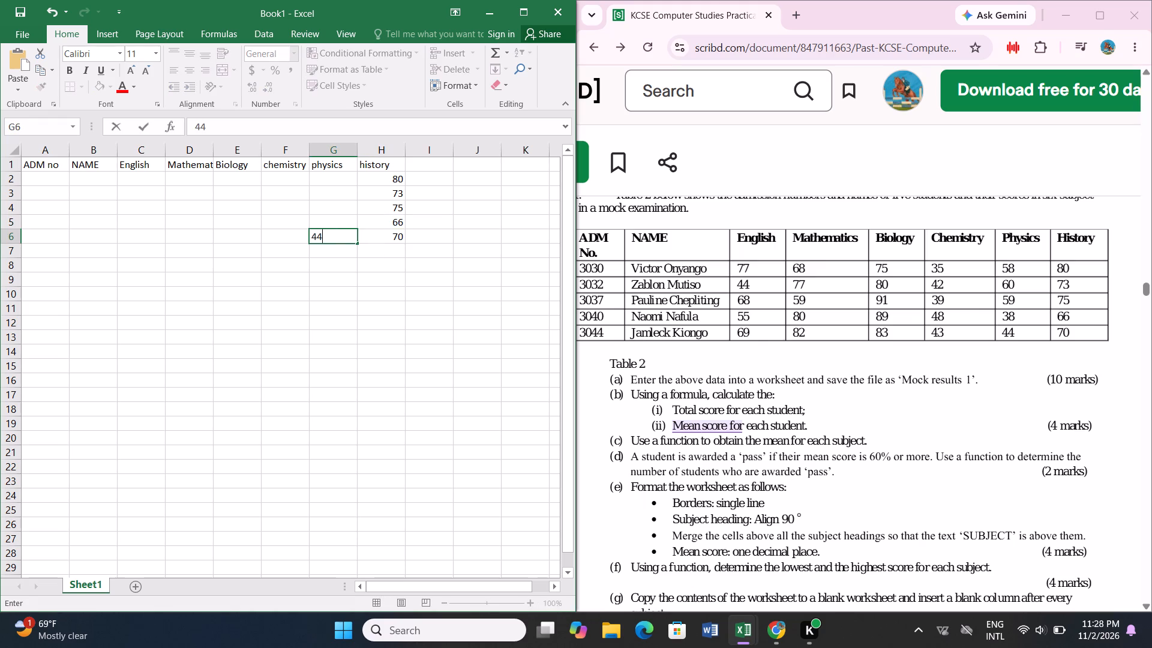
key("Up")
type("38")
key("Up")
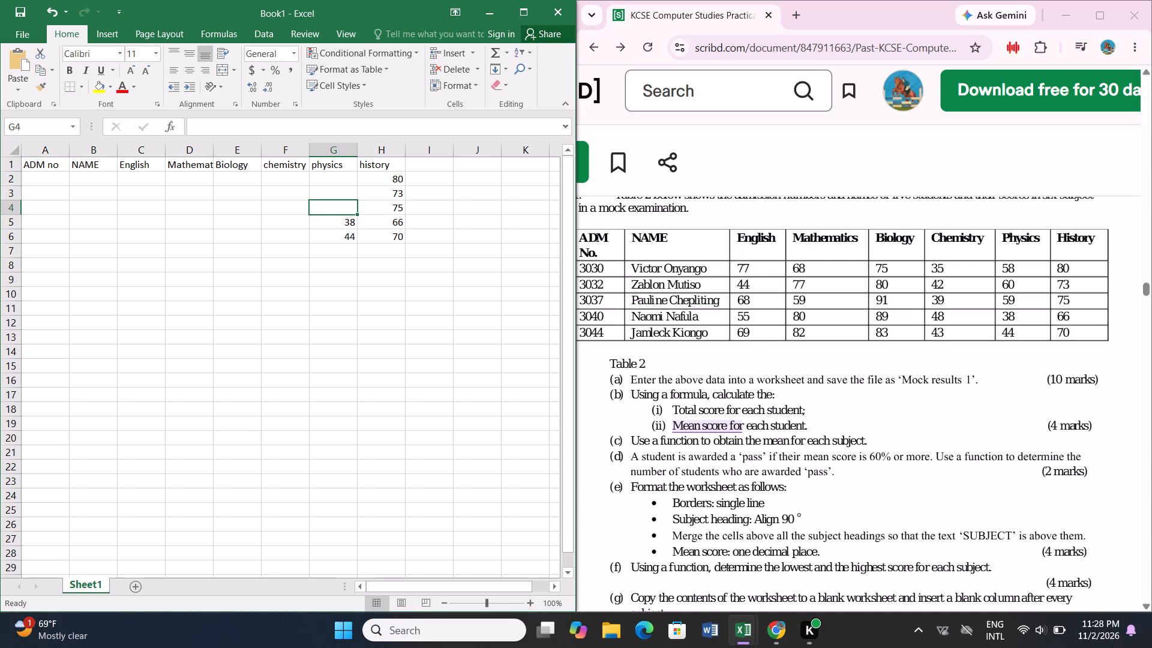
type("59")
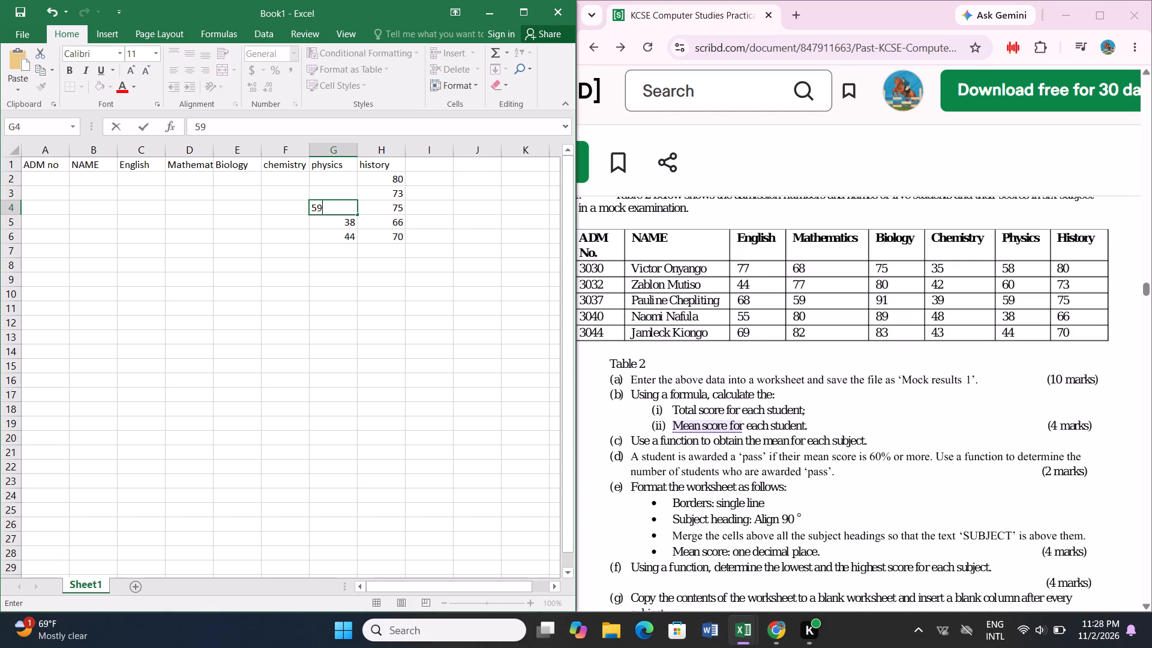
key("Up")
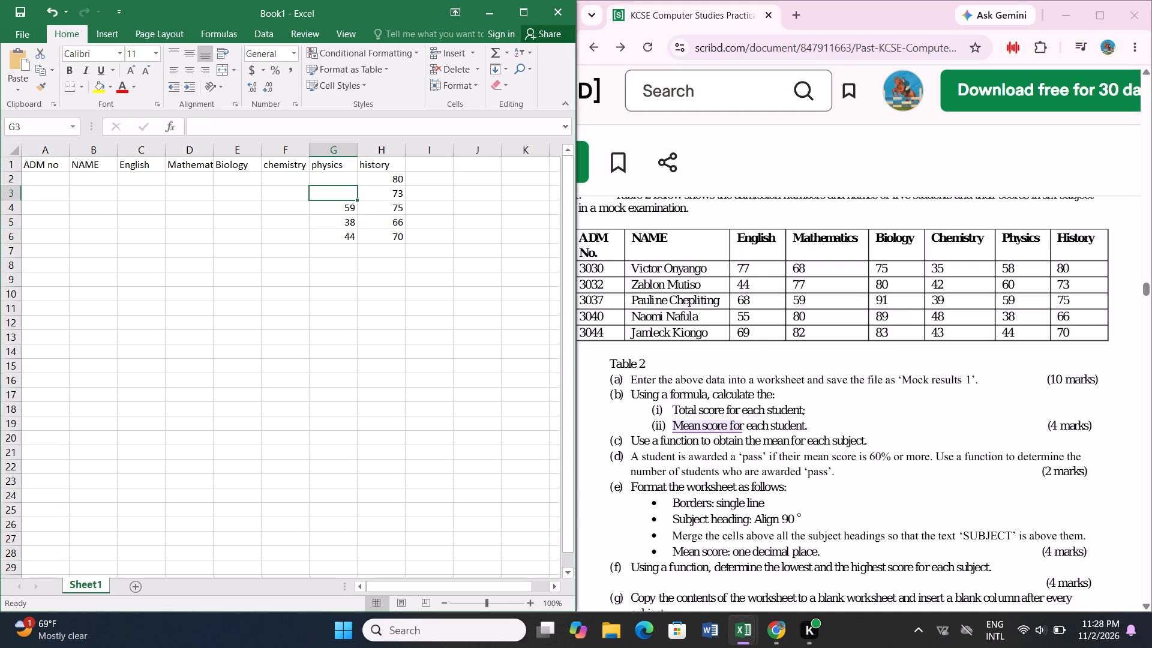
type("60")
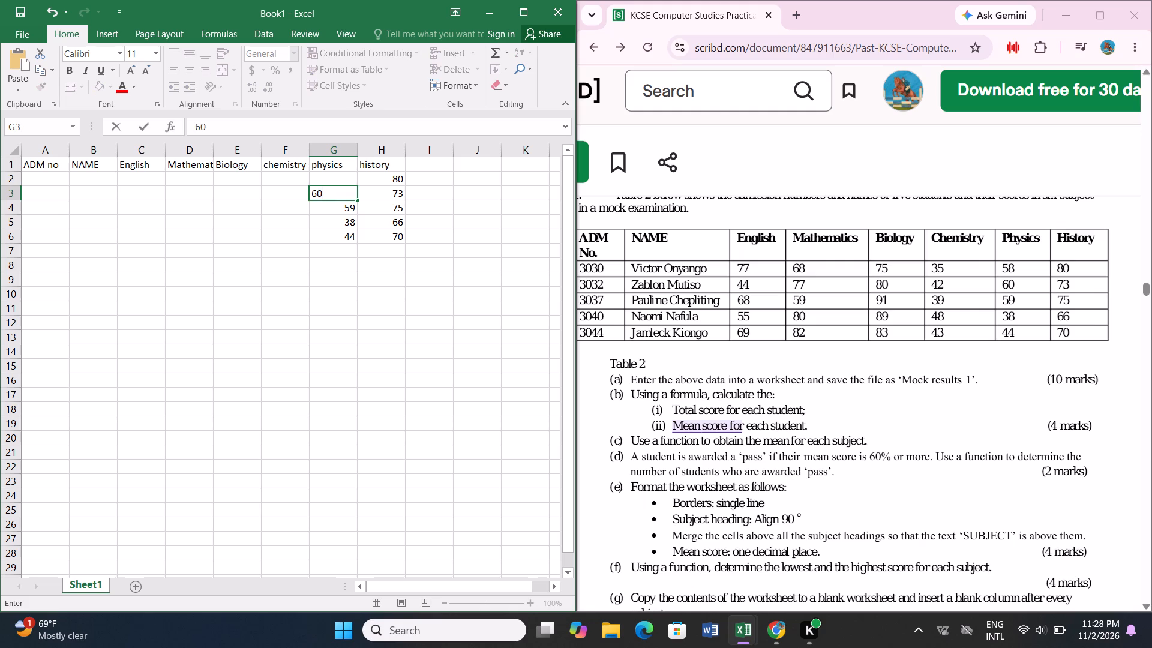
key("Up")
type("58")
key("Left")
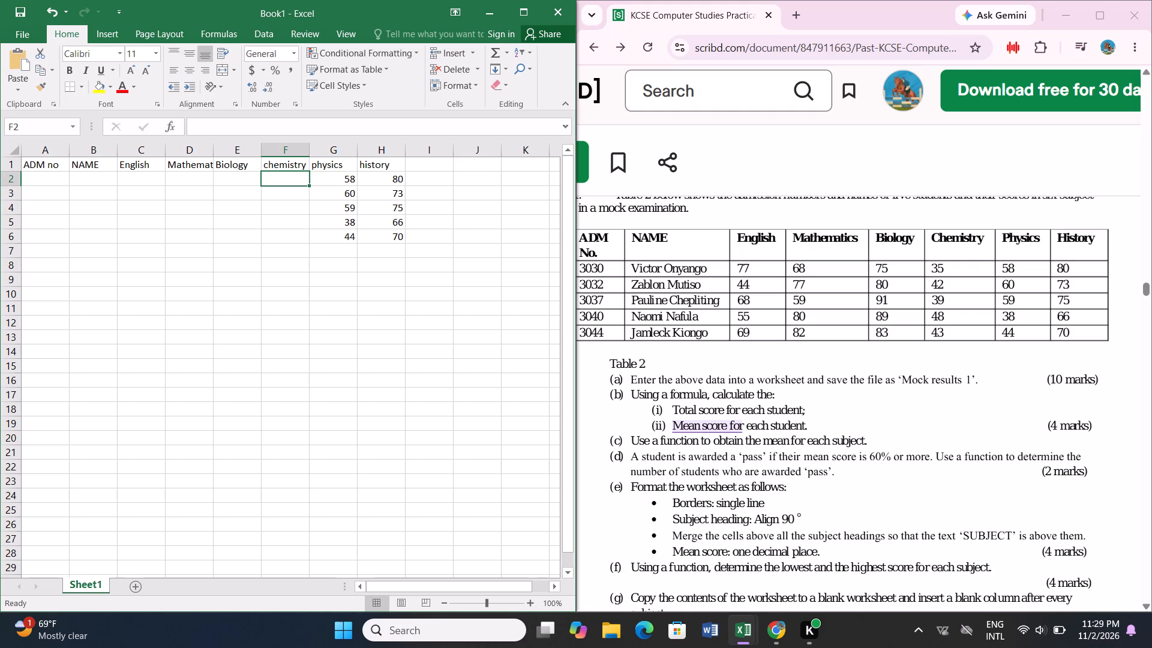
Fill the chemistry scores 35, 42, 39, 48 and 43 into cells F2 to F6.
type("35")
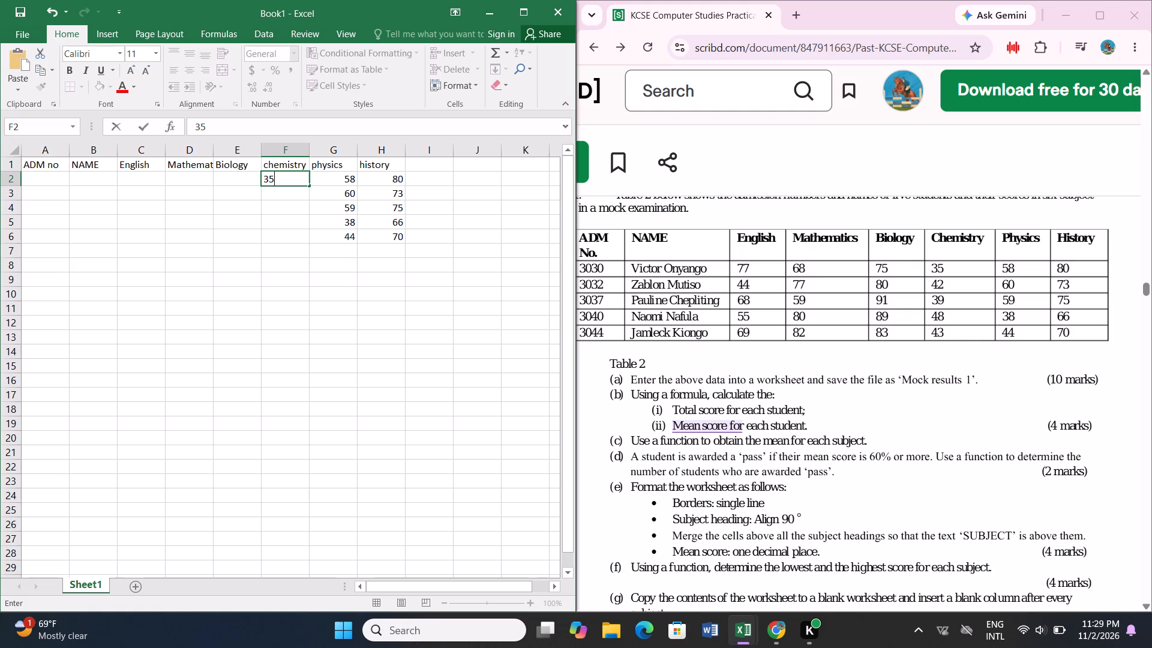
key("Down")
type("42")
key("Down")
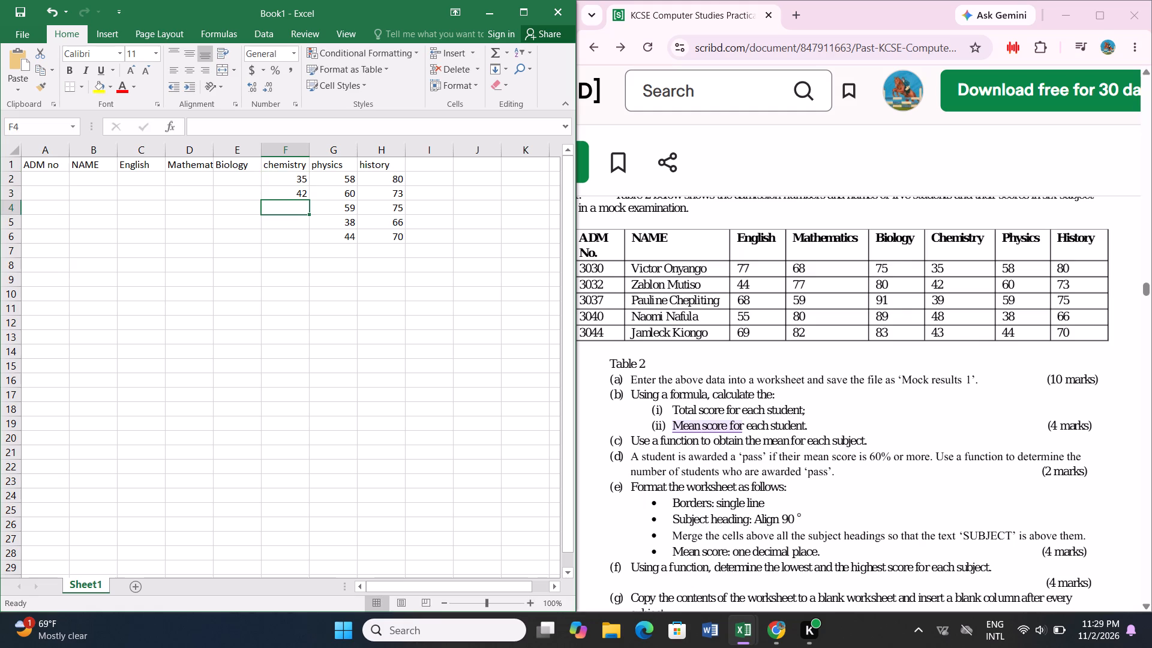
type("39")
key("Down")
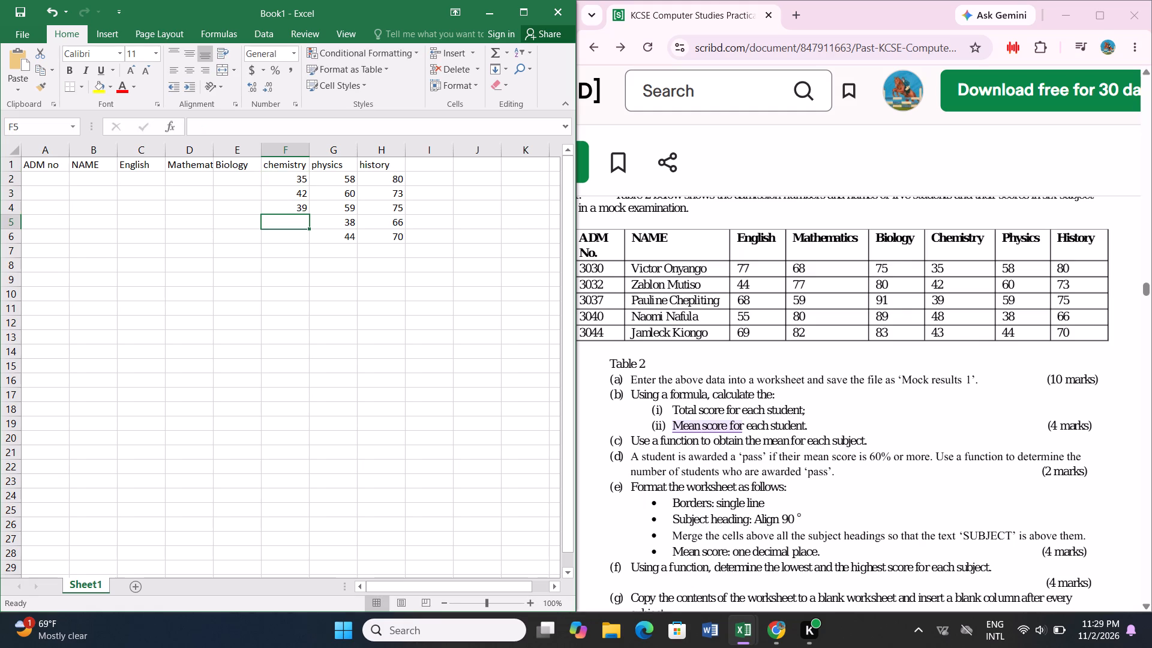
type("48")
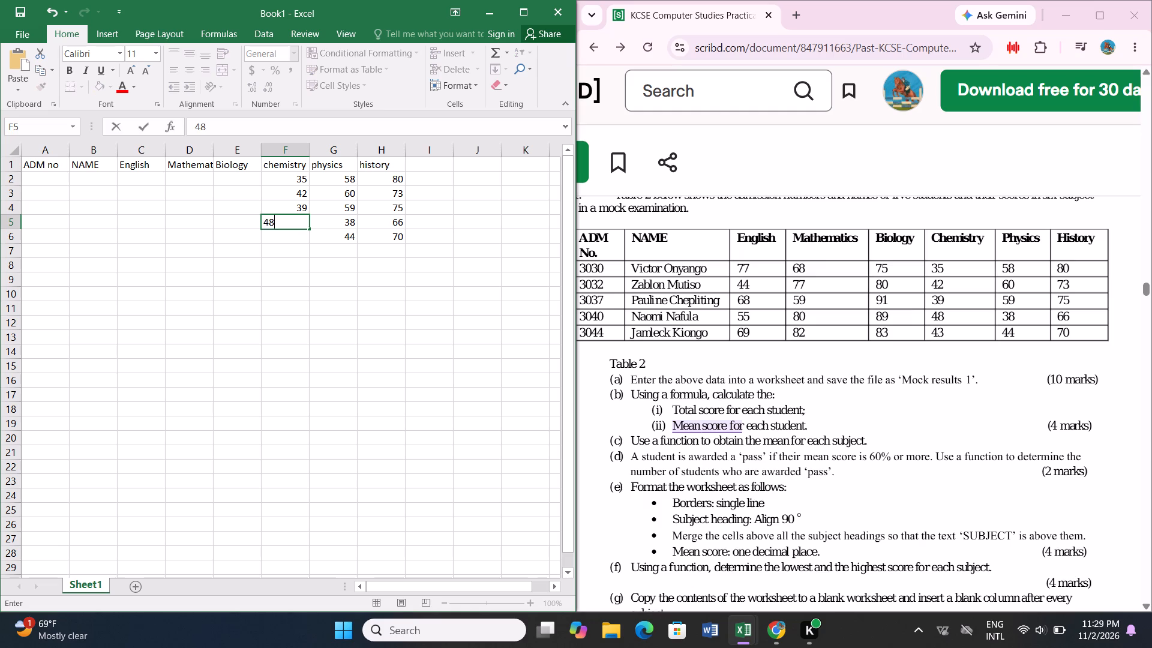
key("Down")
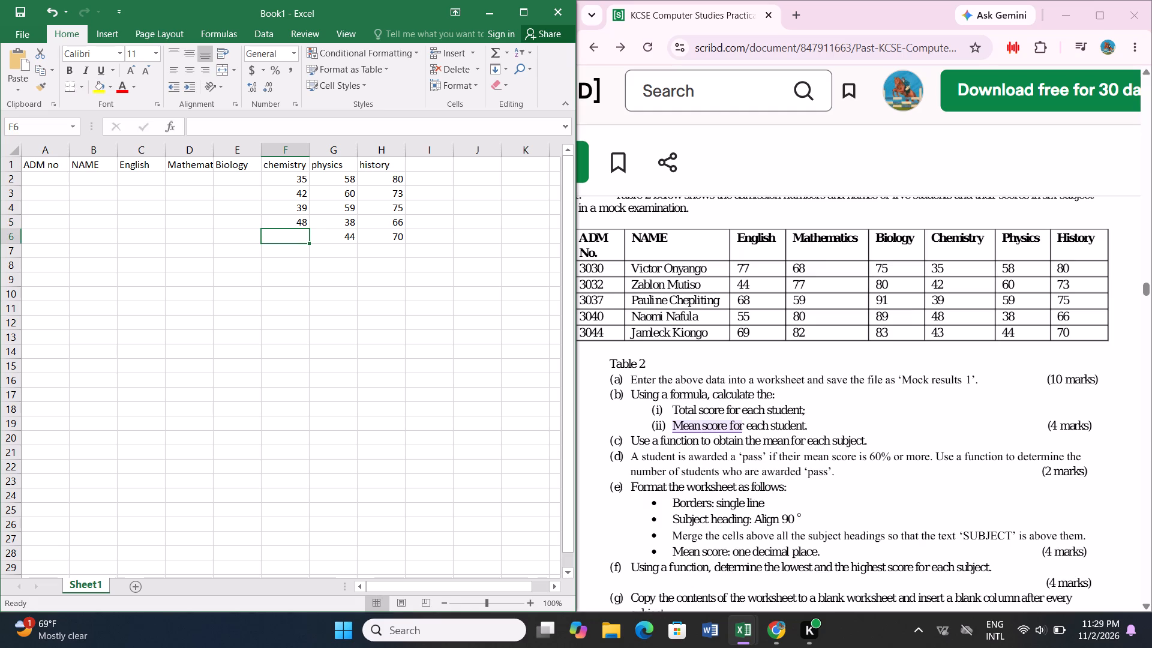
type("43")
key("Left")
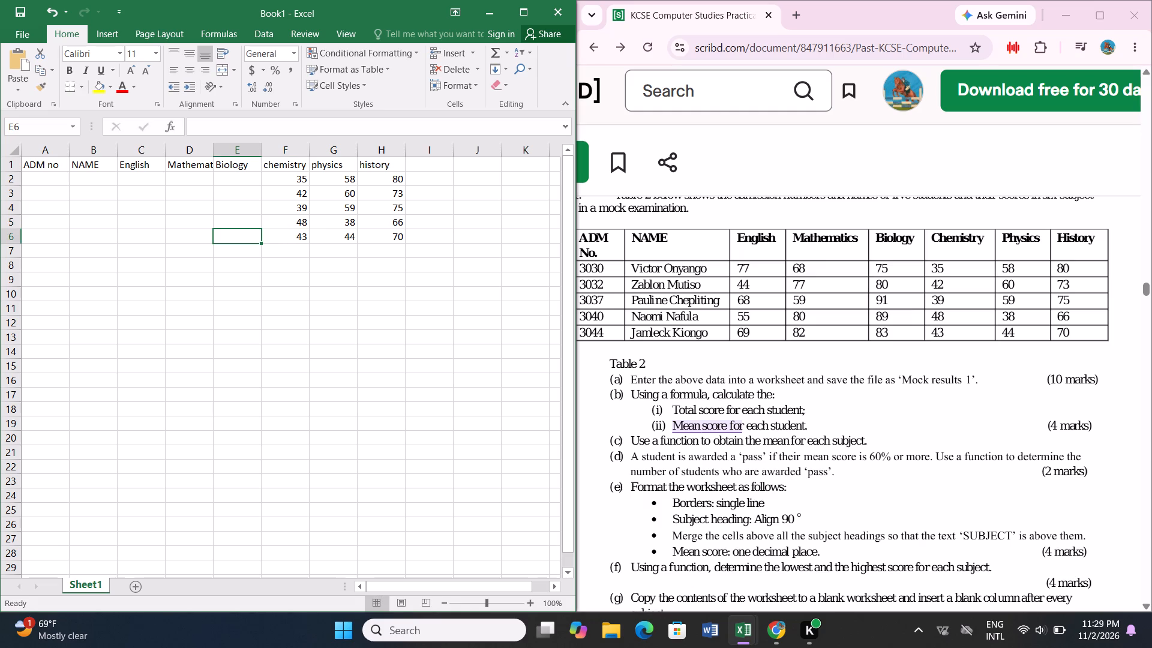
Fill the Biology scores 75, 80, 91, 89 and 83 into cells E2 to E6.
type("83")
key("Up")
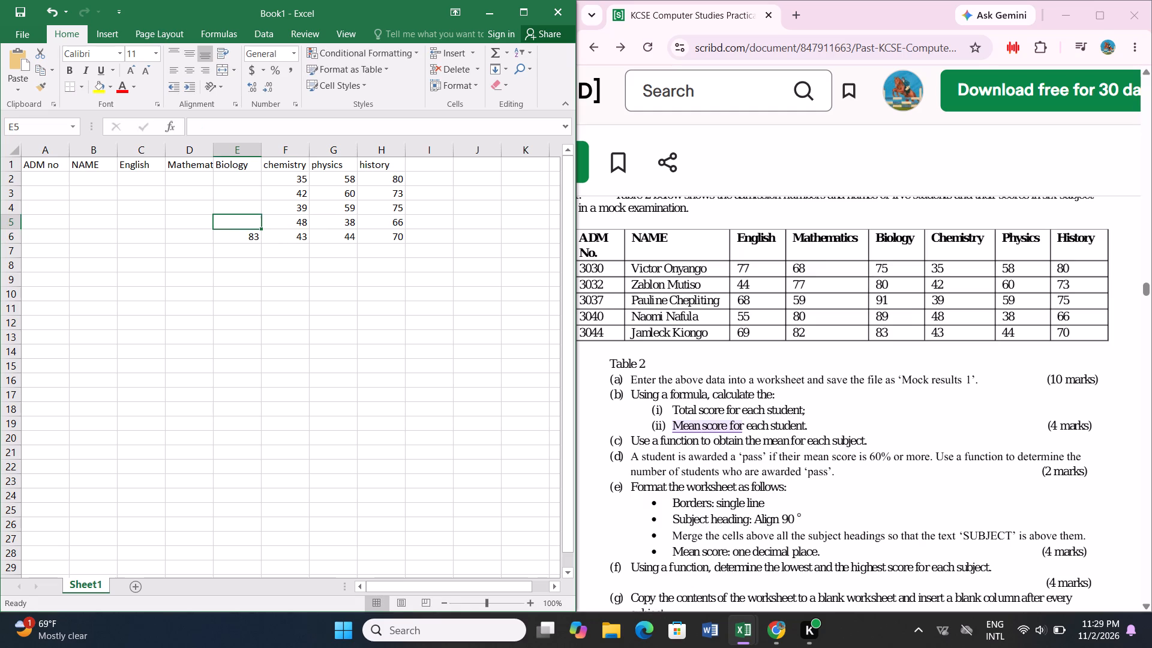
type("89")
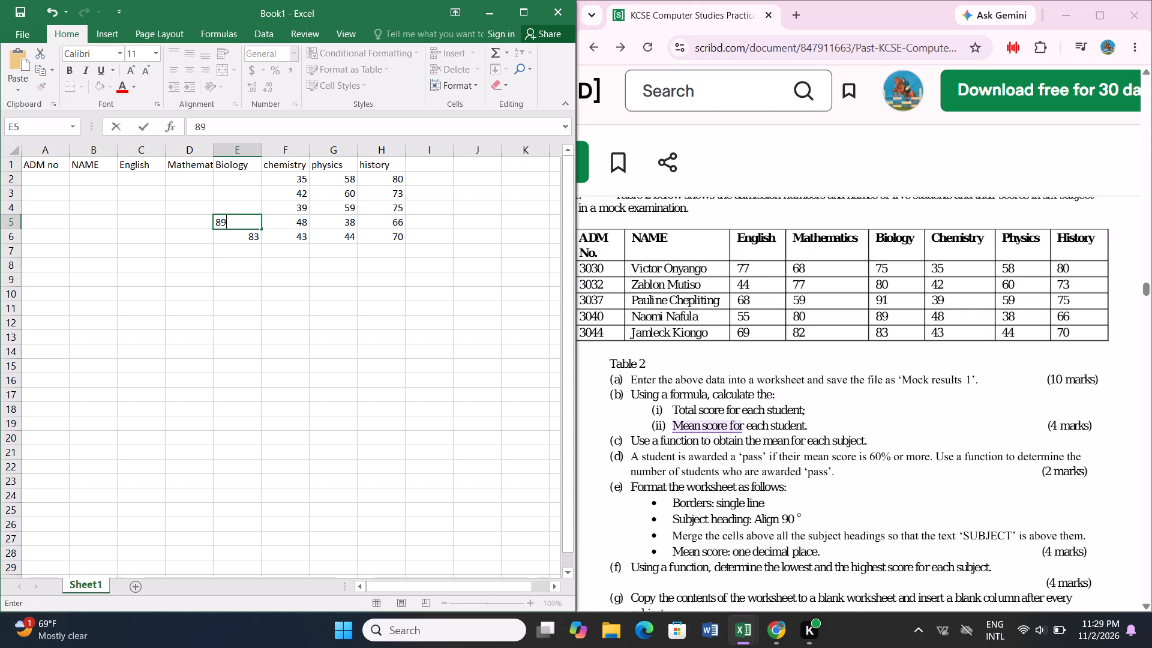
key("Up")
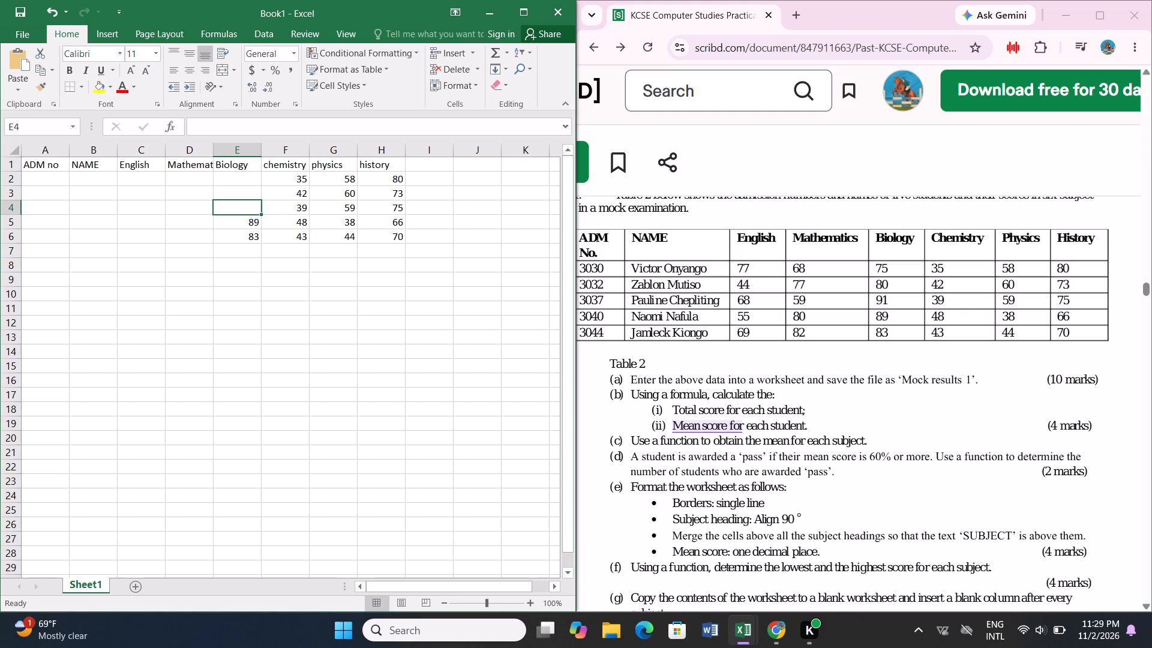
type("91")
key("Up")
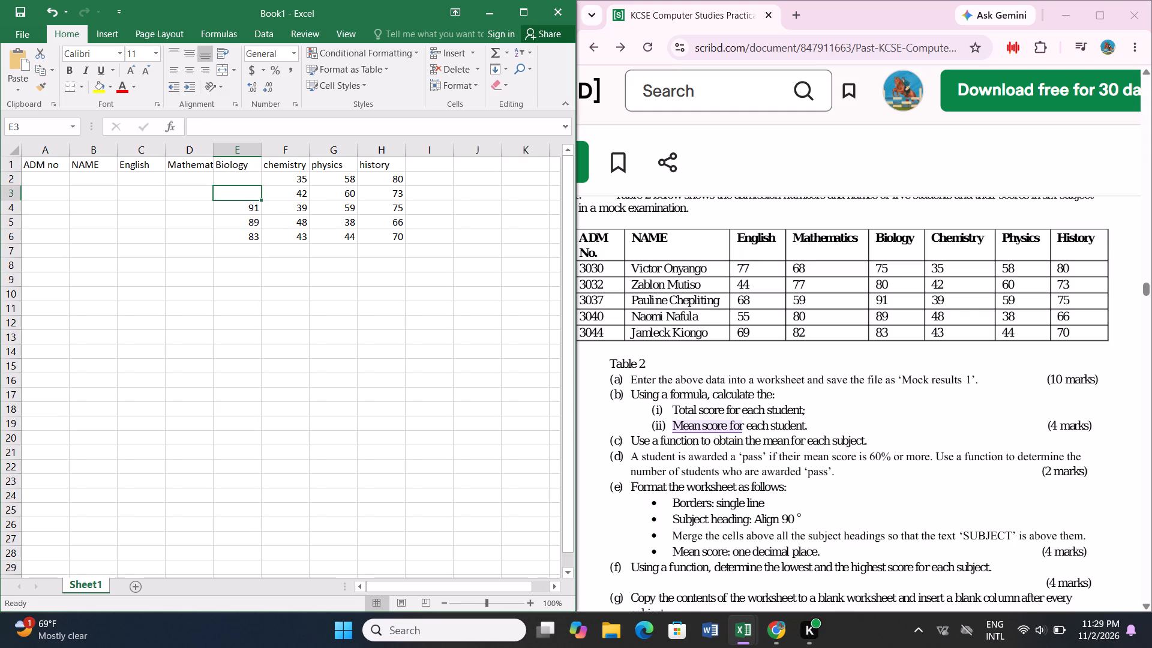
type("80")
key("Up")
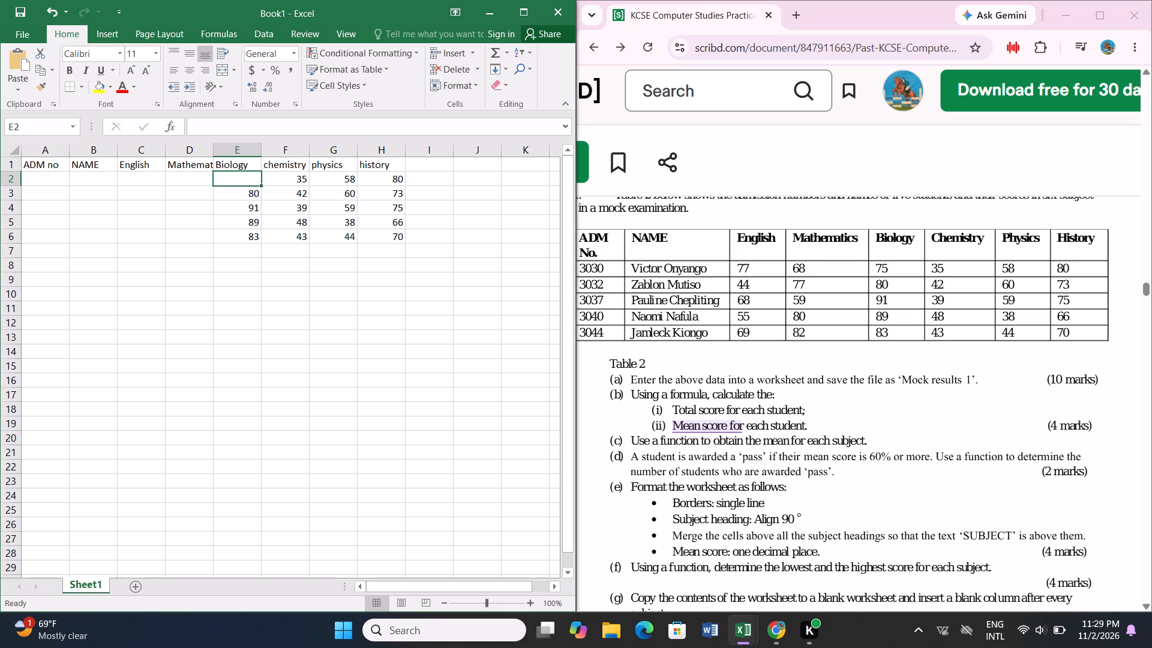
type("75")
key("Left")
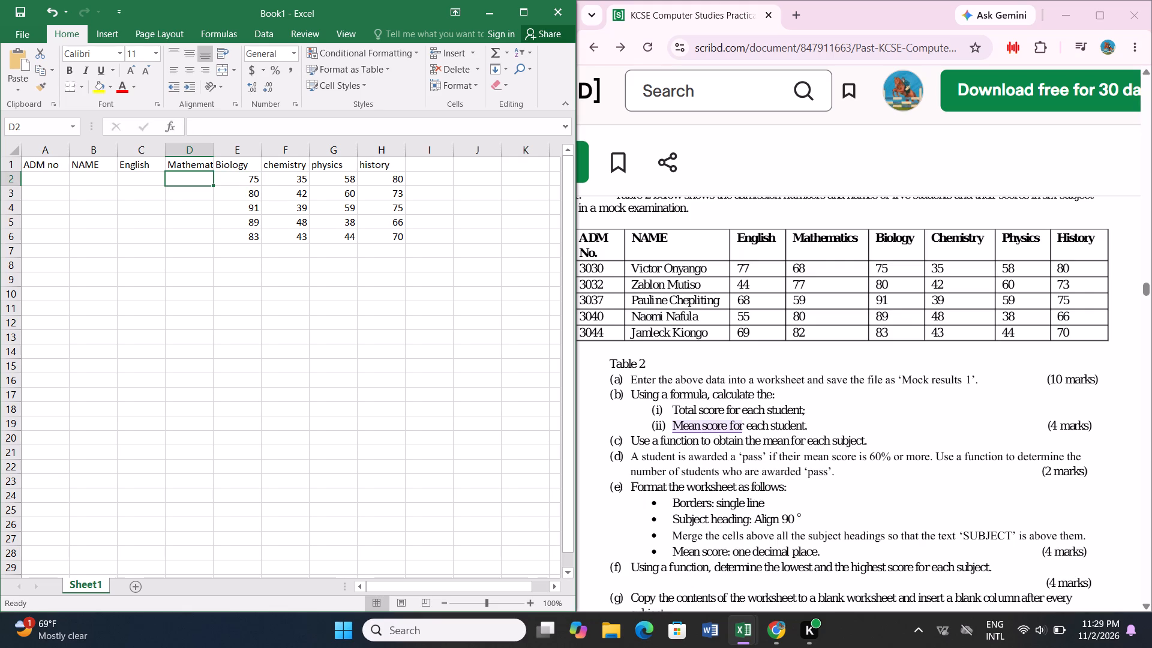
Fill the Mathematics scores 68, 77, 59, 80 and 82 into cells D2 to D6.
type("68")
key("Down")
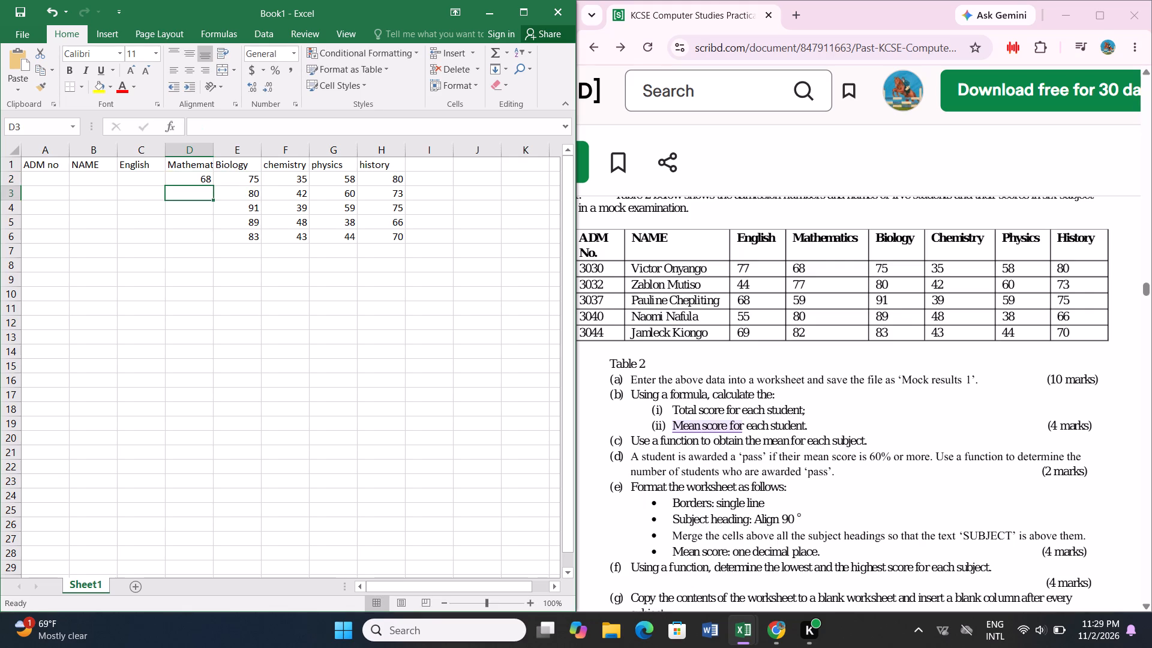
type("77")
key("Down")
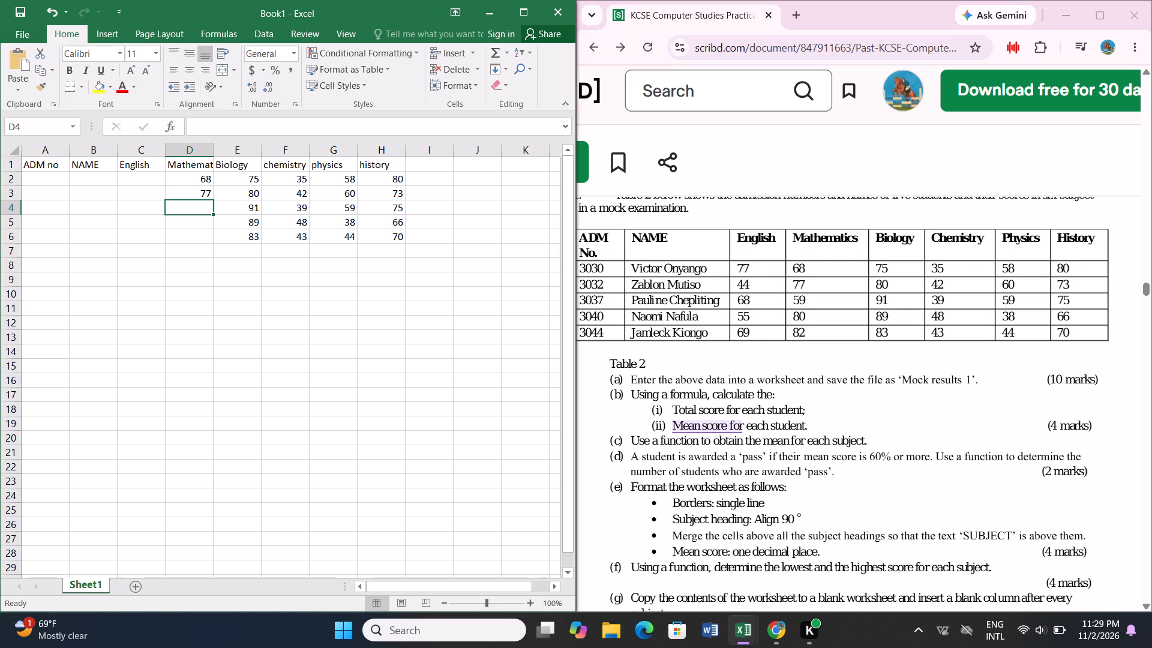
type("59")
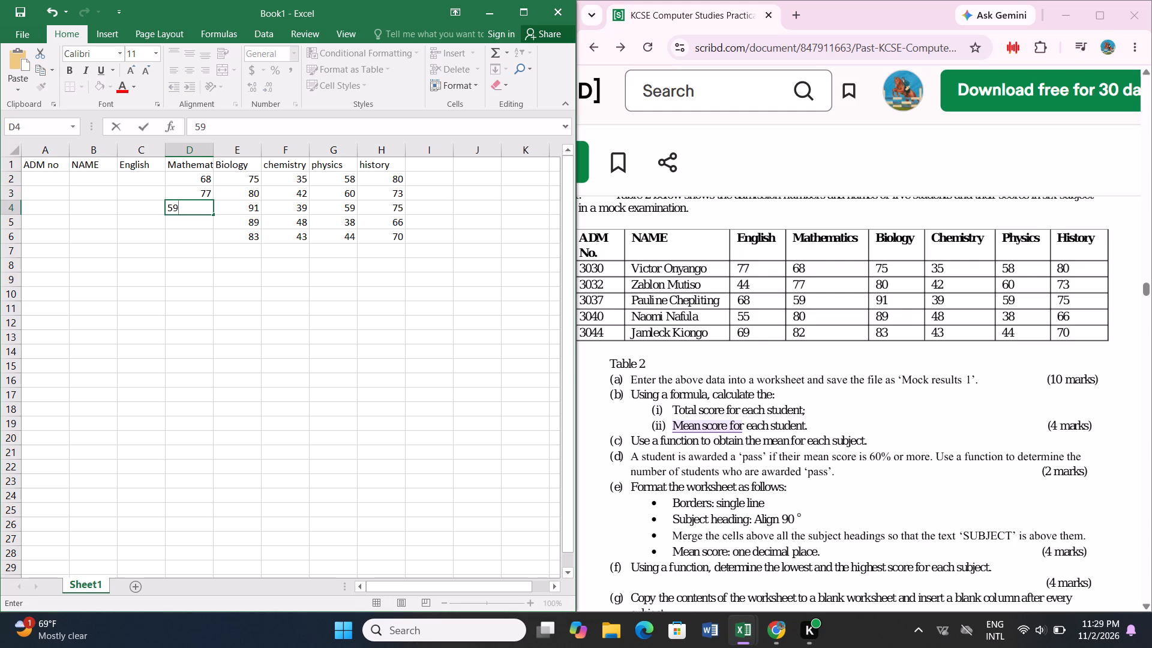
type("80")
key("Down")
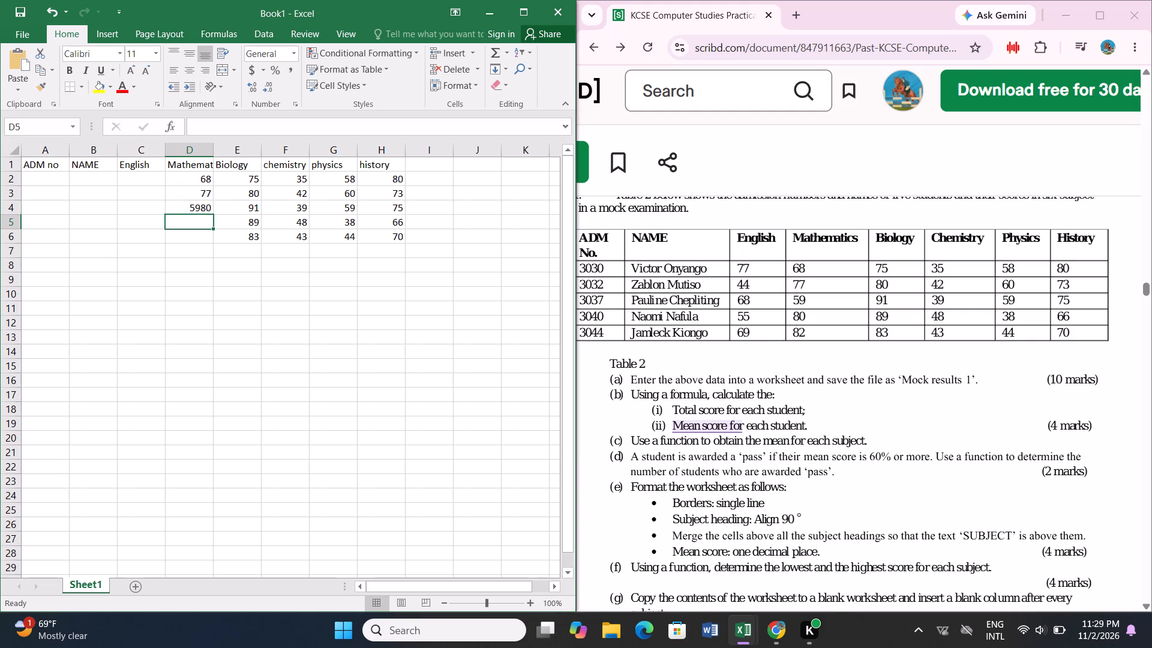
key("Up")
key("BackSpace")
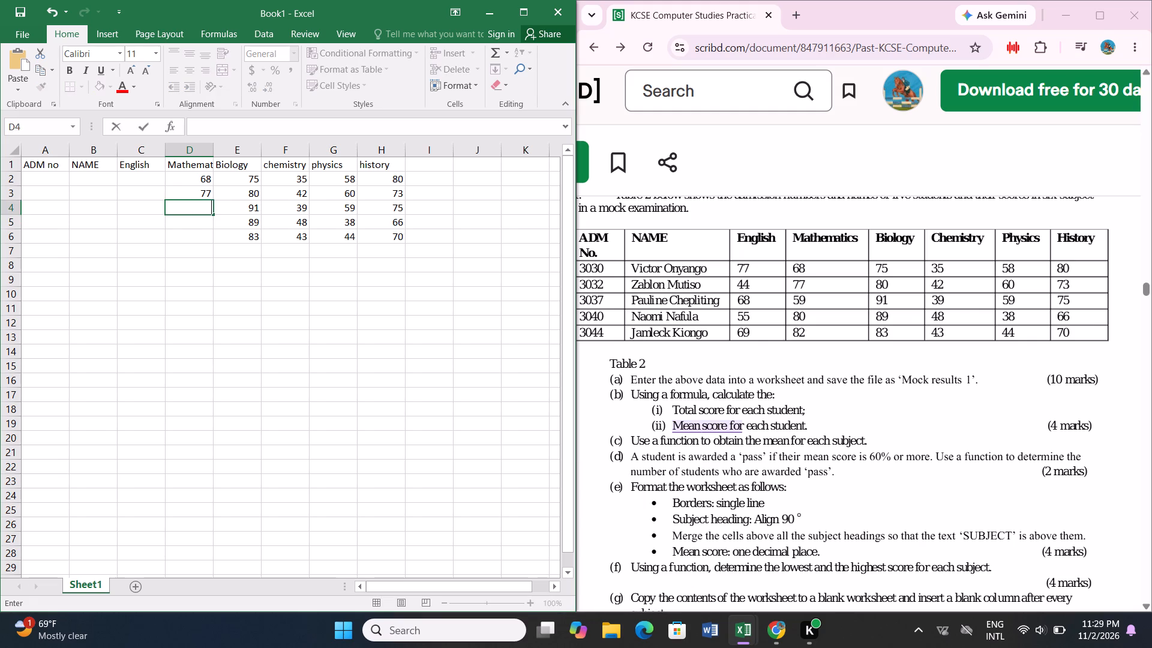
type("59")
key("Down")
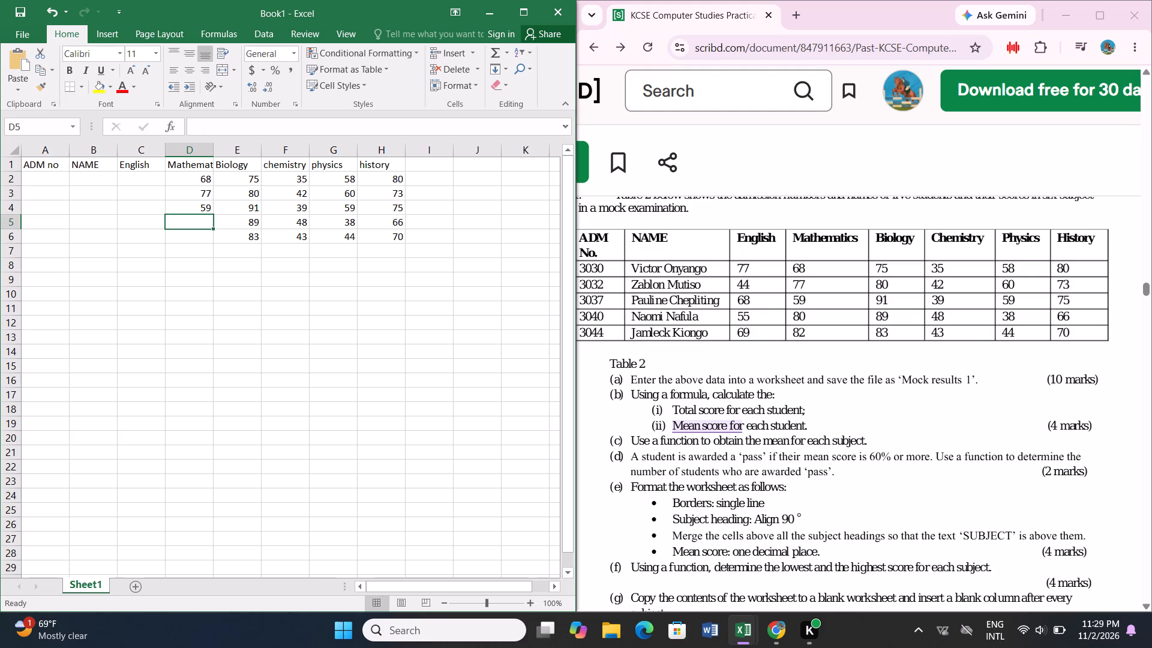
type("89")
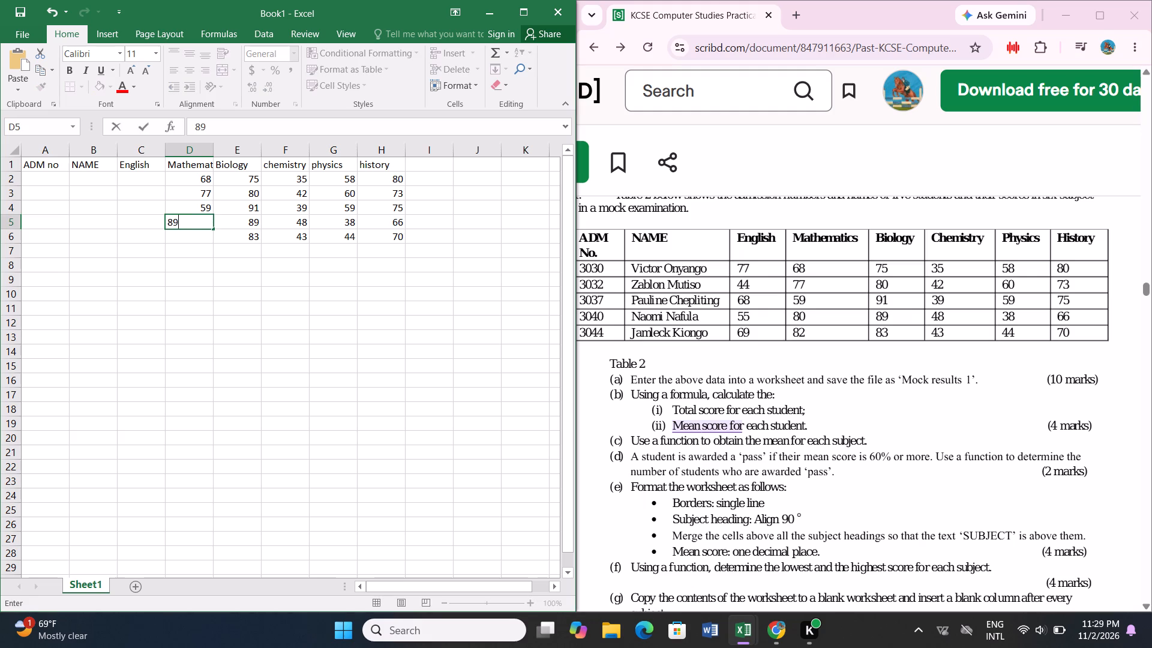
key("BackSpace")
key("0")
key("Down")
type("82")
key("Left")
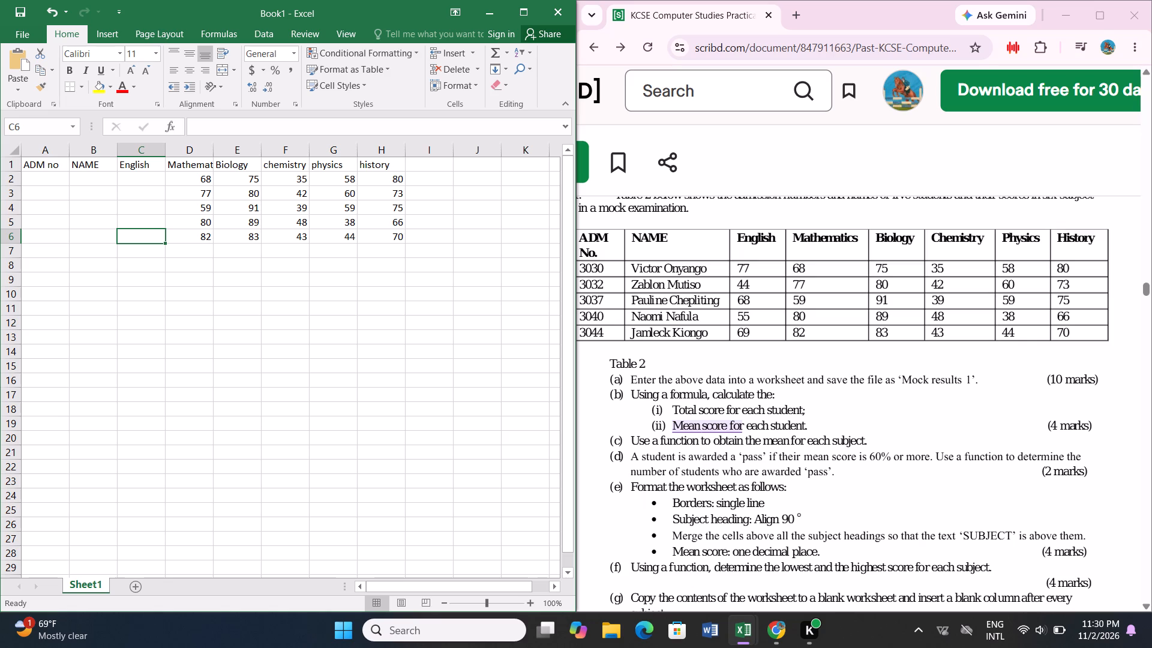
Fill the English scores 77, 44, 68, 55 and 69 into cells C2 to C6.
type("69")
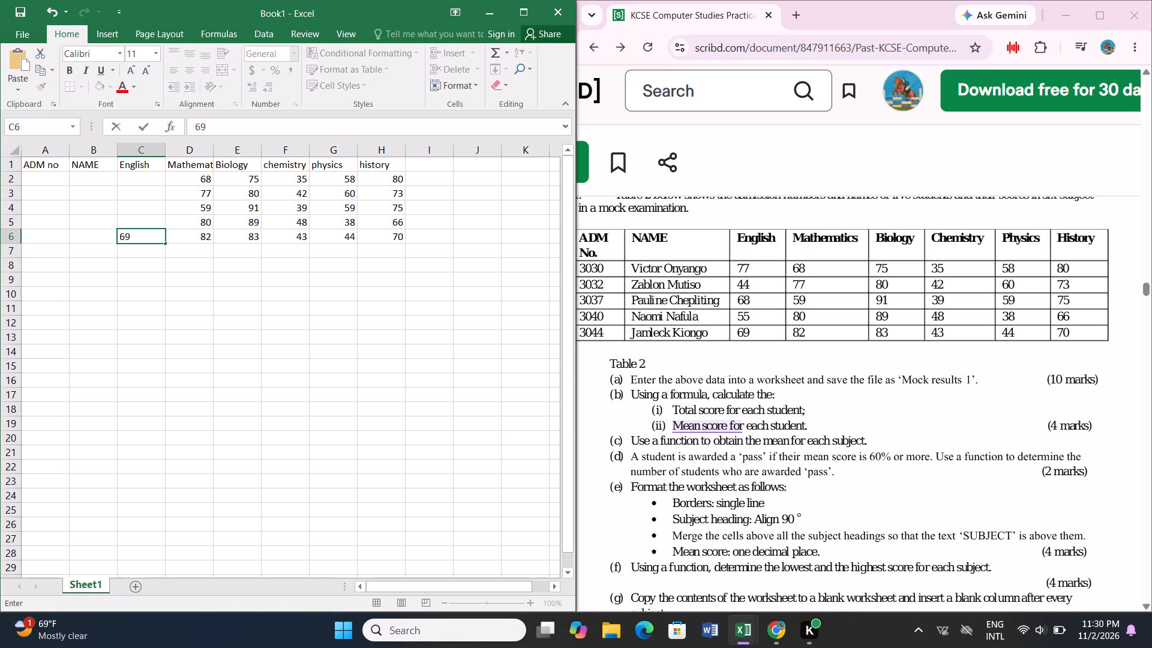
key("Up")
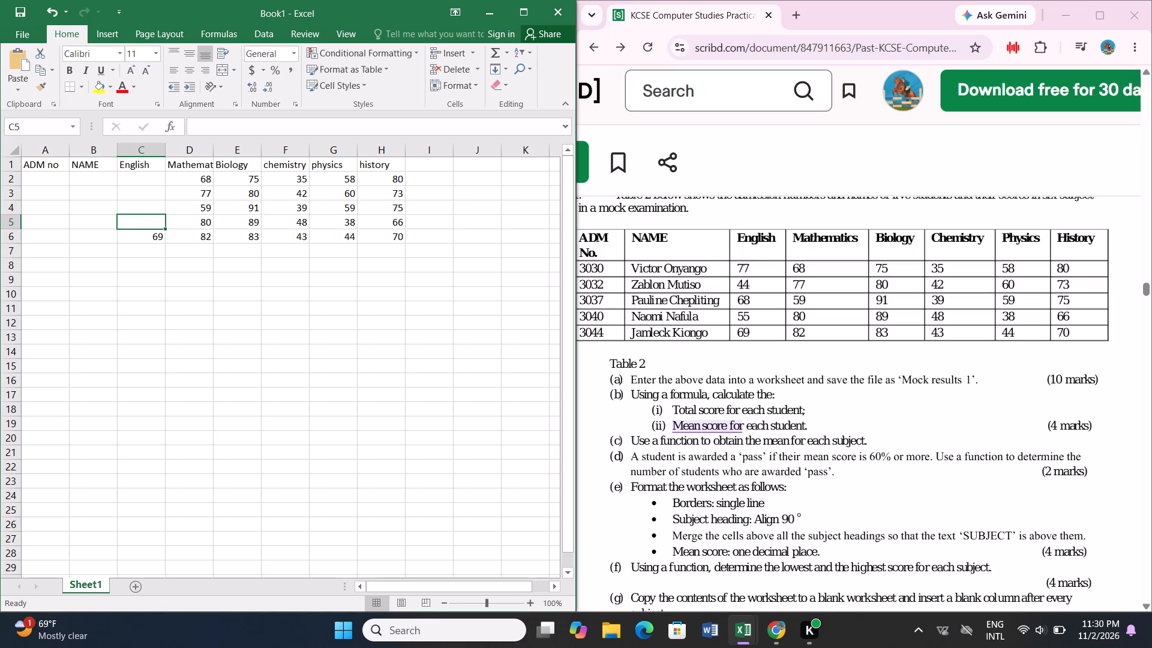
type("55")
key("Up")
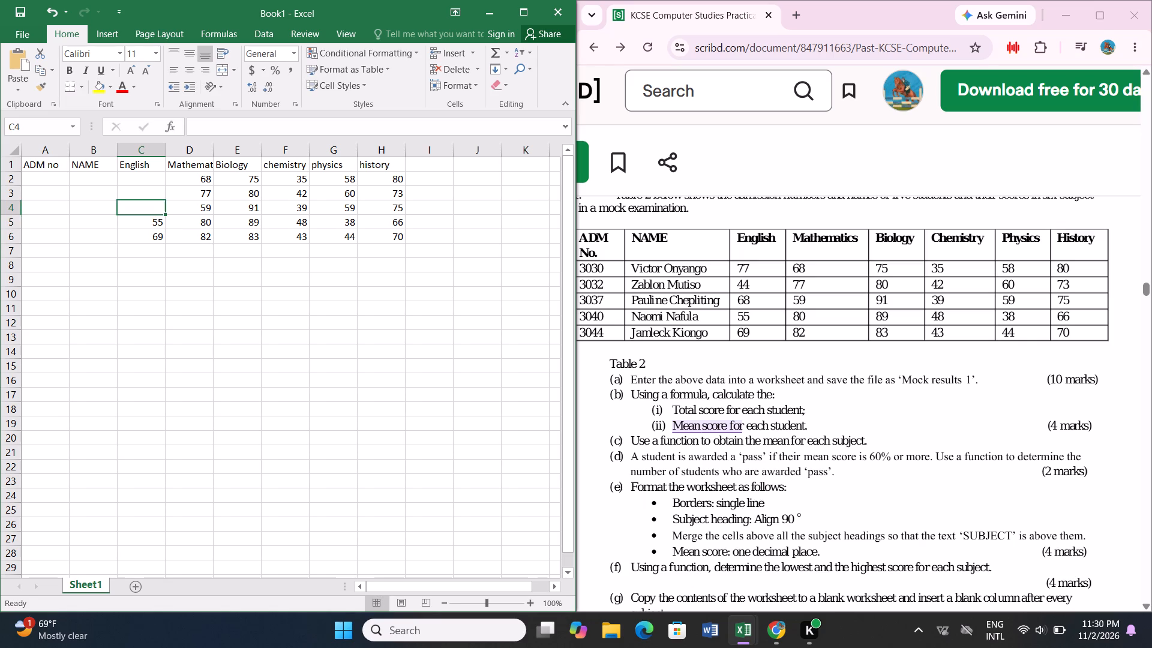
type("68")
key("Up")
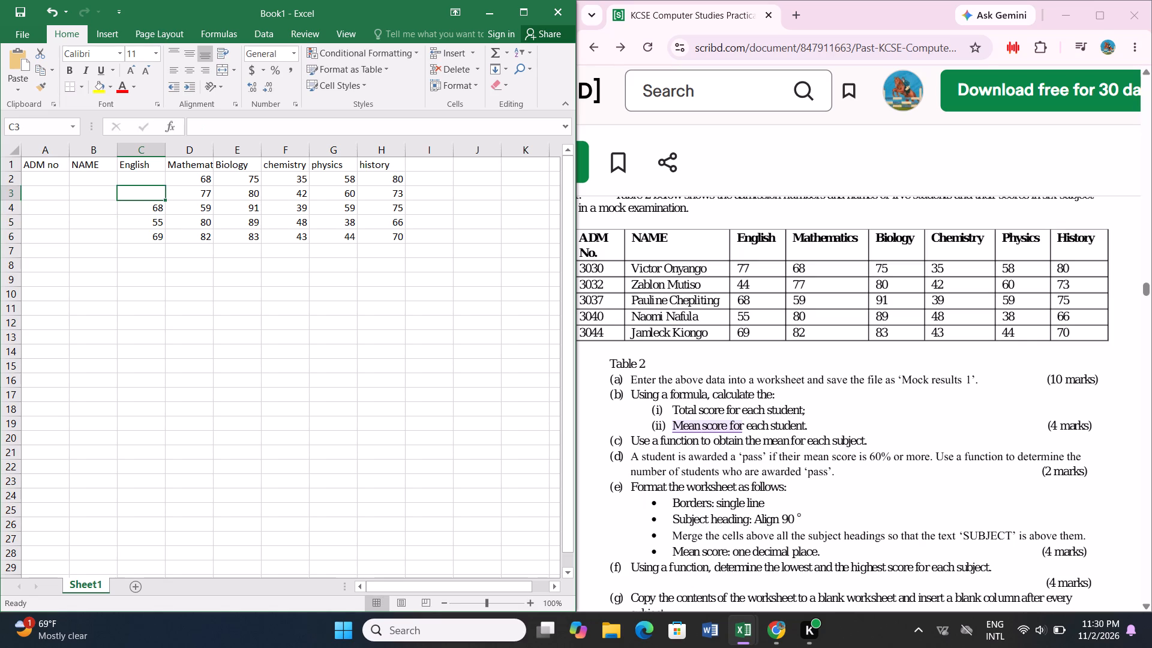
type("44")
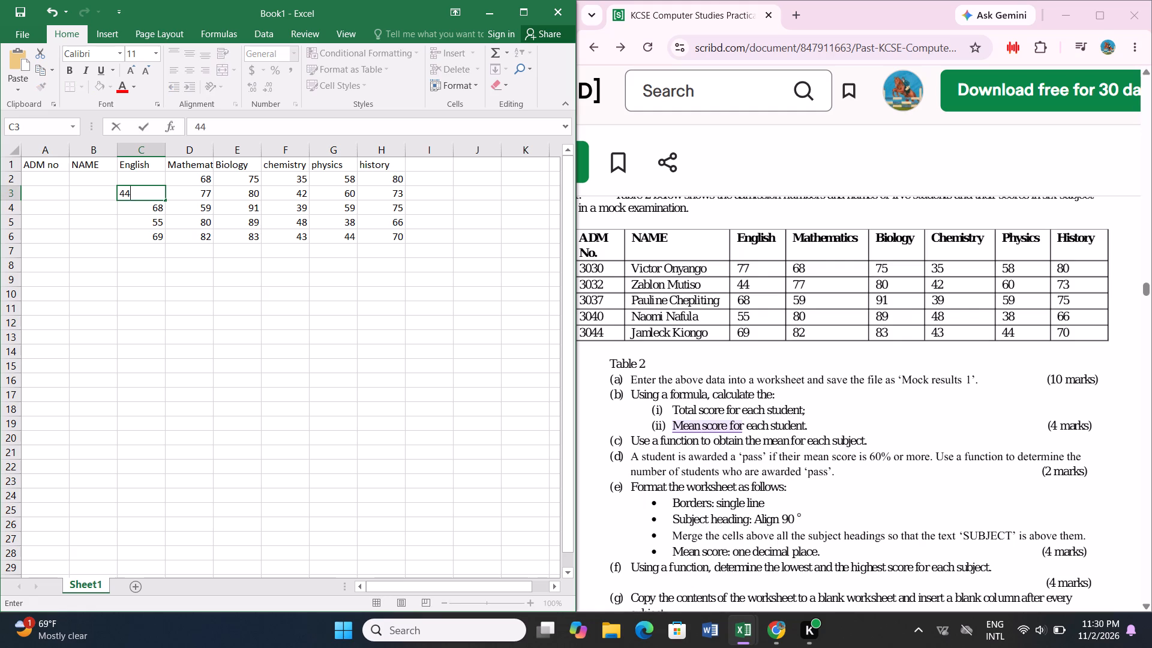
key("Up")
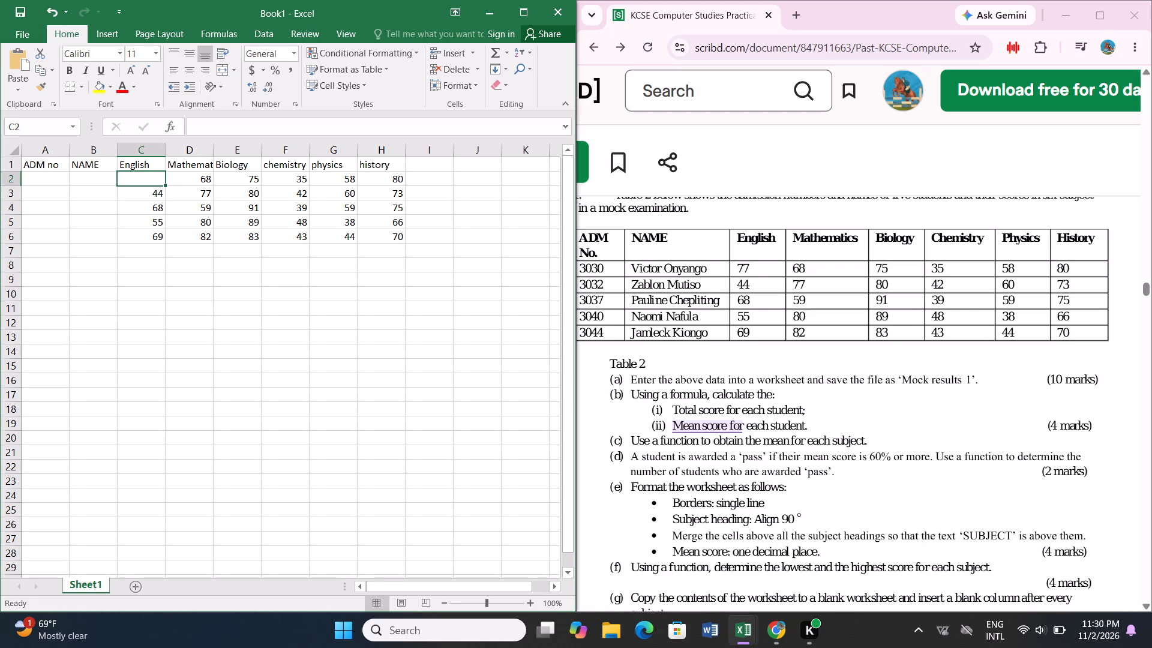
type("77")
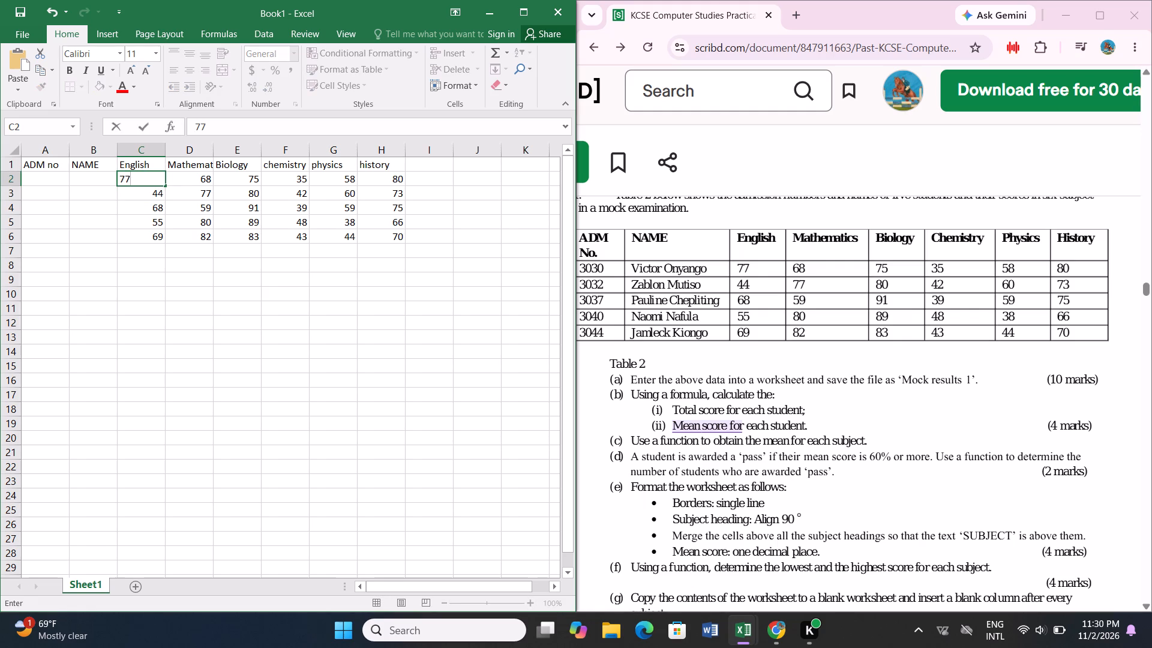
key("Left")
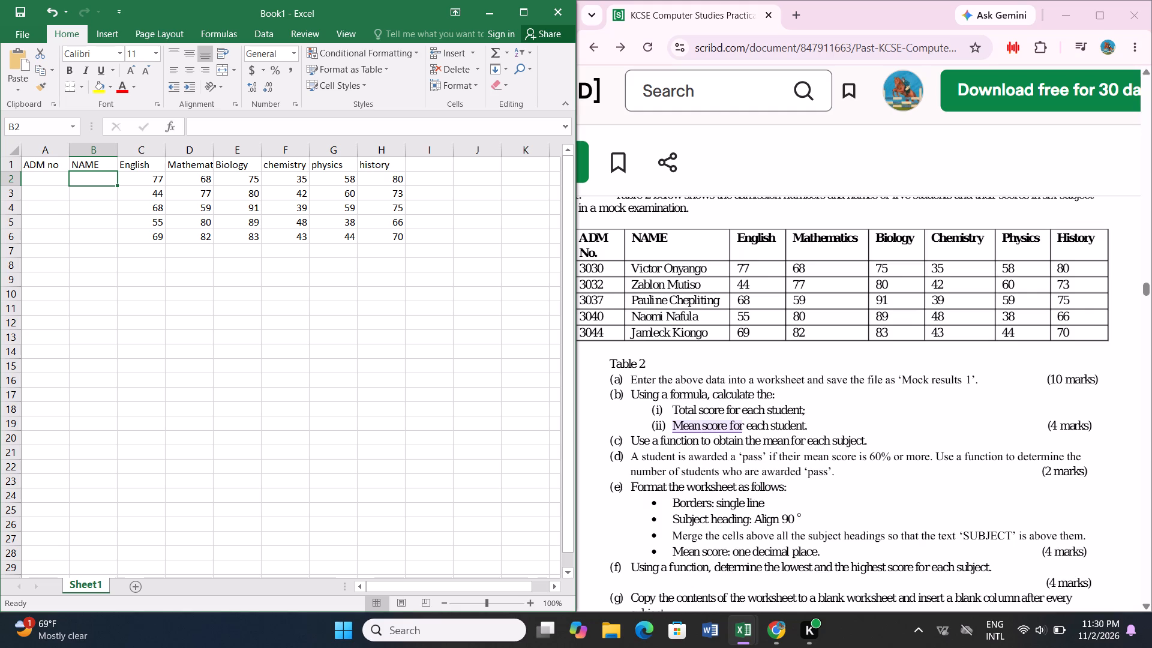
Widen the NAME column B so that full student names fit in it.
left_click_drag(113, 150, 150, 141)
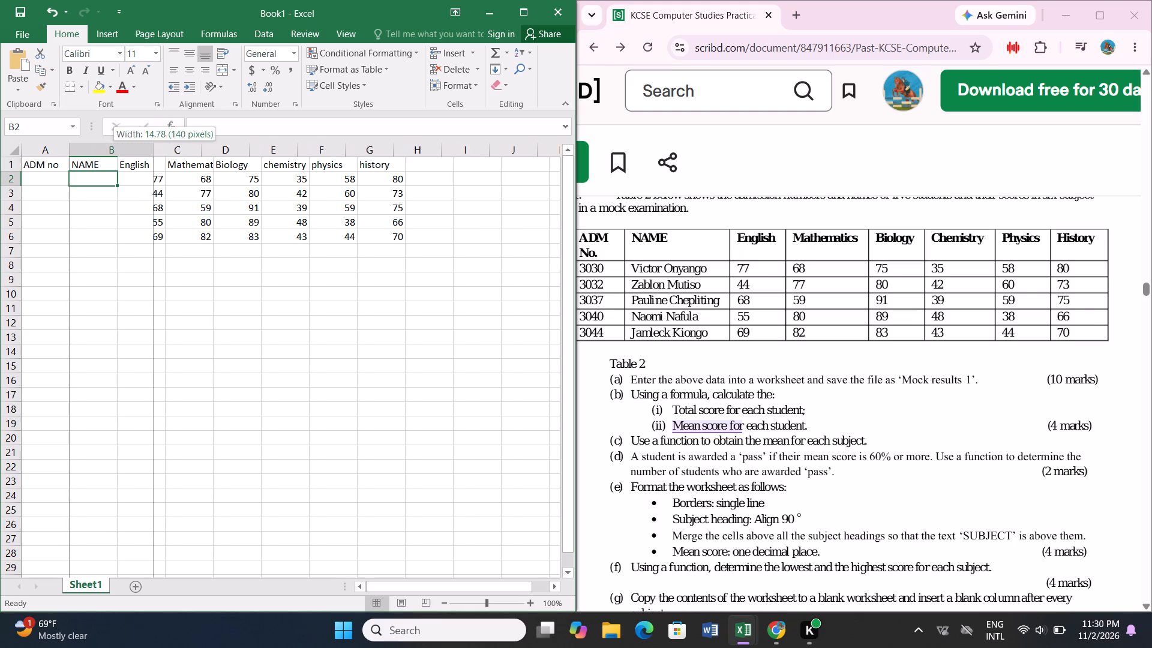
left_click_drag(150, 141, 152, 141)
left_click(152, 141)
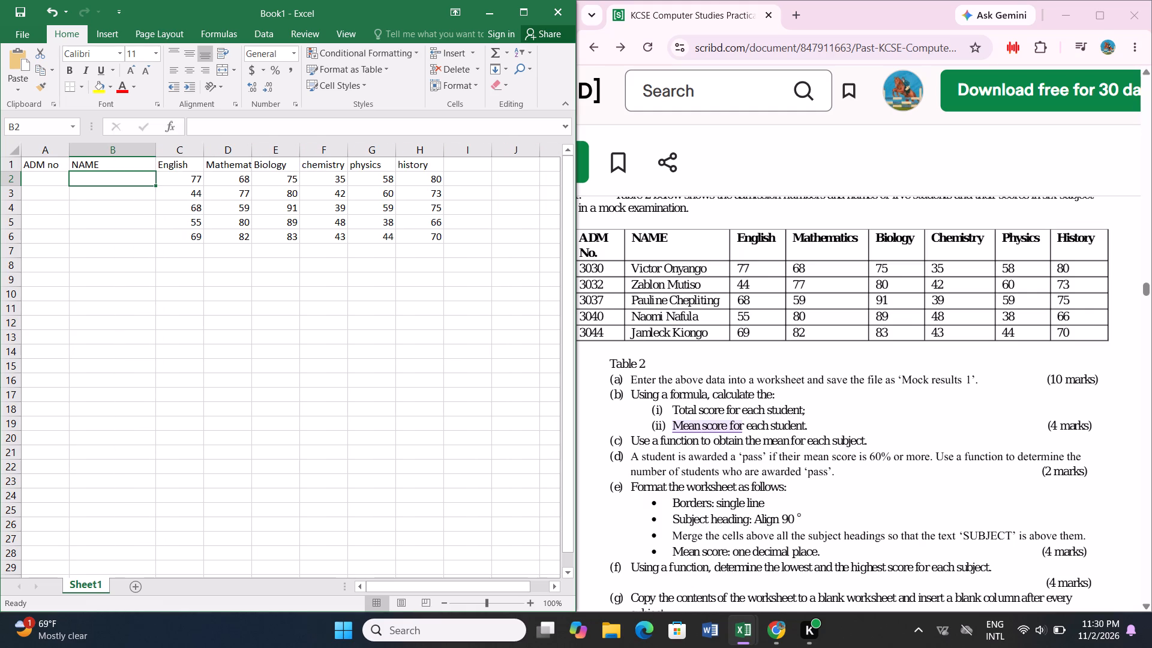
left_click_drag(155, 146, 185, 139)
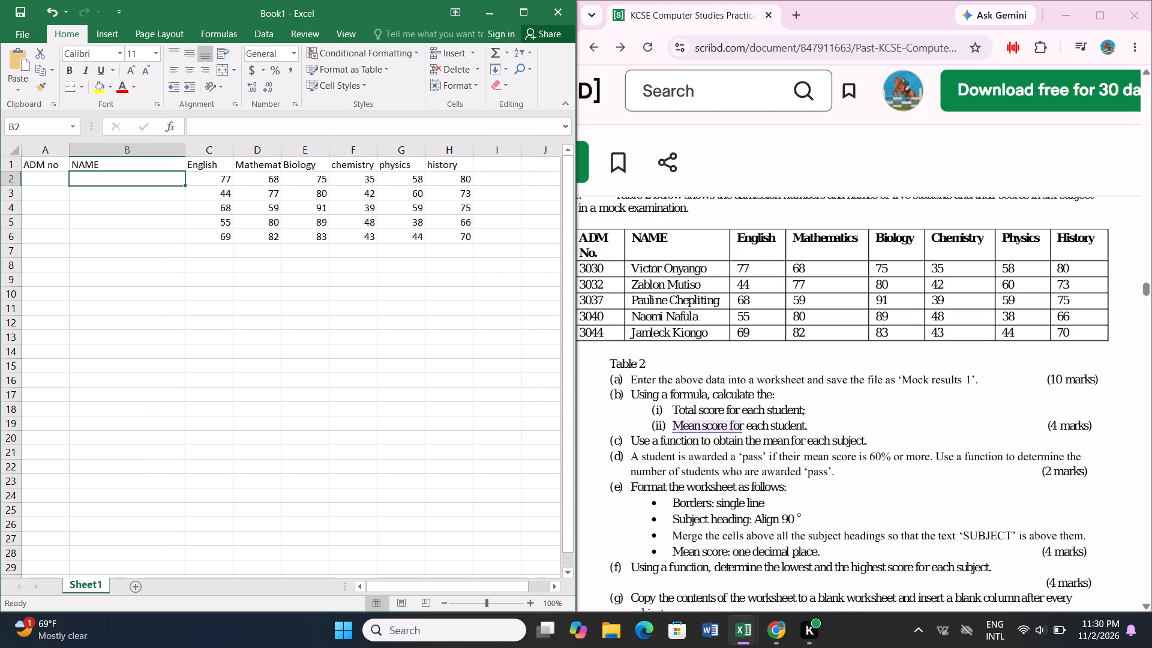
Enter the first two student names from Table 2 into cells B2 and B3.
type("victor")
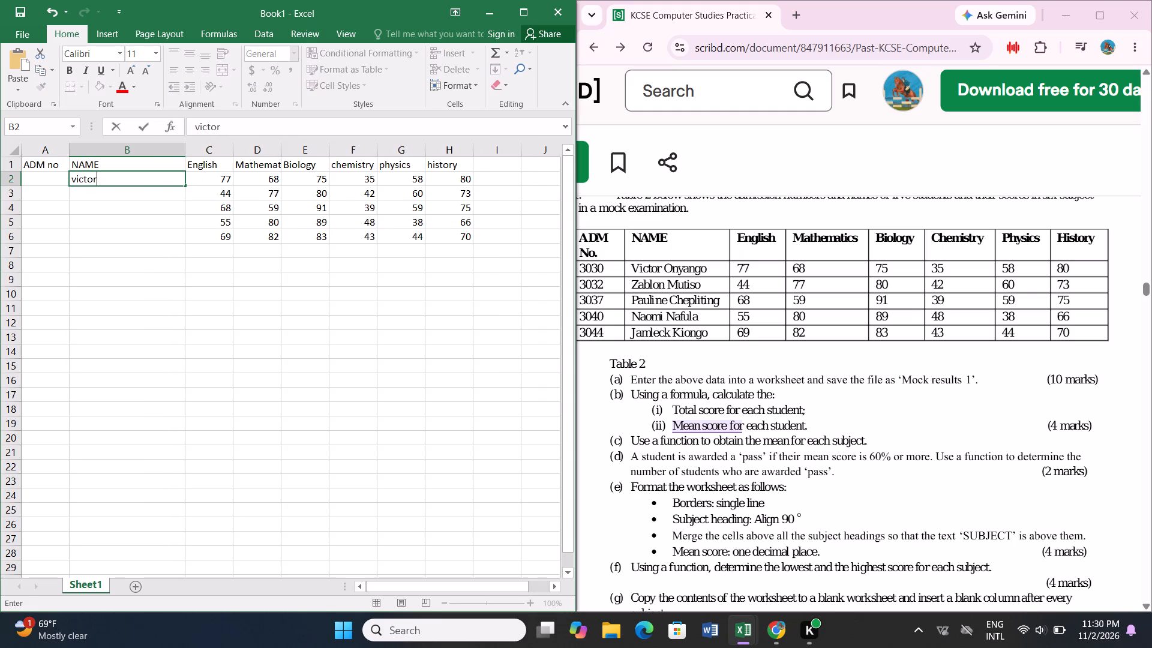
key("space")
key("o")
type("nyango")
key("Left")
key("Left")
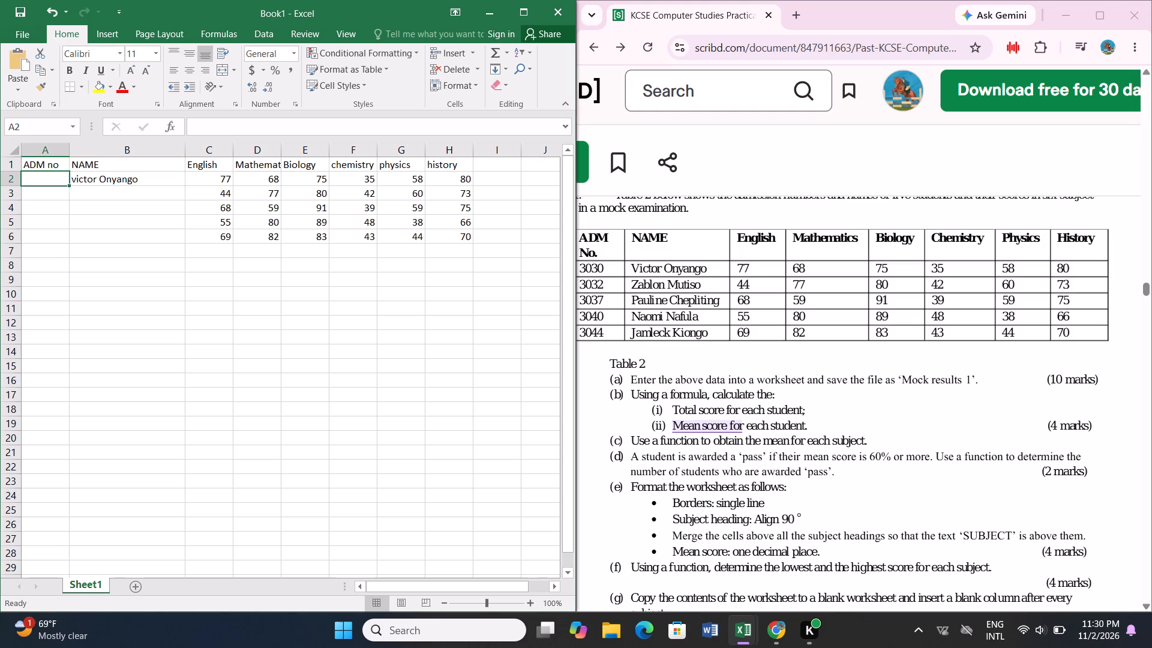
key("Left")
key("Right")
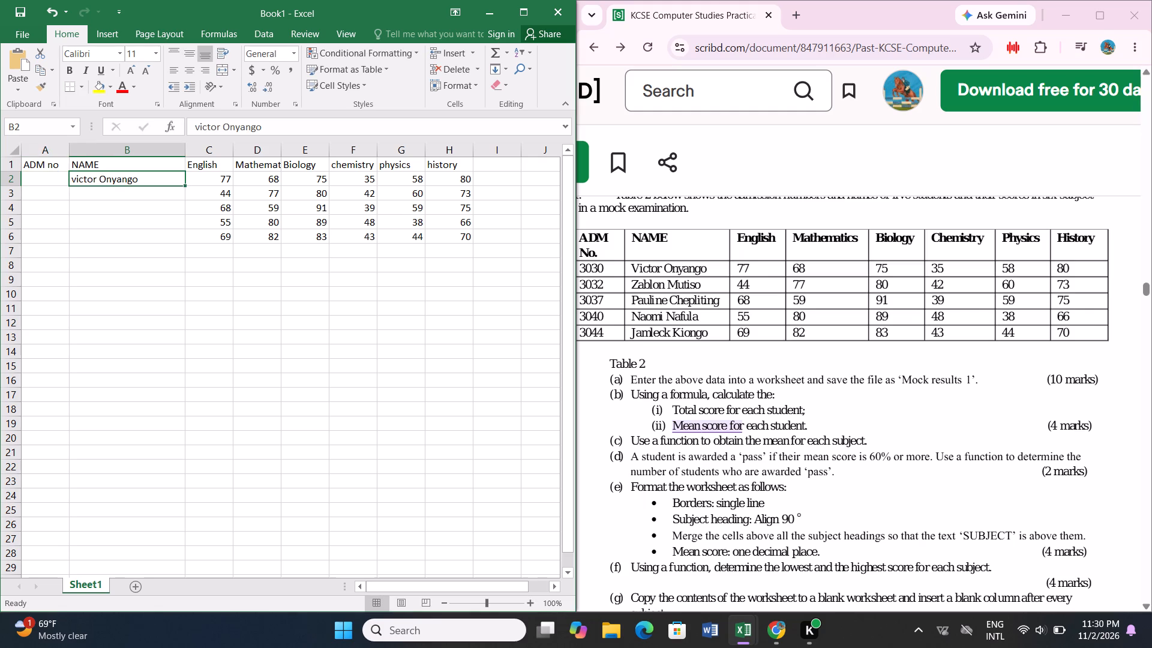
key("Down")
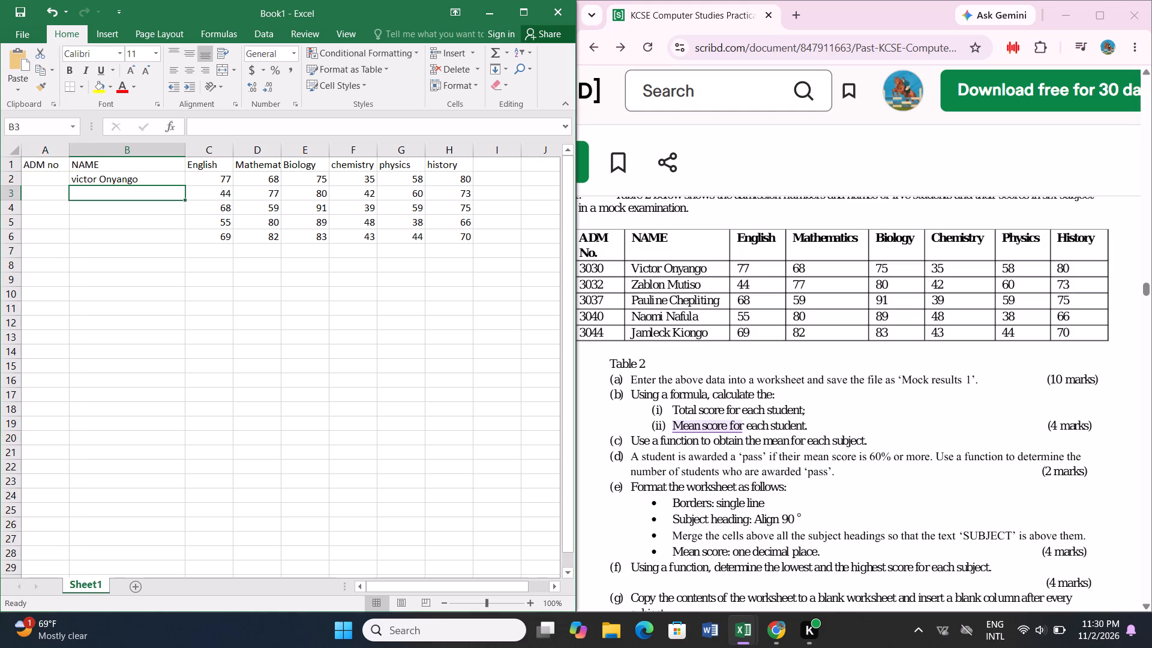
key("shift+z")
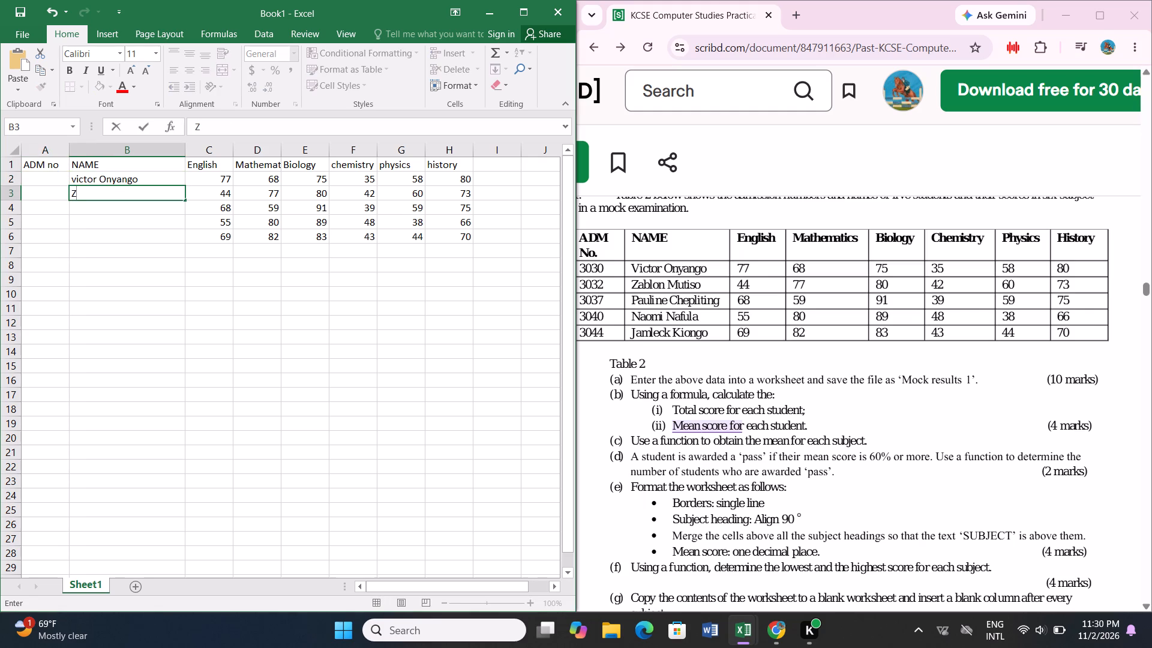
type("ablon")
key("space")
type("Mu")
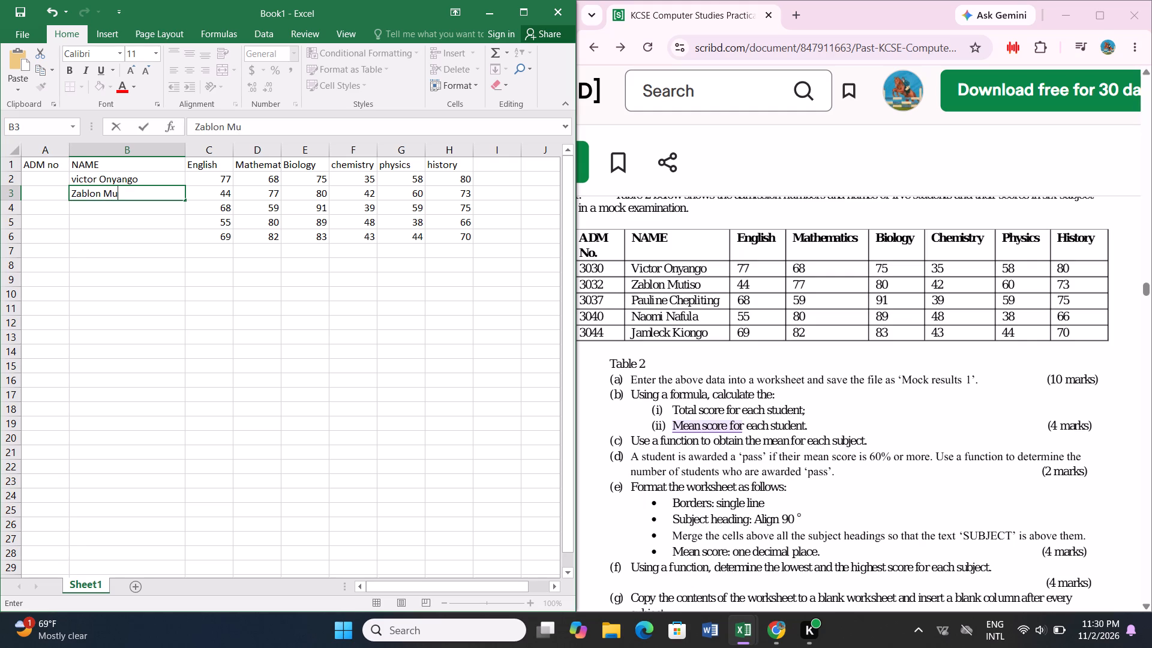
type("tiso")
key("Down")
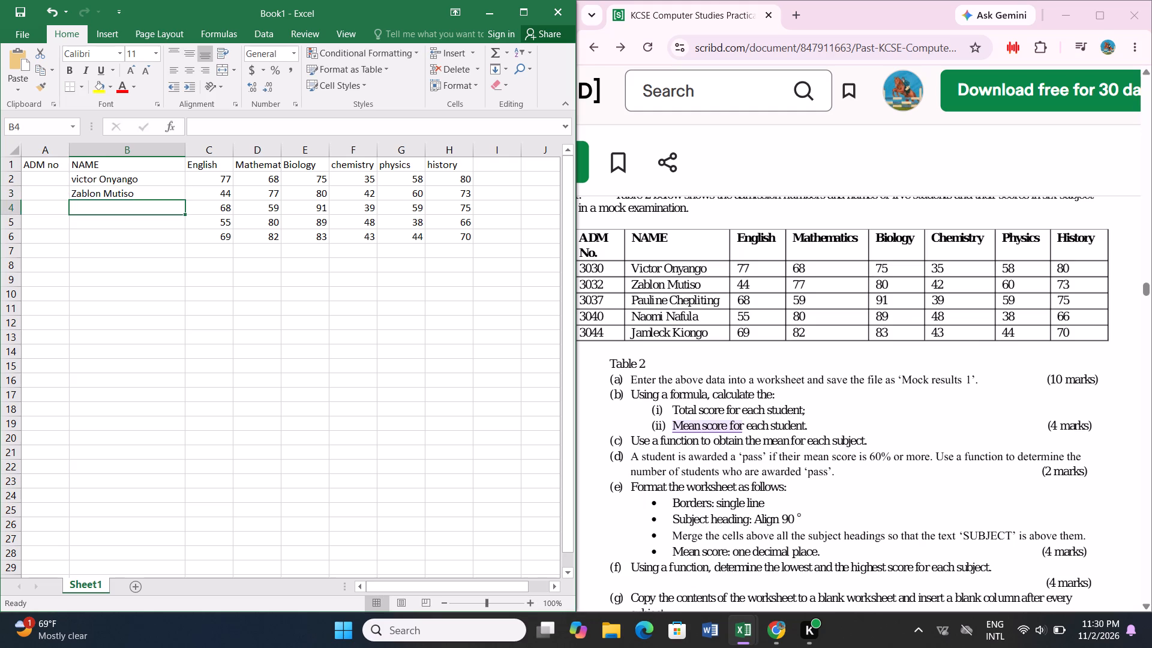
Enter the third, fourth and fifth student names from Table 2 into cells B4 to B6.
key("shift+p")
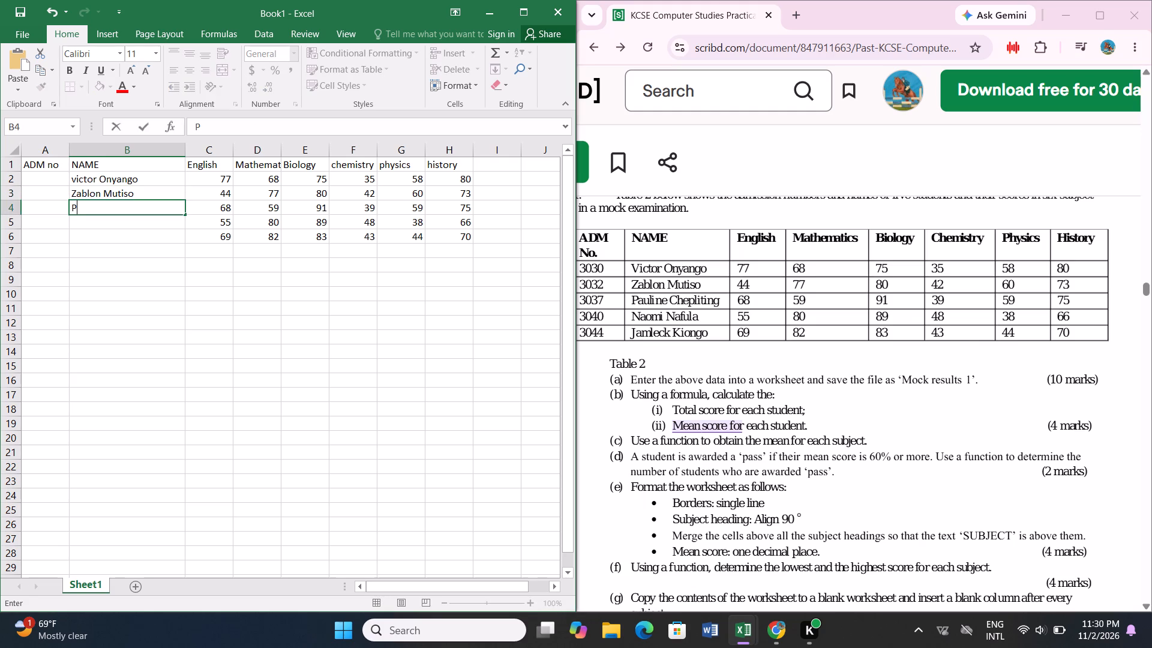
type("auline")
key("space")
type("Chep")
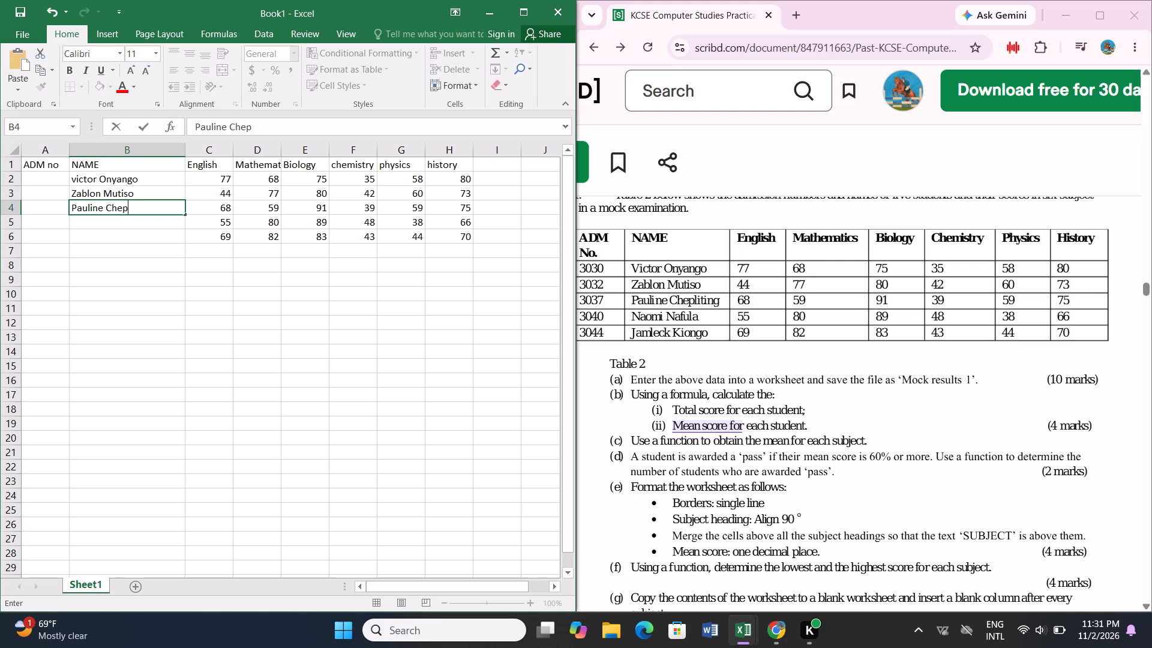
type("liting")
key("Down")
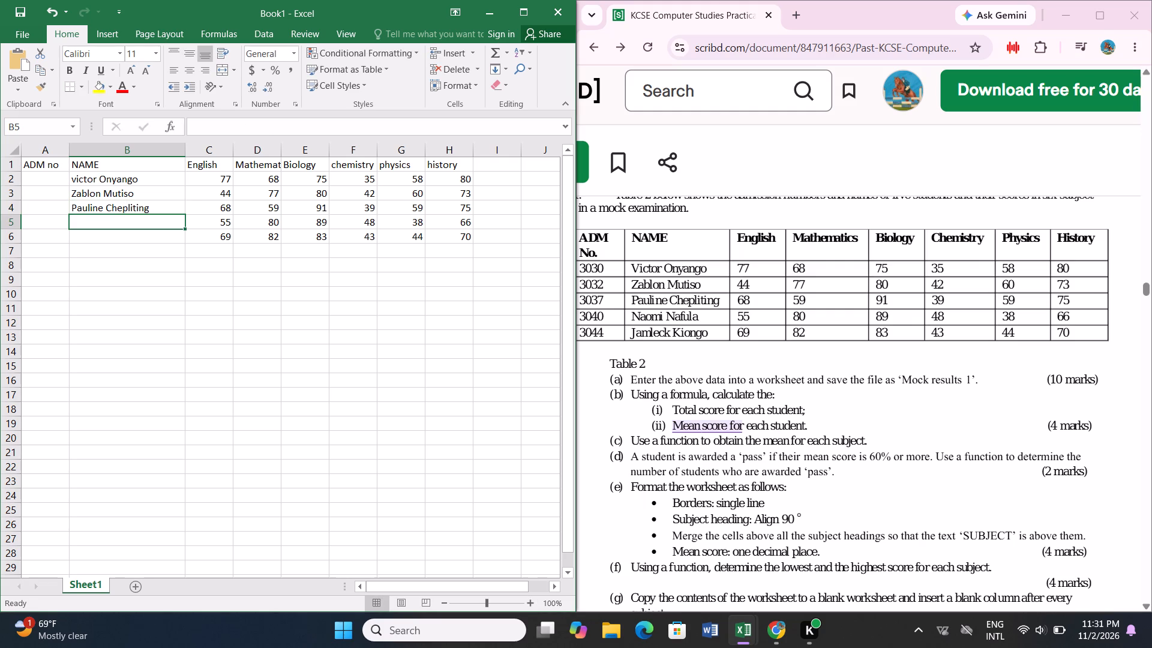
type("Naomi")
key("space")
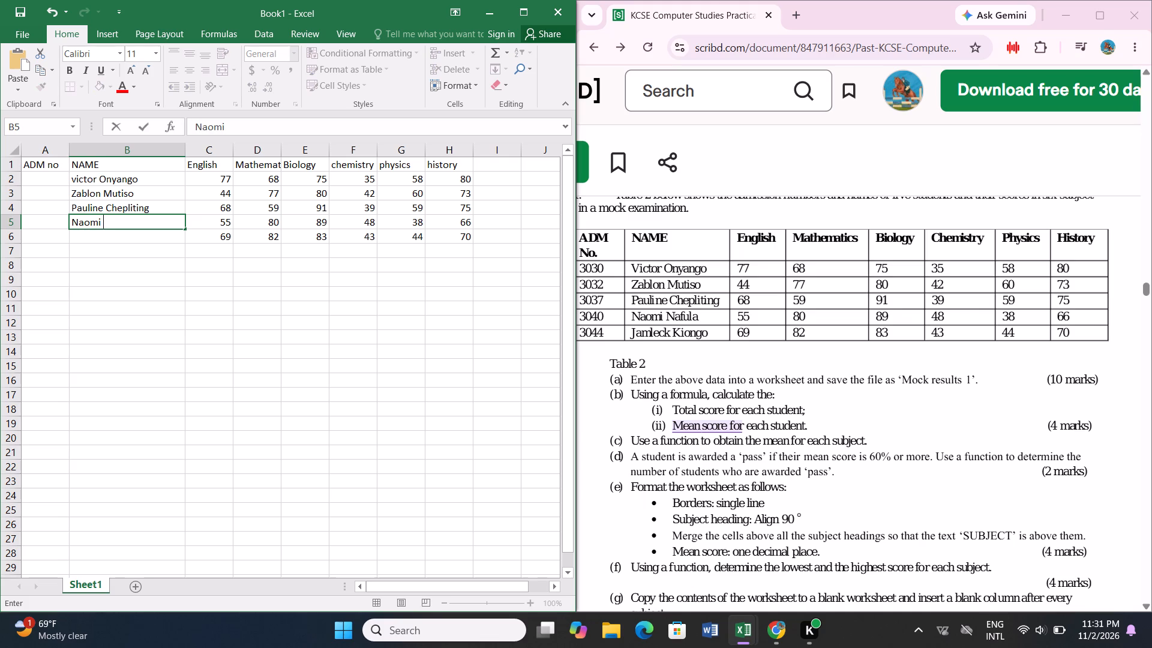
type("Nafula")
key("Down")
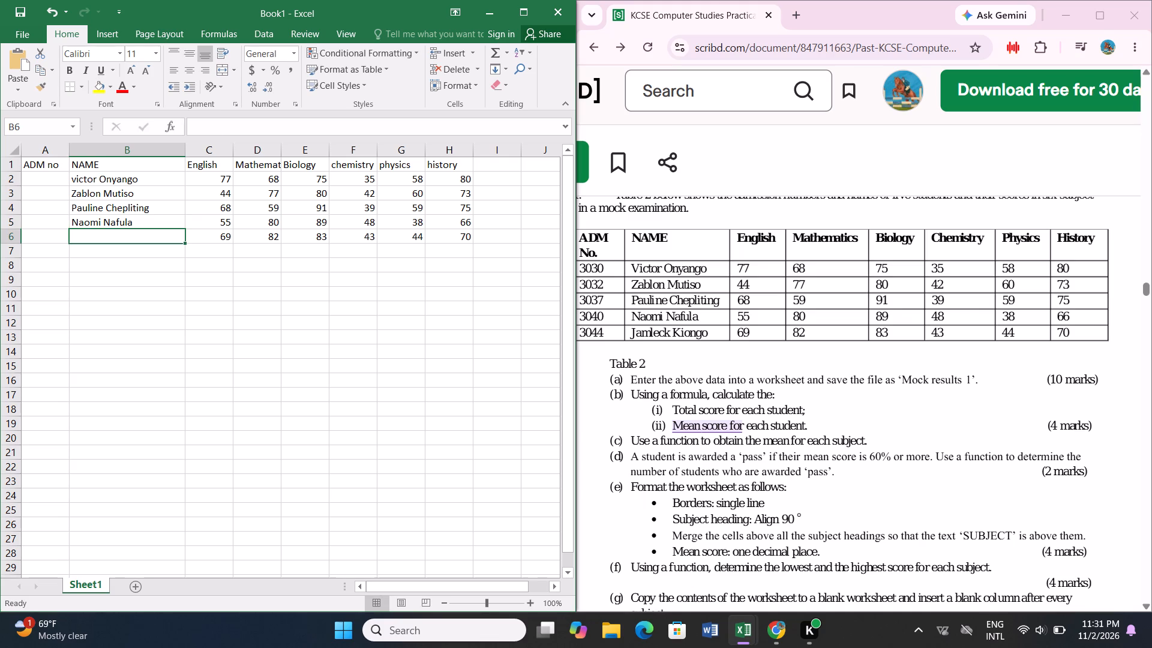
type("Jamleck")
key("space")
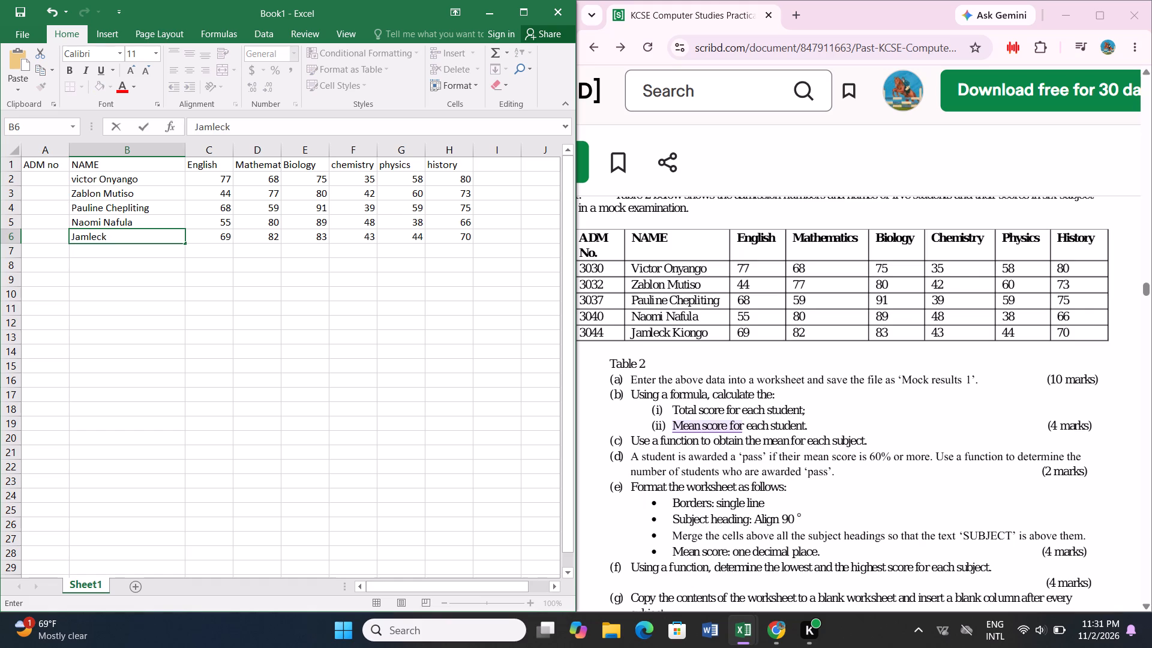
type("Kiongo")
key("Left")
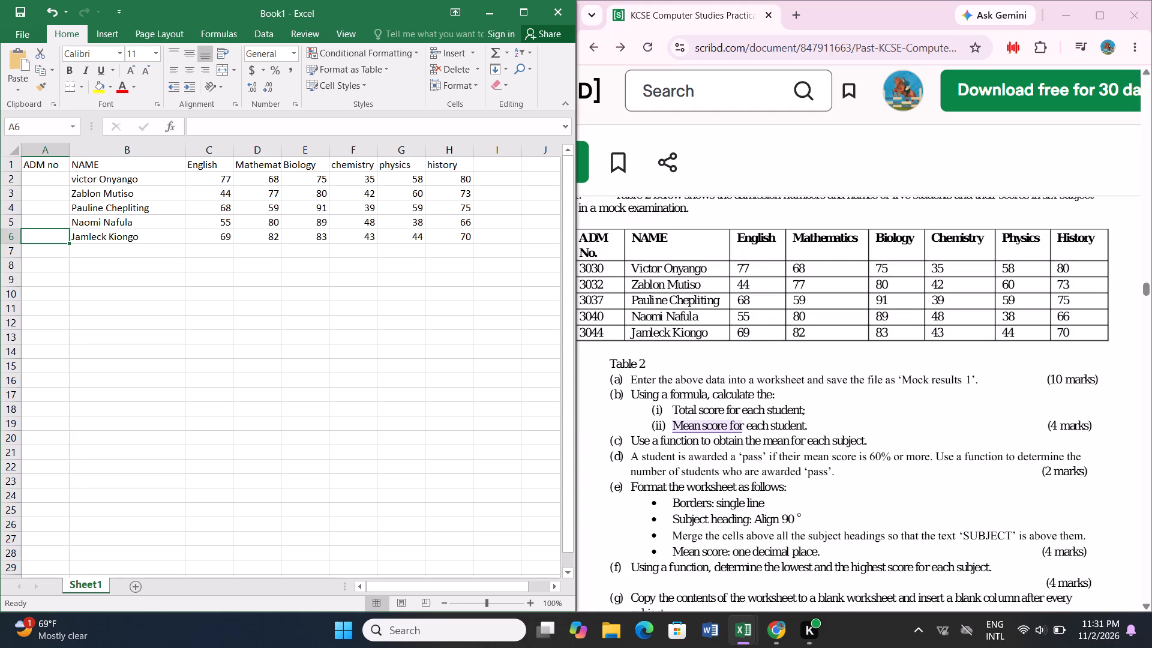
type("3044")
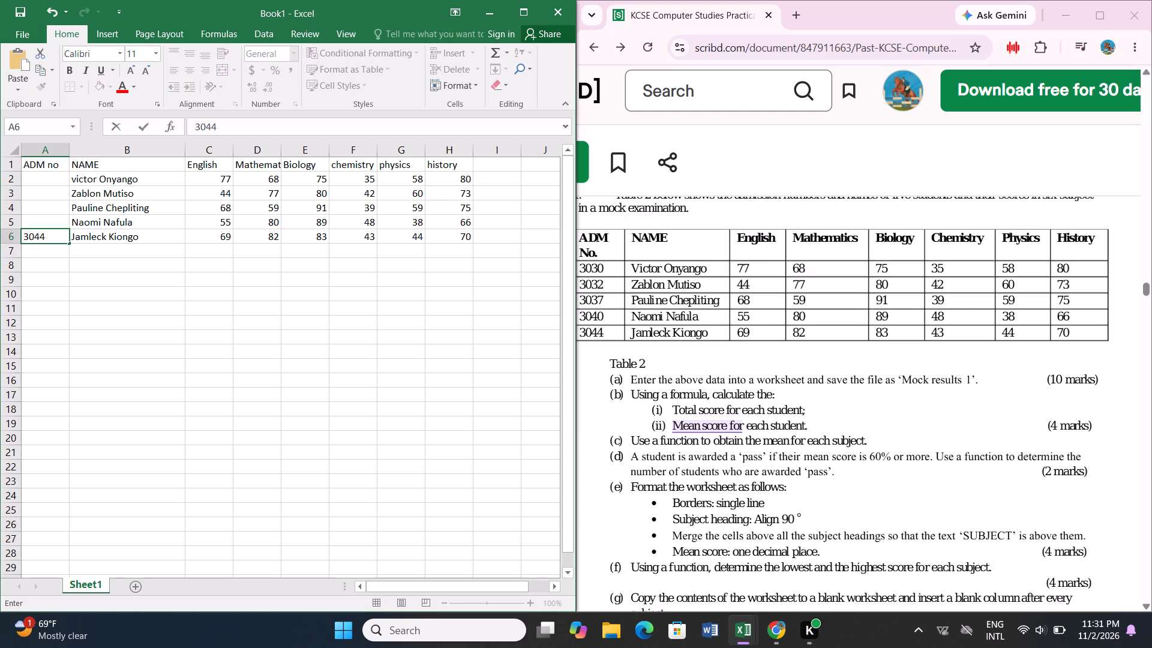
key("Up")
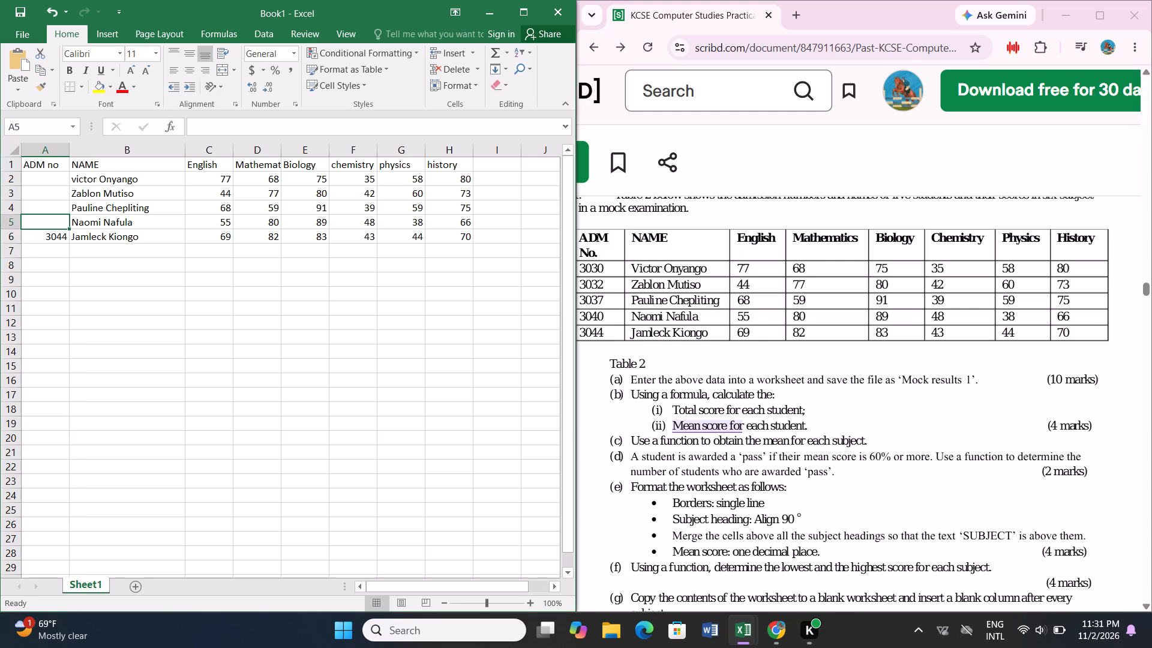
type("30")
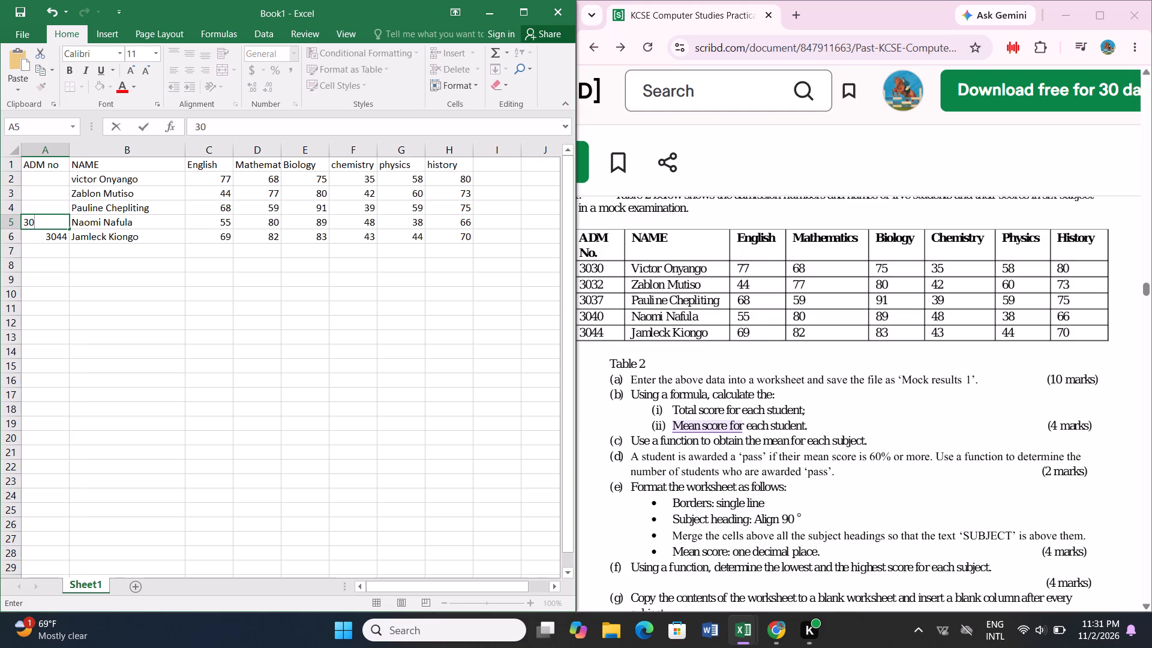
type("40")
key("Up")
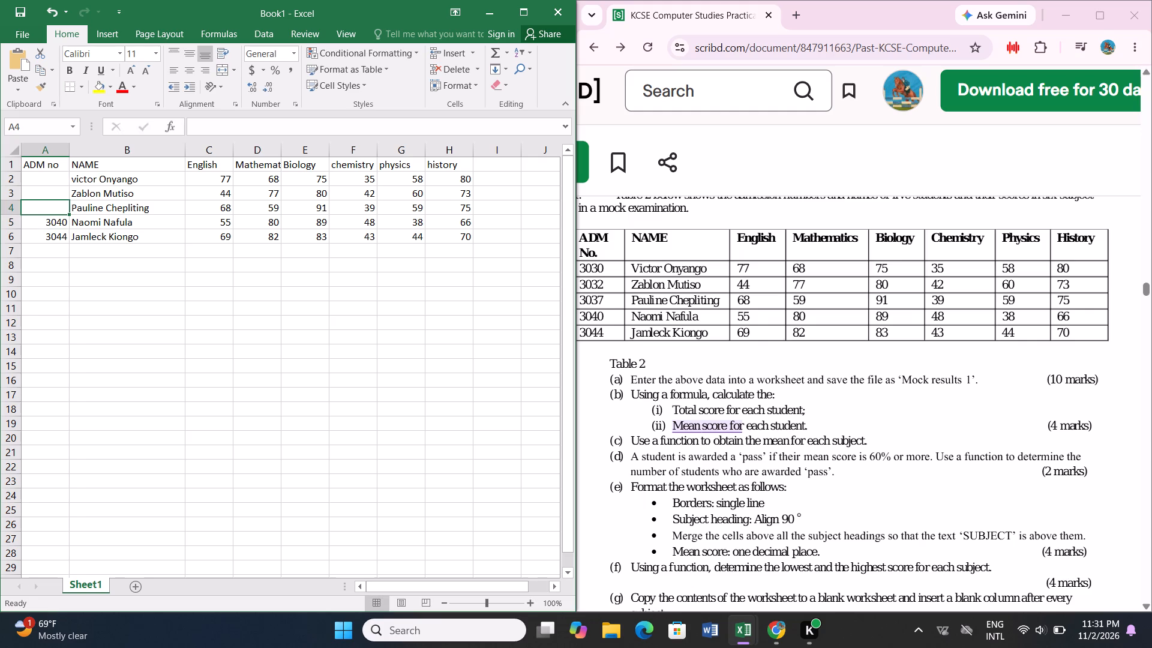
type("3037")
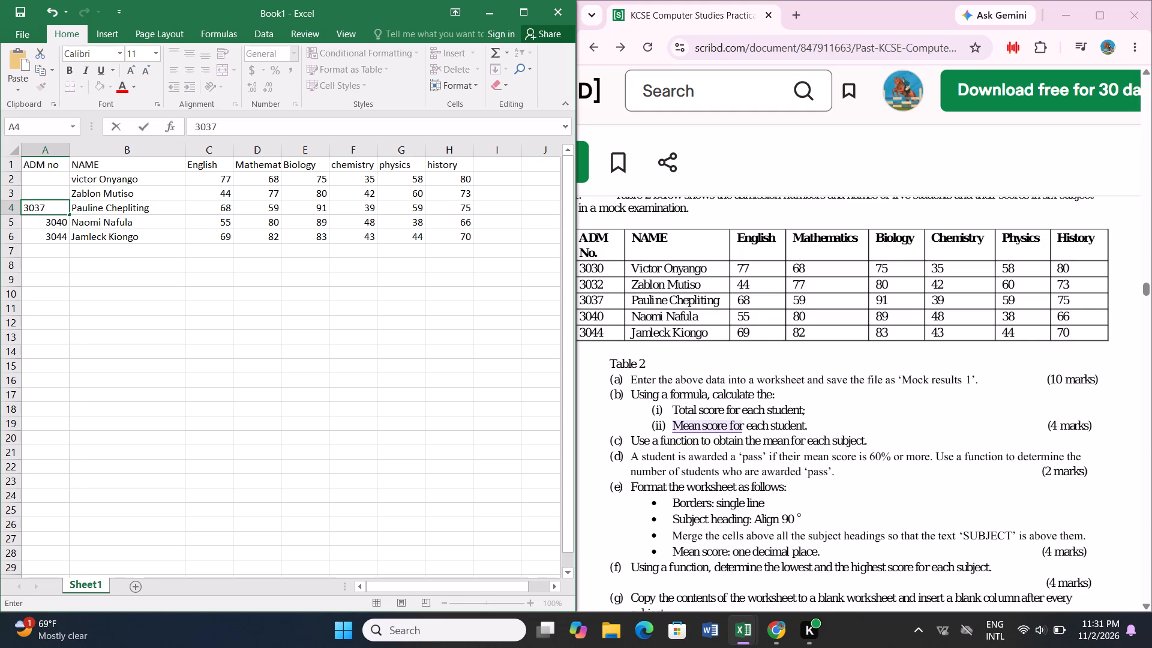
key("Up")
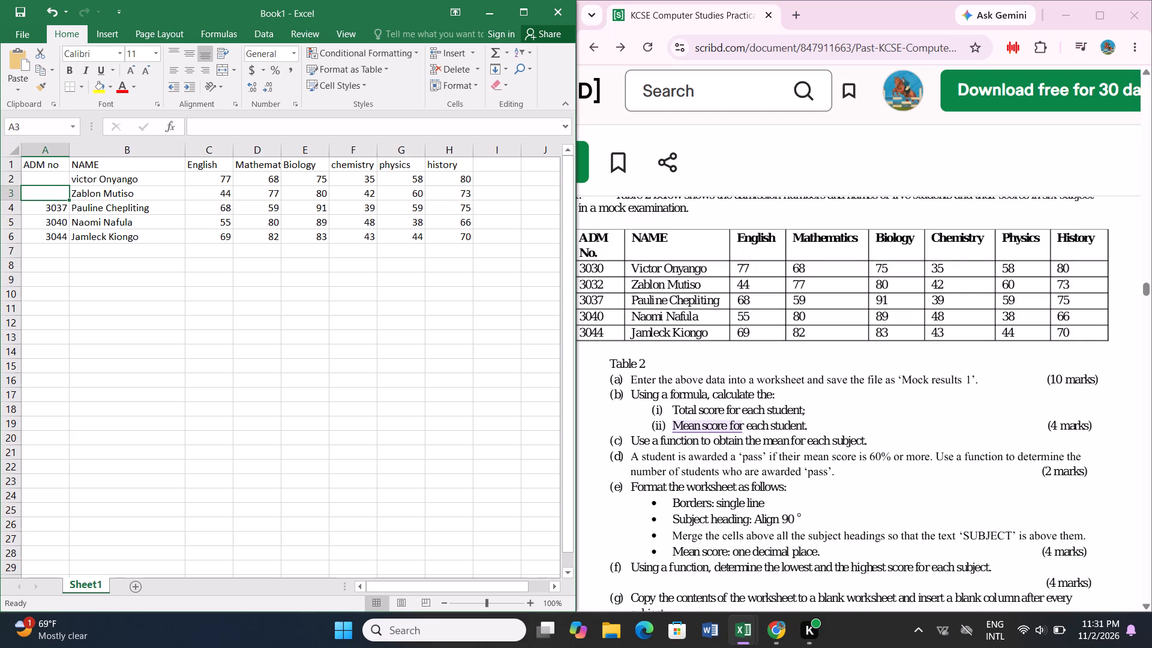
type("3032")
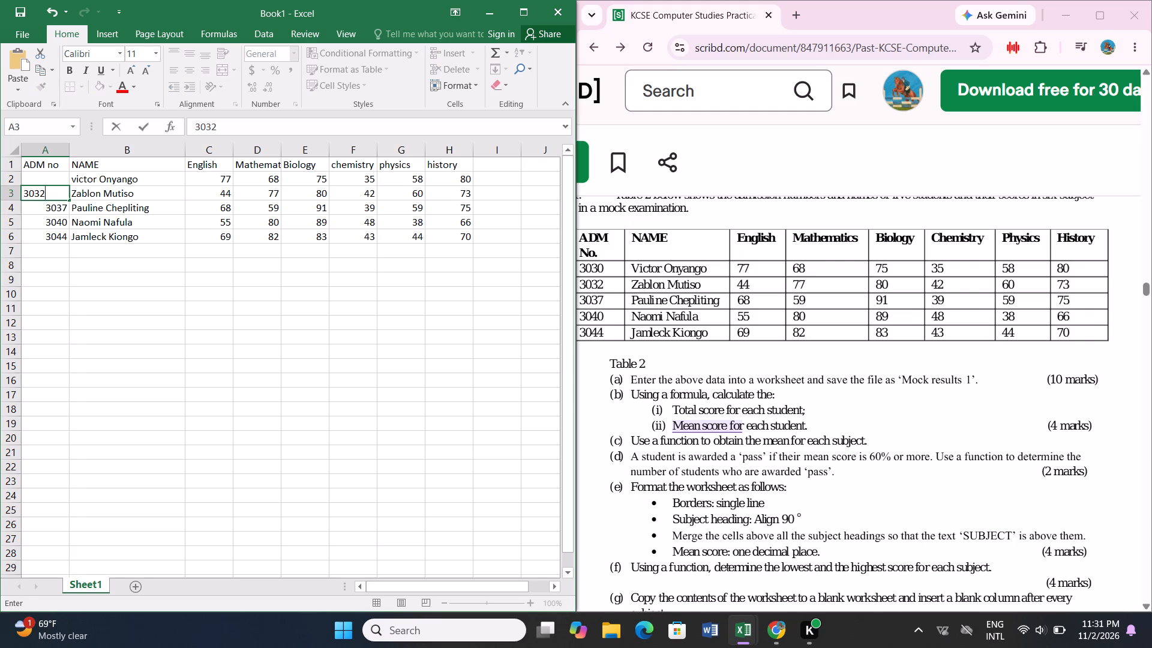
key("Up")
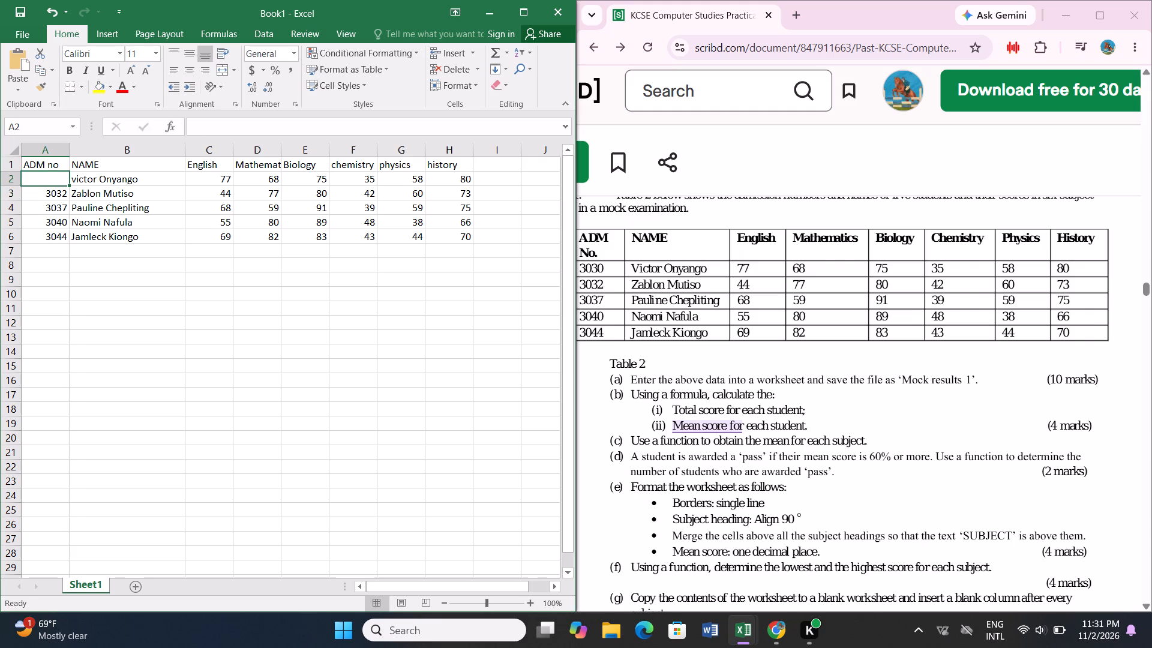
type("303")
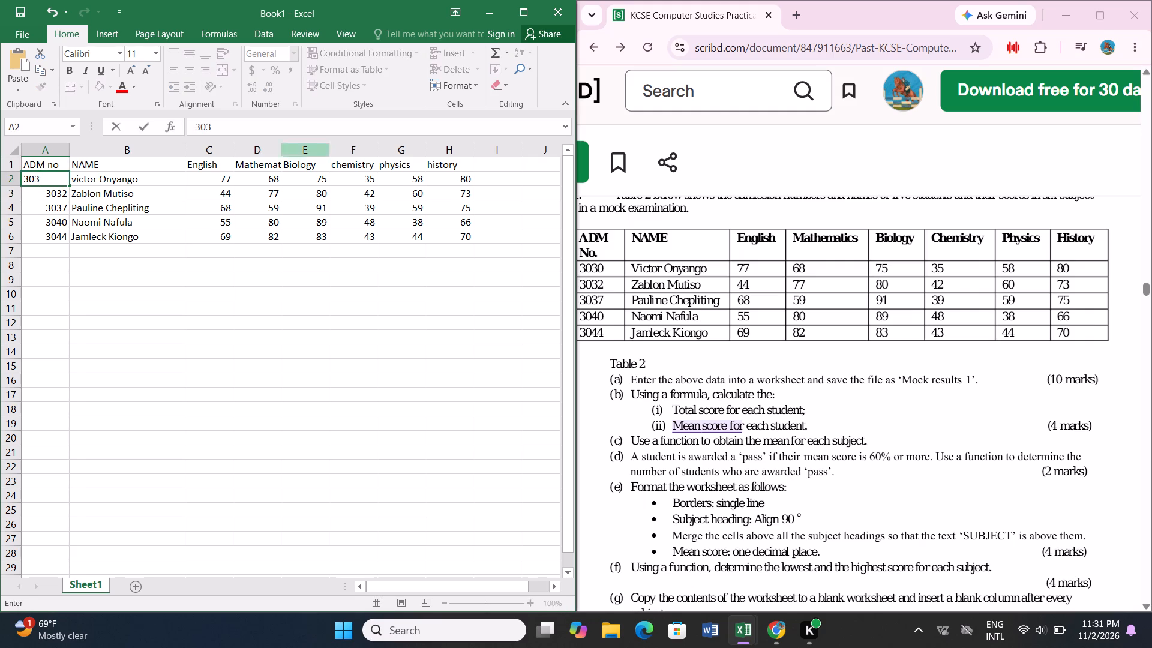
Maximize the workbook window and select the whole data range A1:H6, including the headings.
left_click(525, 7)
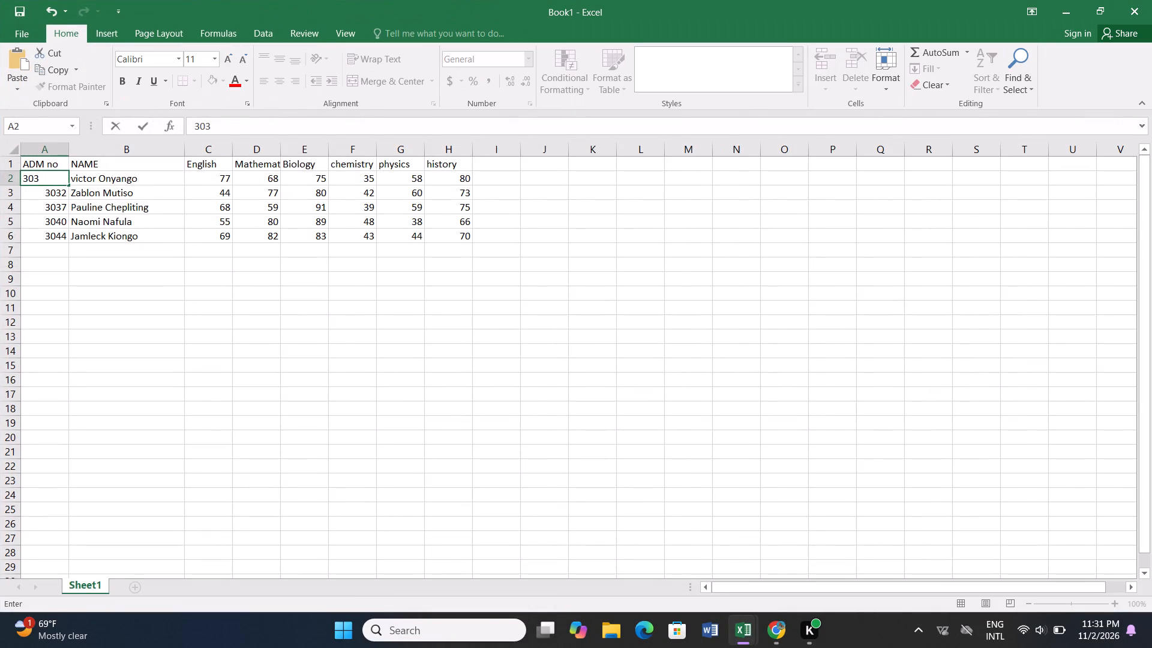
left_click(27, 161)
left_click_drag(27, 161, 400, 235)
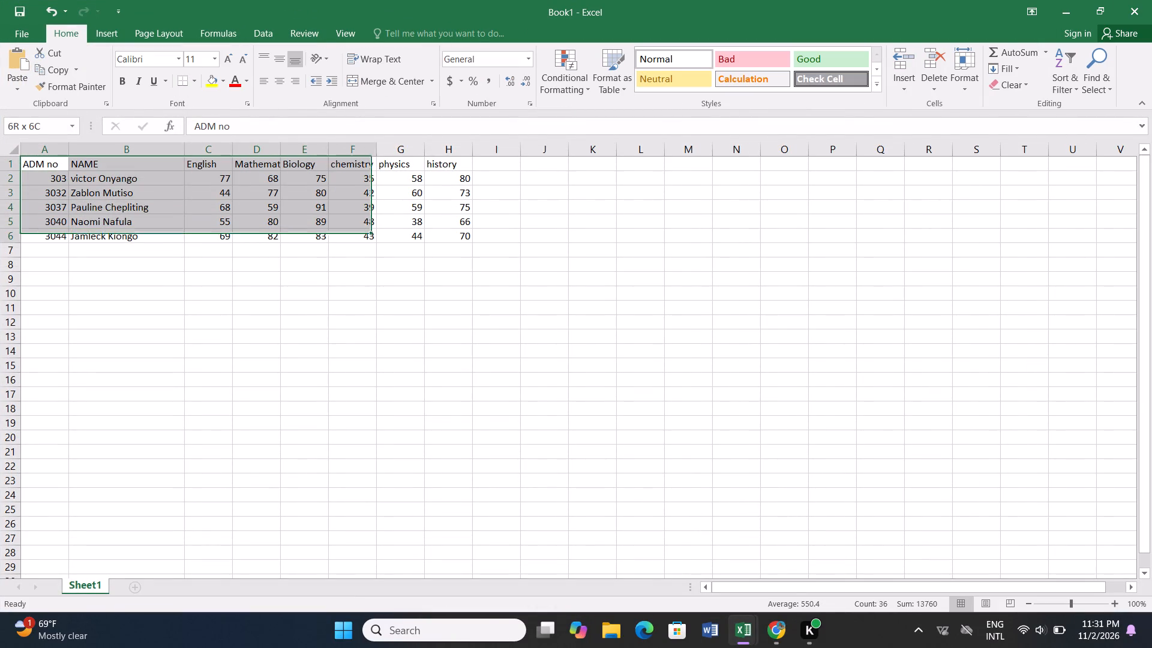
left_click_drag(400, 235, 472, 234)
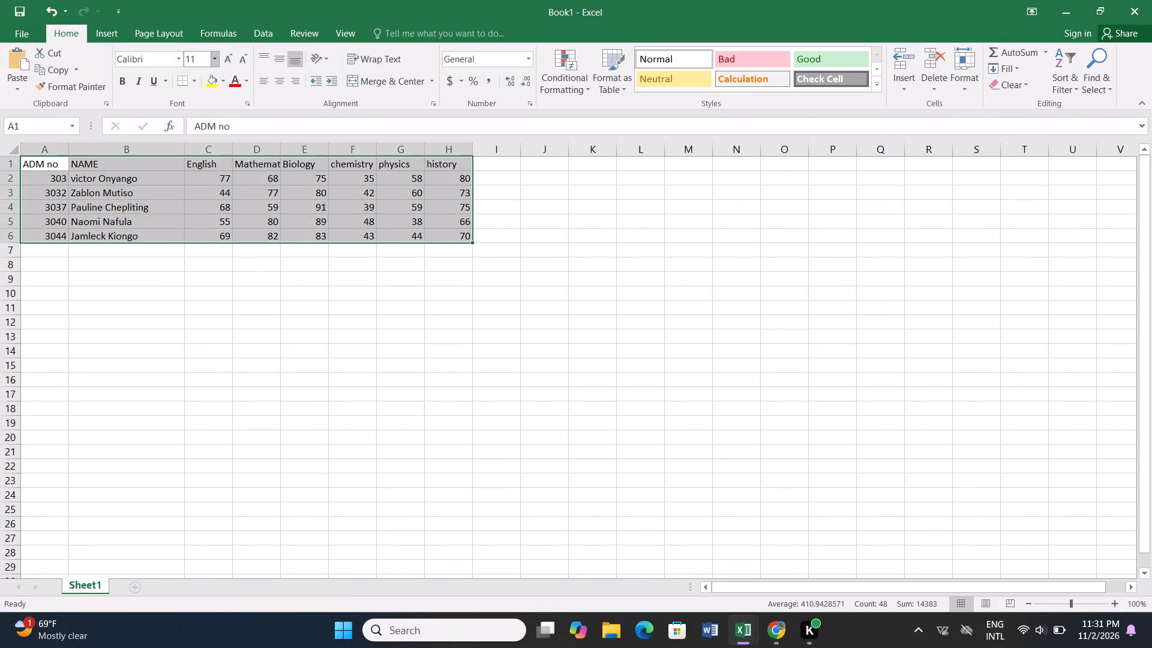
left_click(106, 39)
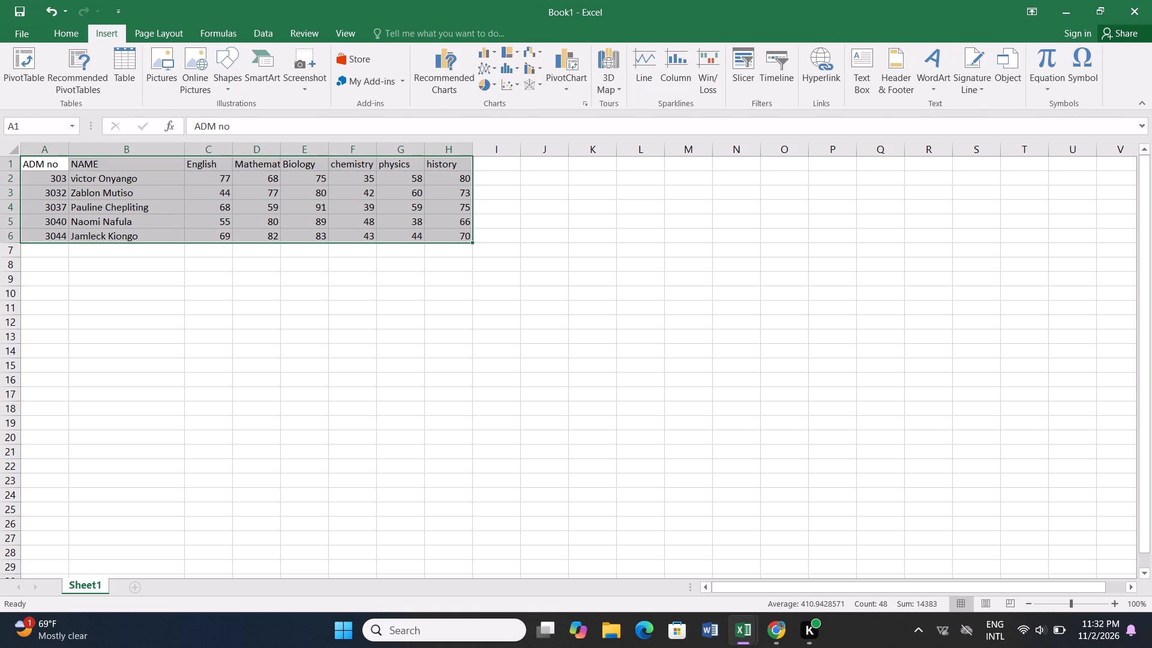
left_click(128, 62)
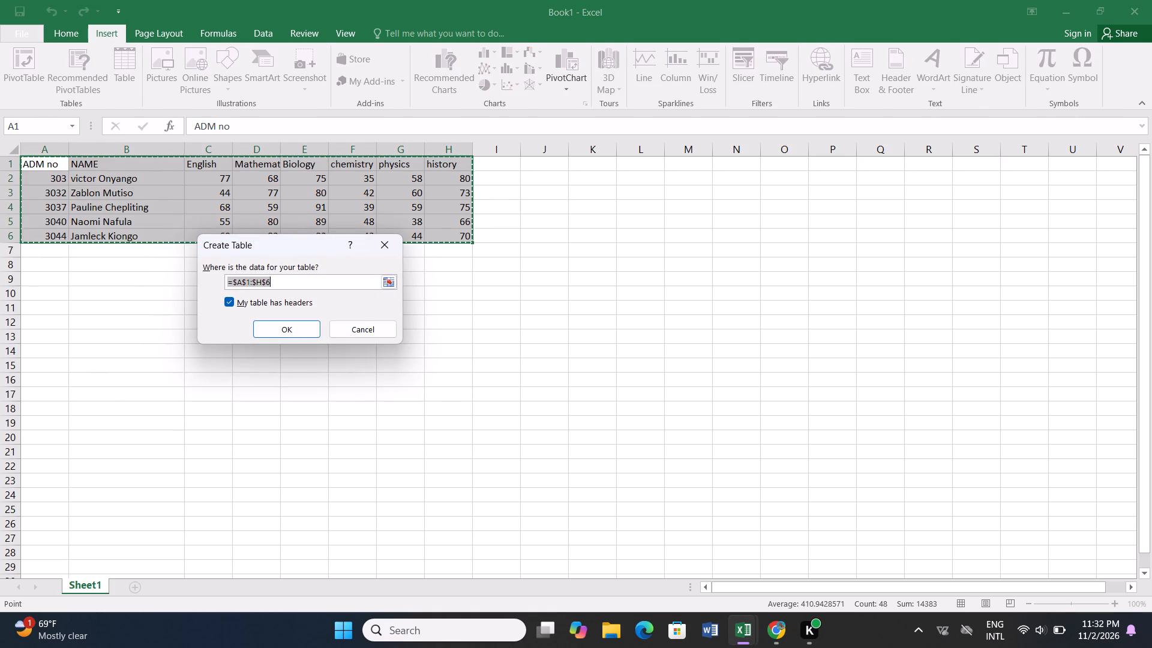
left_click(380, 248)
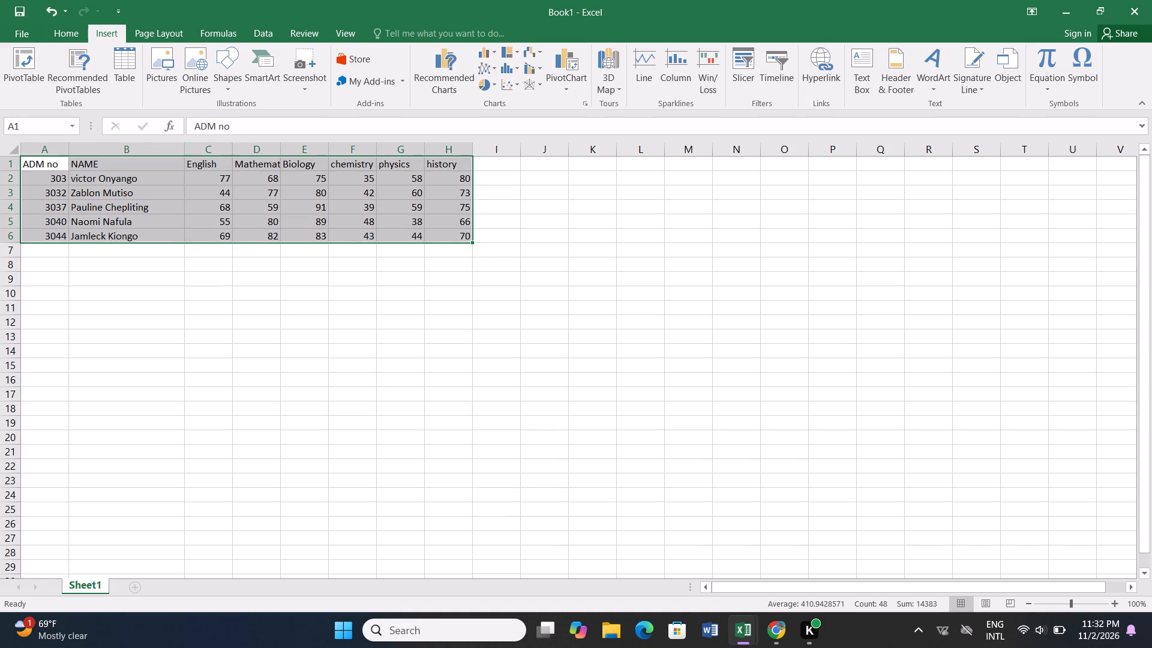
Apply single-line outline and inside borders to the selected range A1:H6.
right_click(301, 226)
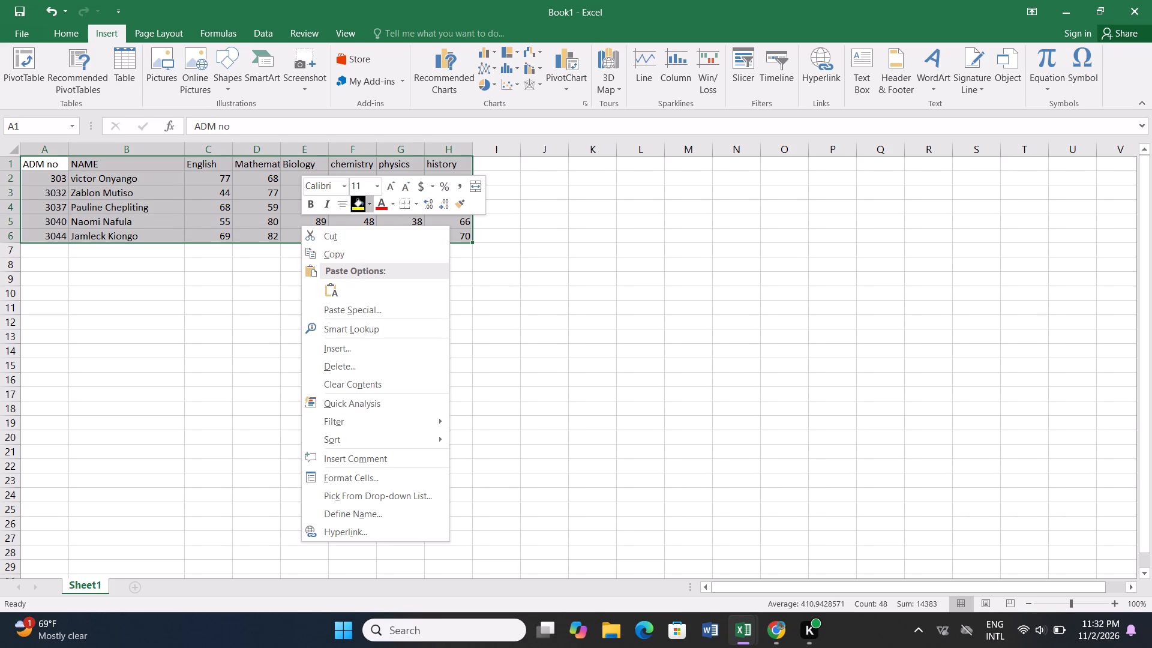
left_click(416, 205)
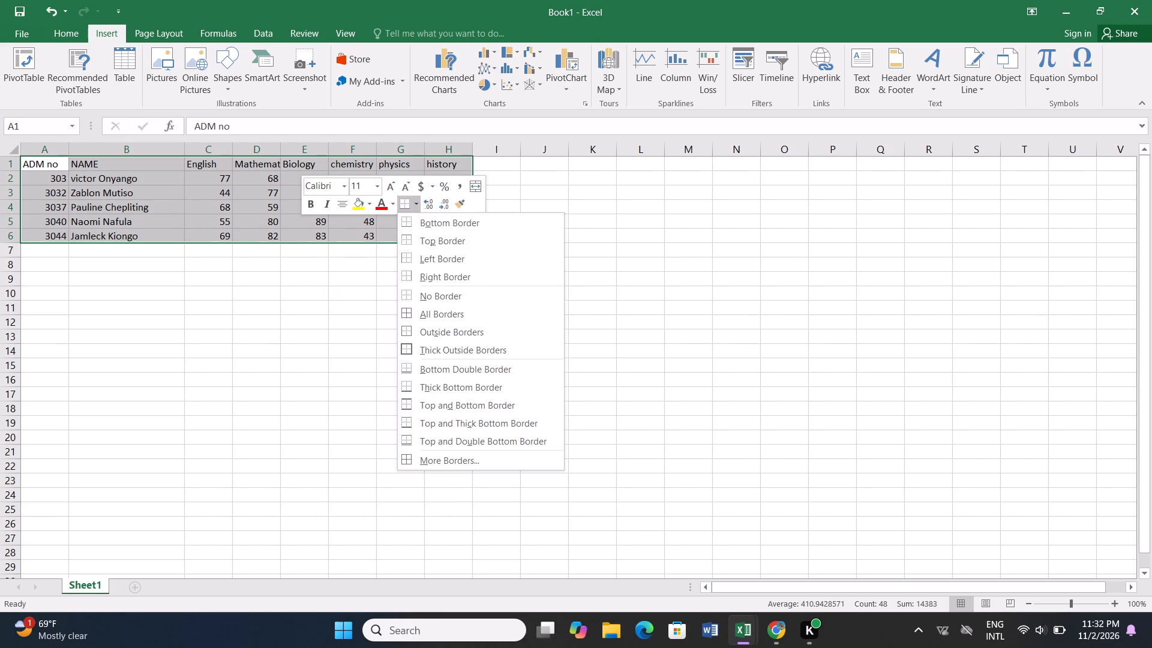
left_click(454, 455)
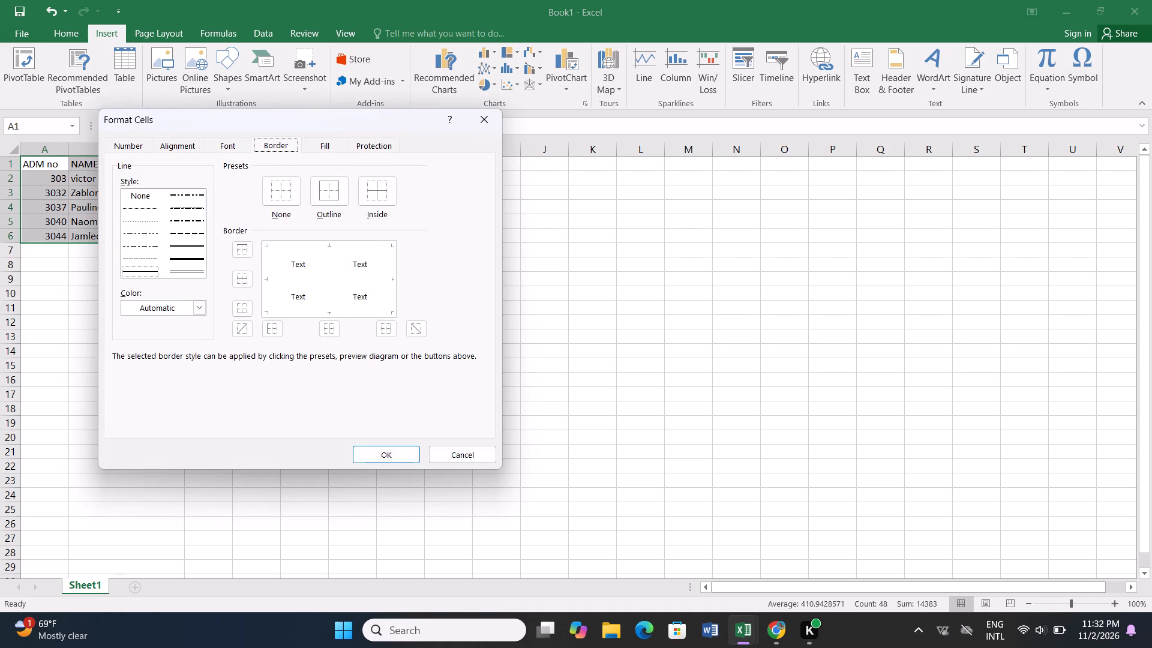
left_click(322, 197)
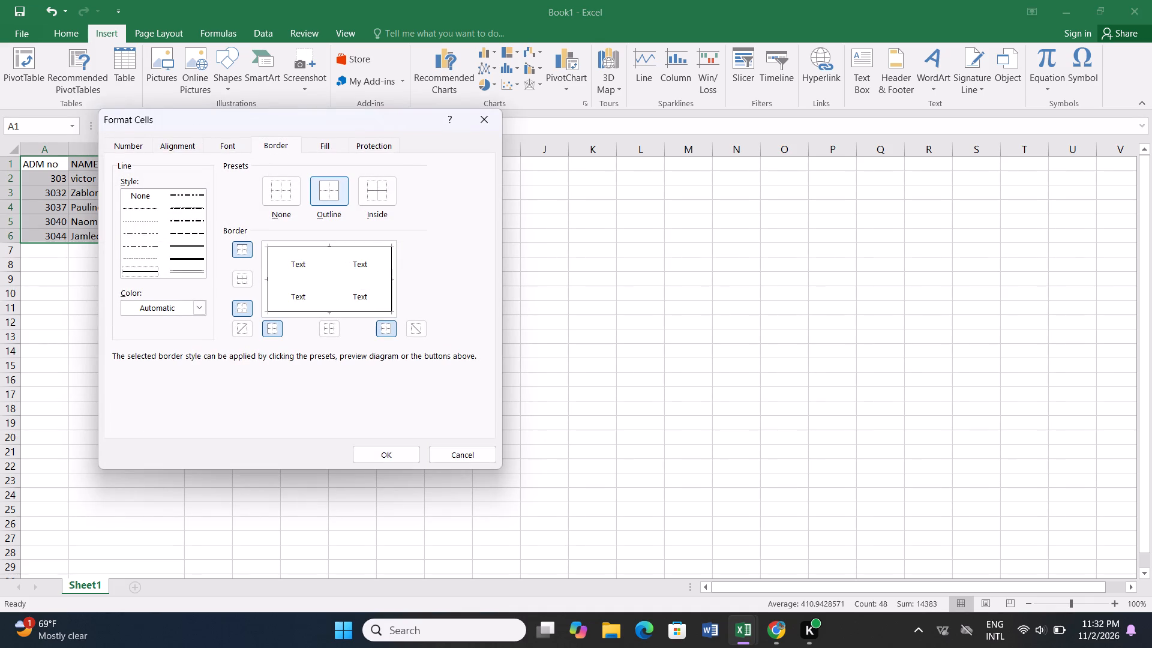
left_click(369, 197)
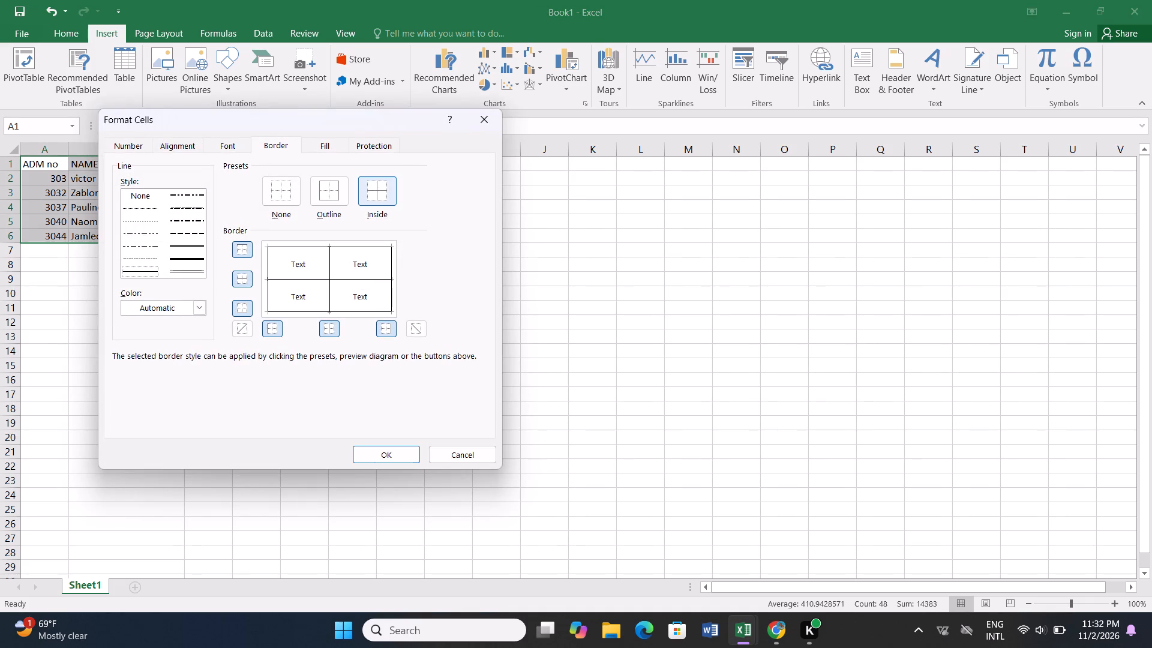
left_click(392, 452)
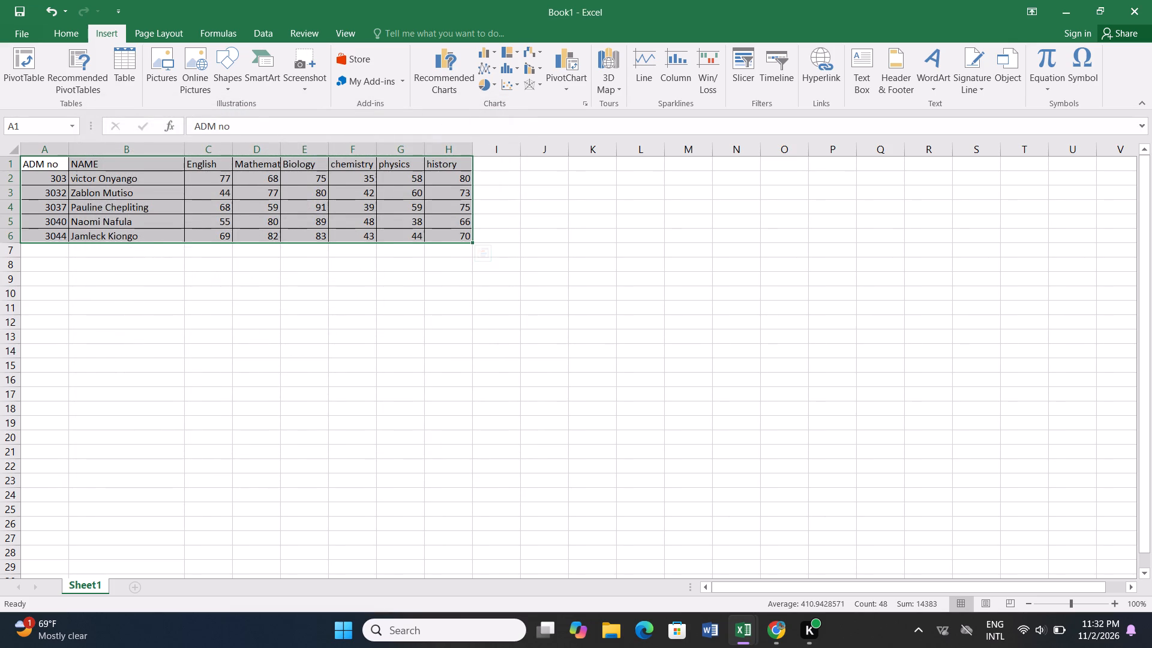
Make the column headings in A1:H1 bold.
left_click(46, 165)
left_click_drag(46, 165, 452, 163)
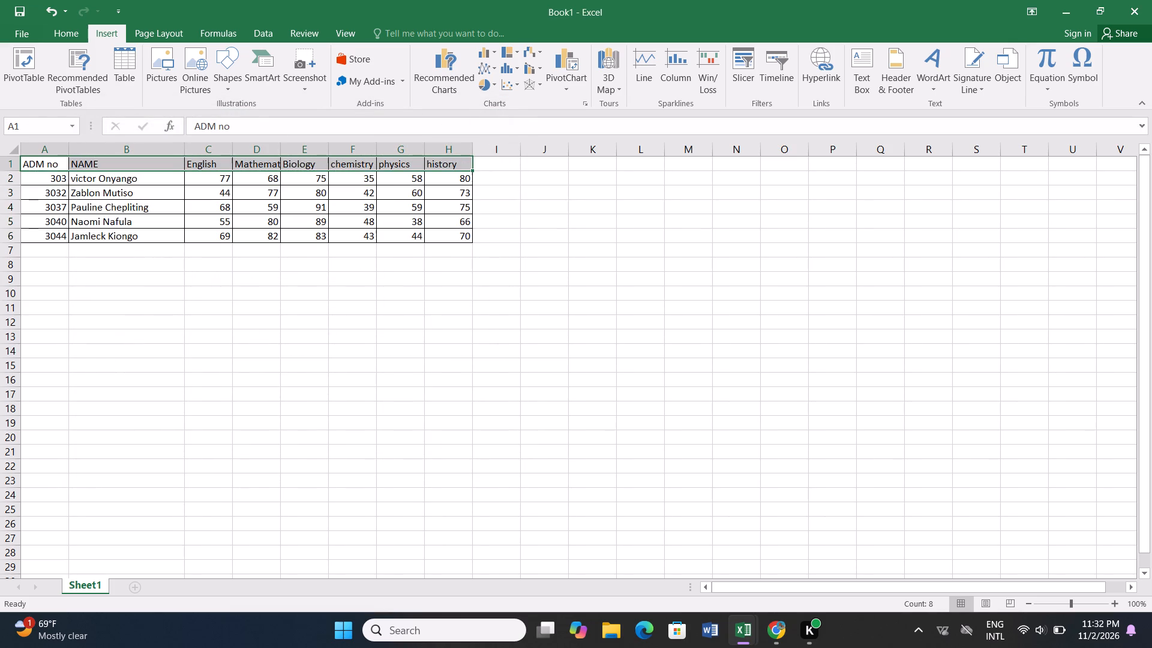
right_click(436, 163)
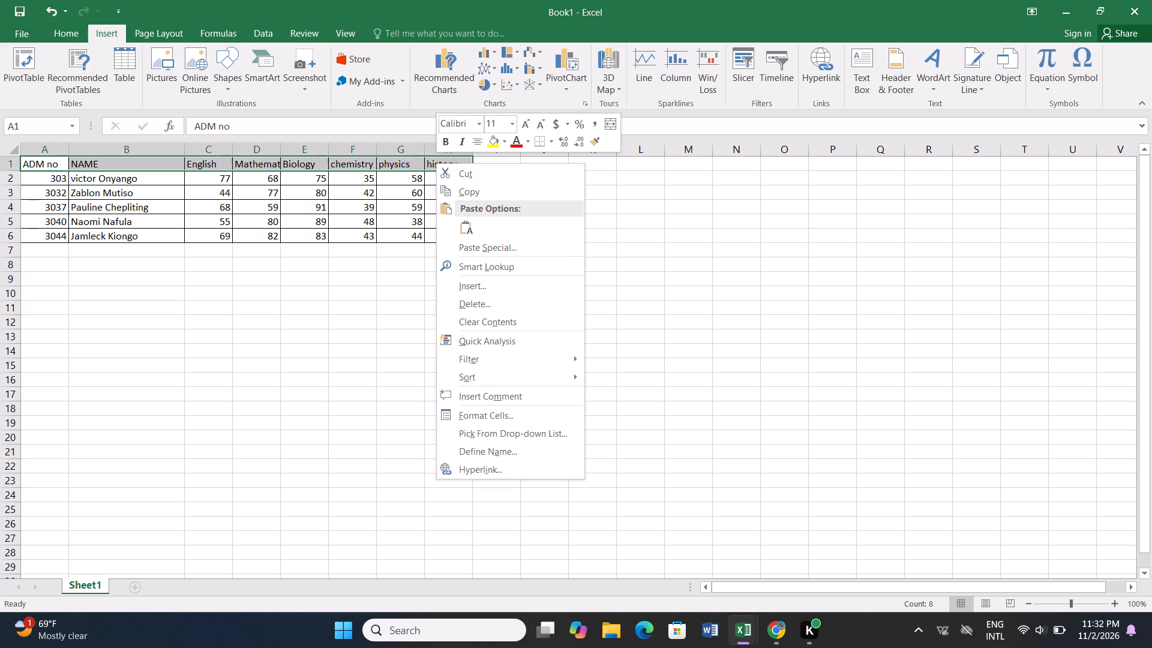
left_click(444, 137)
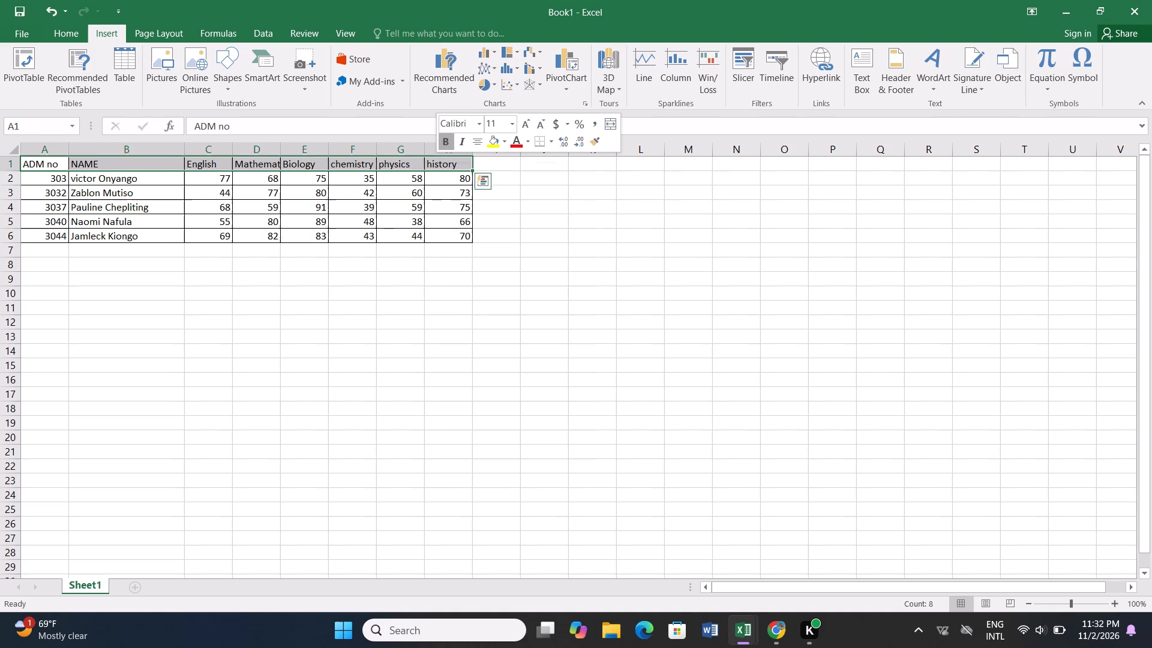
left_click(374, 322)
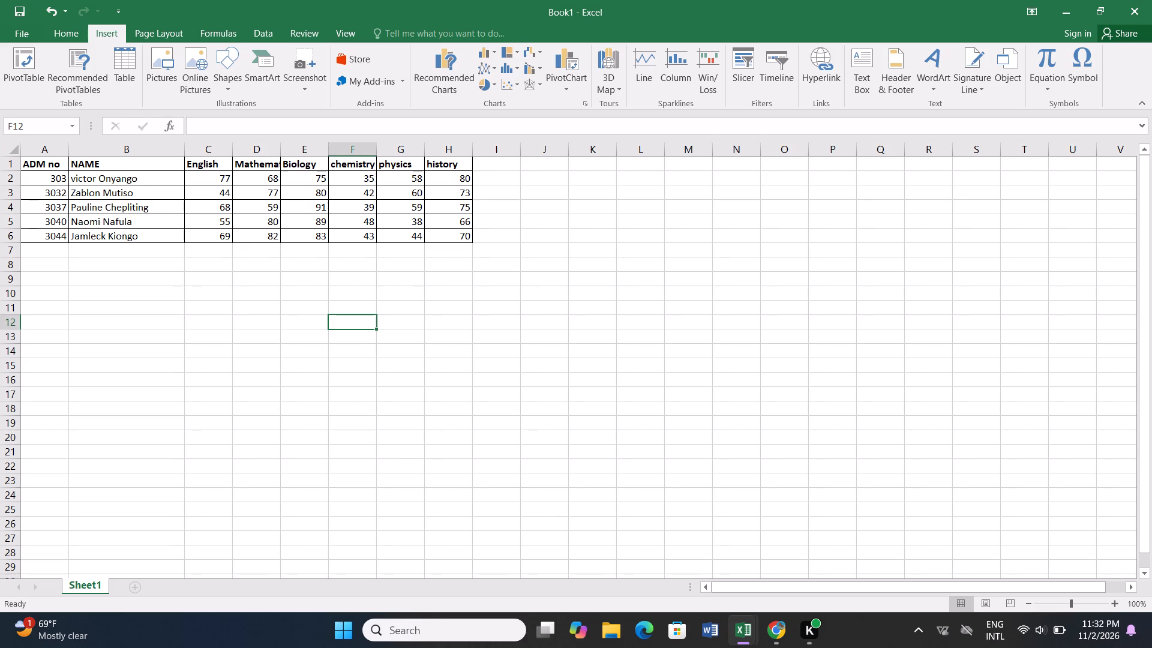
Place the workbook beside the question paper again and enter the heading "total" in cell I1.
left_click(1100, 11)
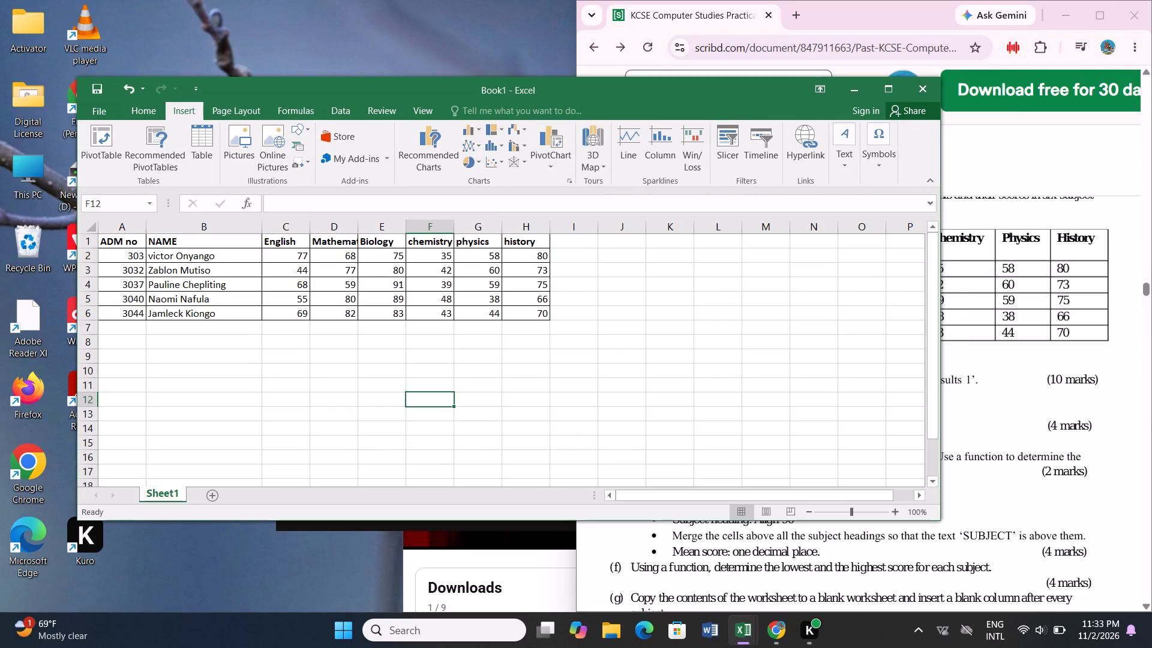
key("super+Left")
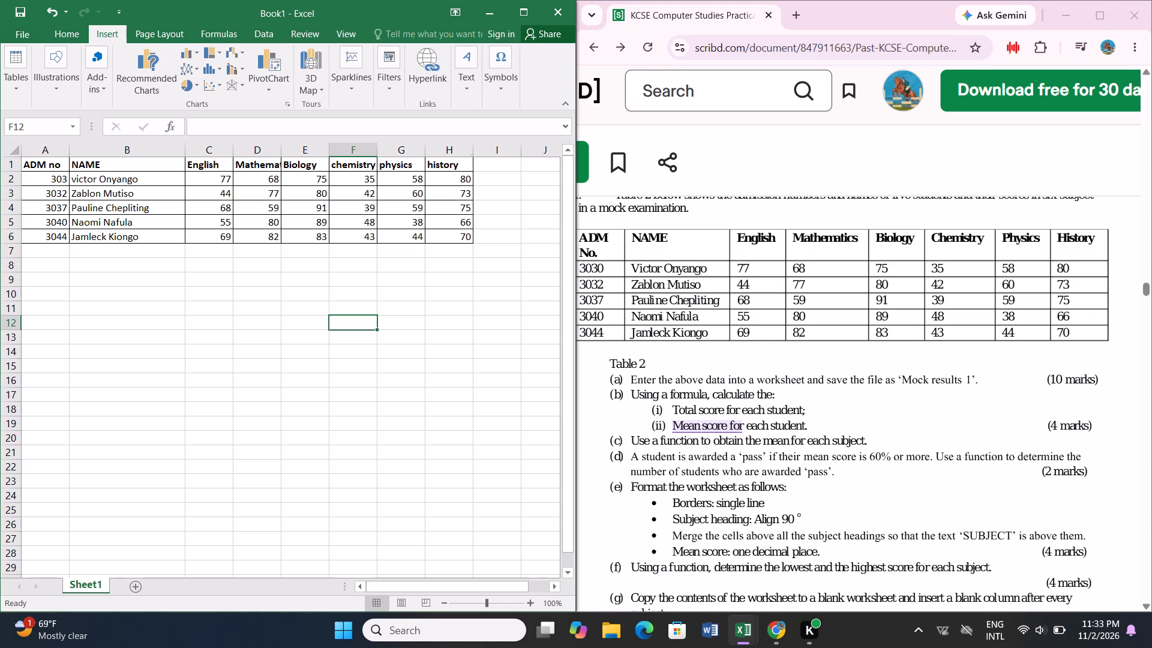
left_click(491, 169)
type("total")
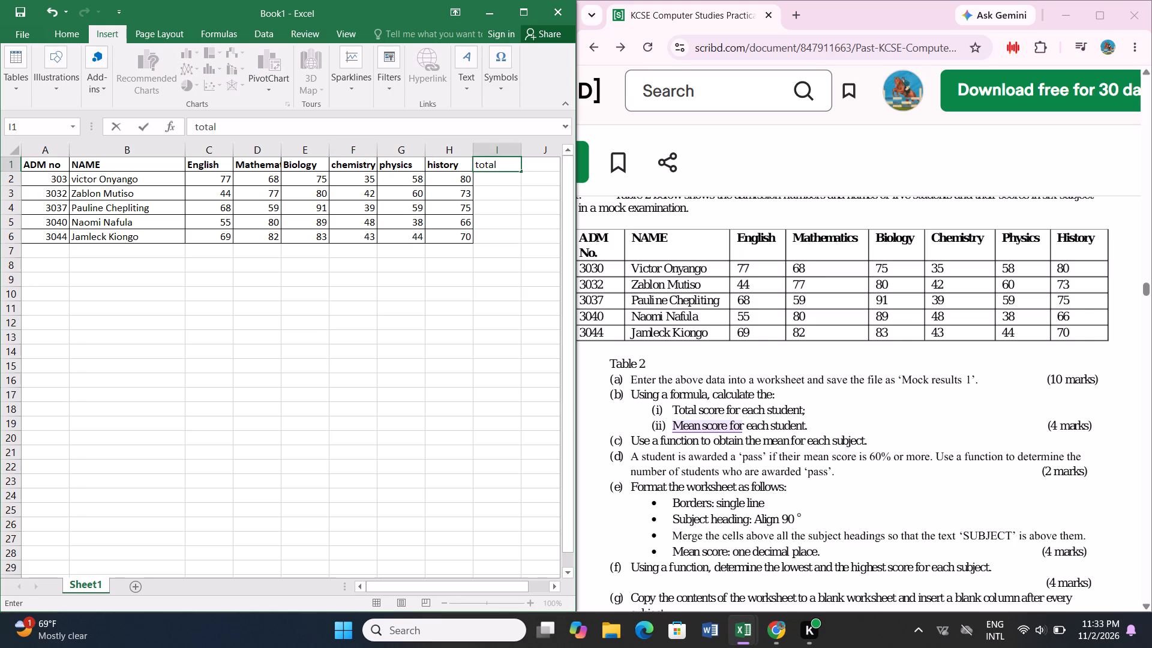
key("Return")
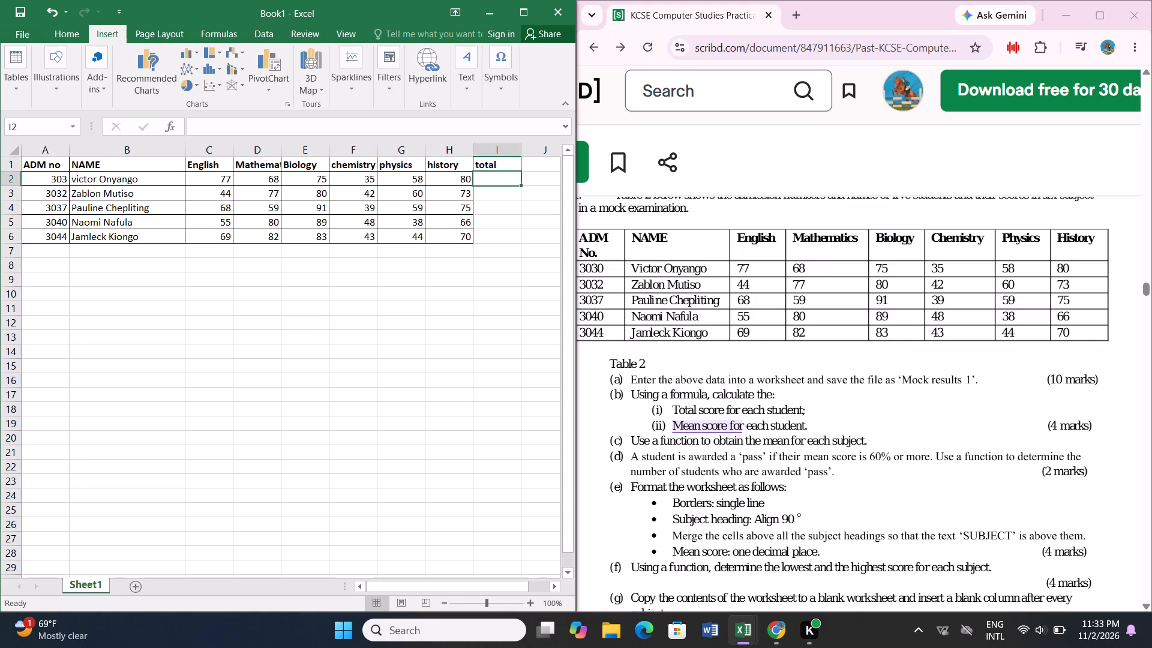
Calculate the first student's total score in cell I2 with the formula =SUM(C2:H2).
left_click(485, 179)
key("equal")
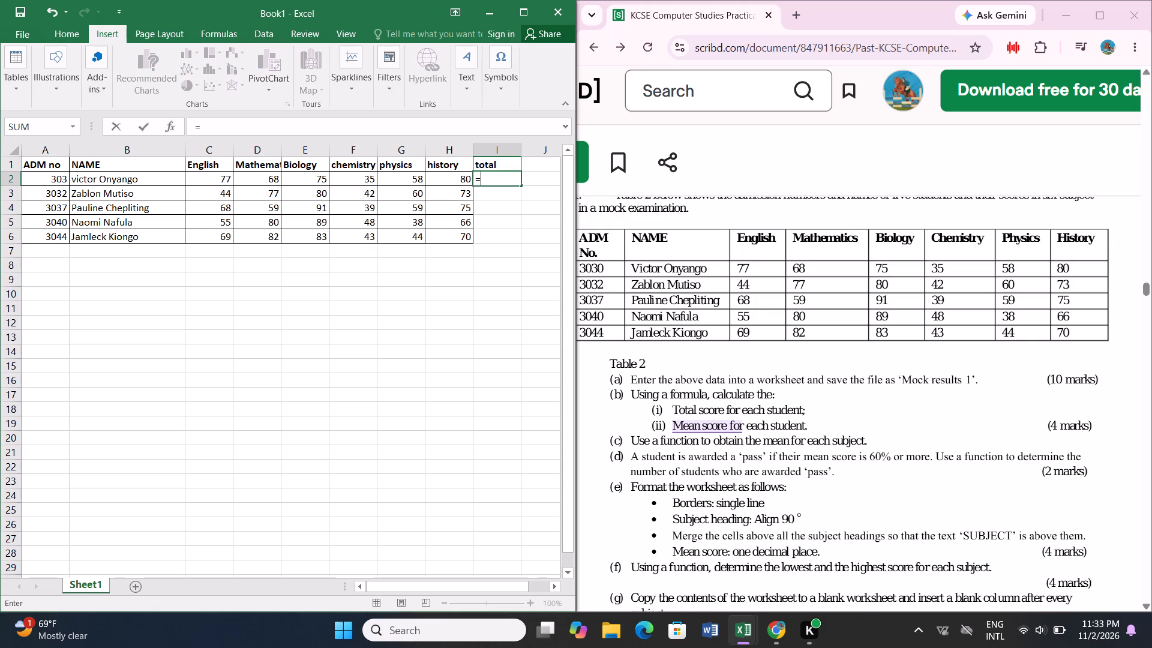
key("s")
key("u")
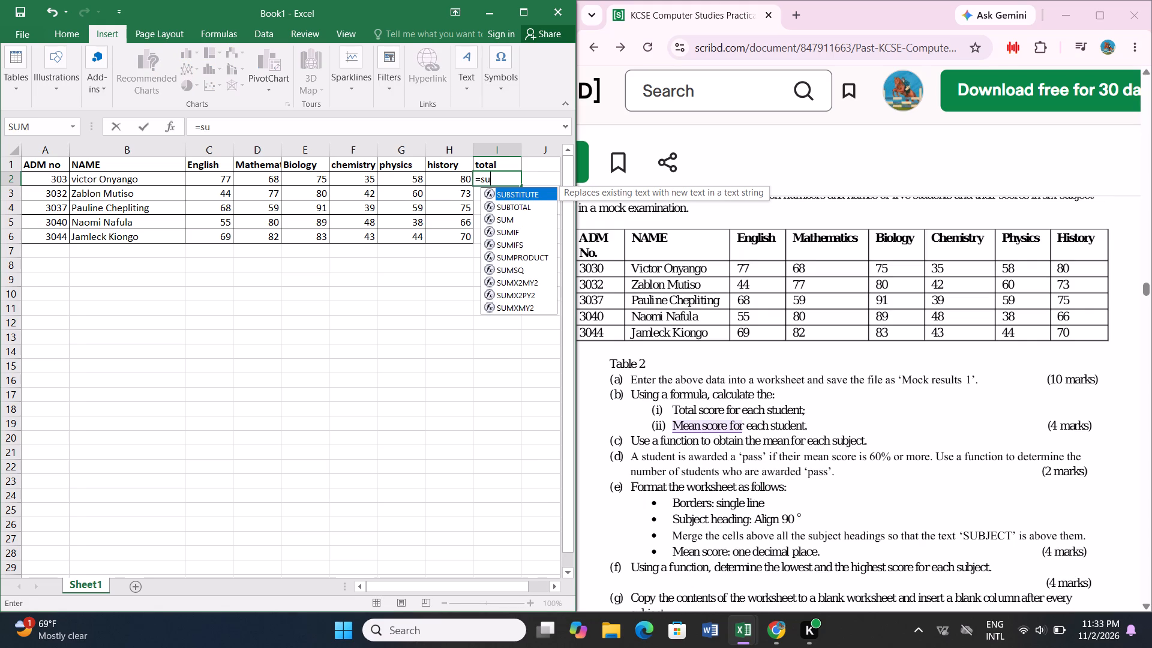
left_click(500, 217)
left_click(500, 217)
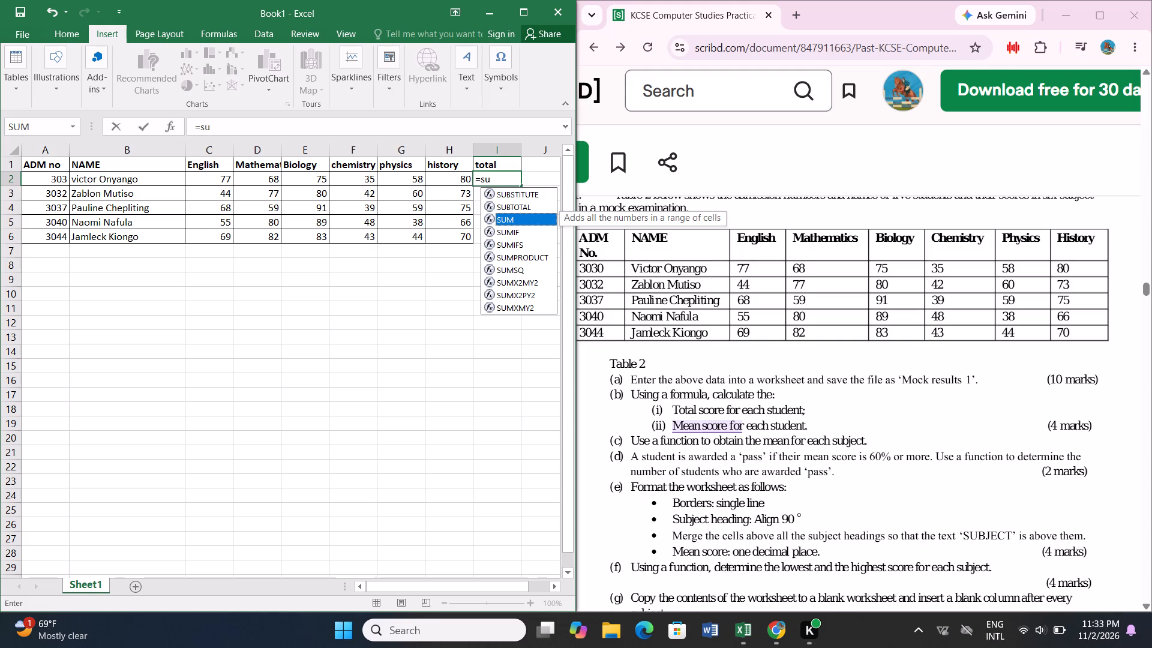
double_click(500, 217)
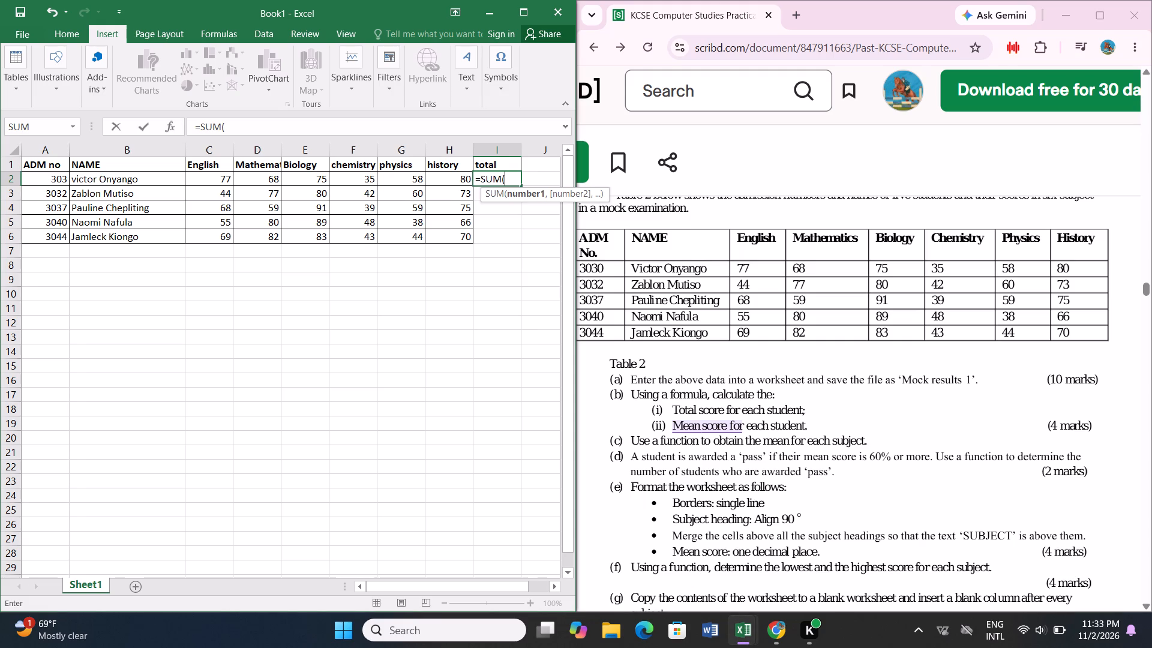
type("c2")
key("semicolon")
type("h2")
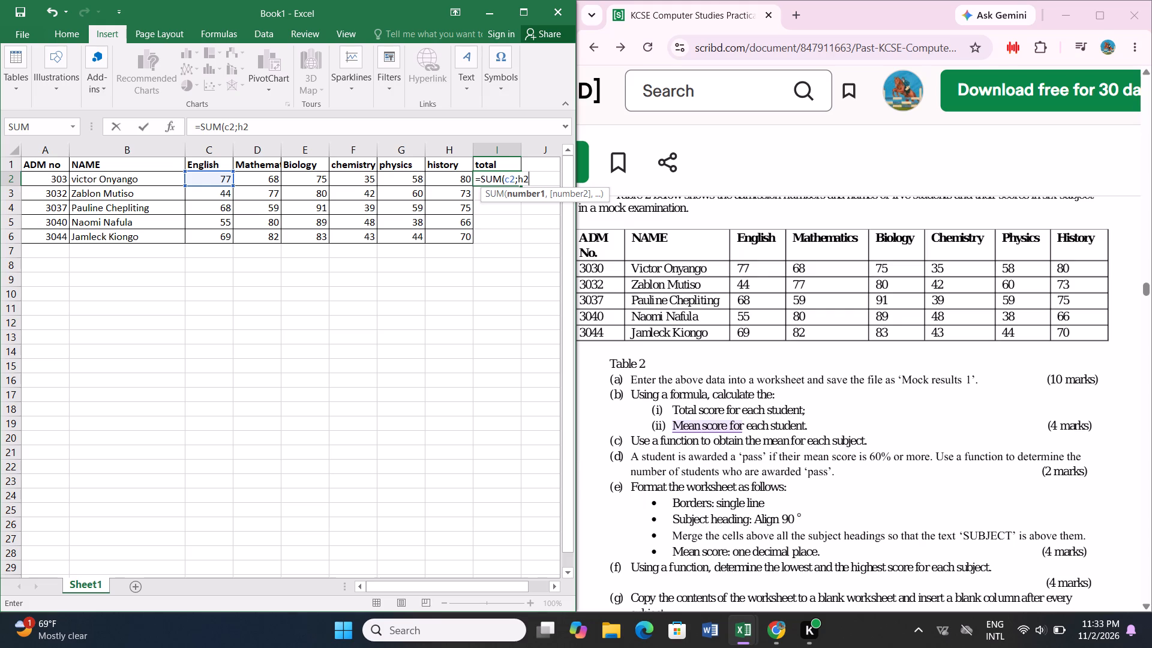
key("shift+parenleft")
key("shift+BackSpace")
key("shift+parenright")
left_click(517, 178)
key("BackSpace")
key("shift+colon")
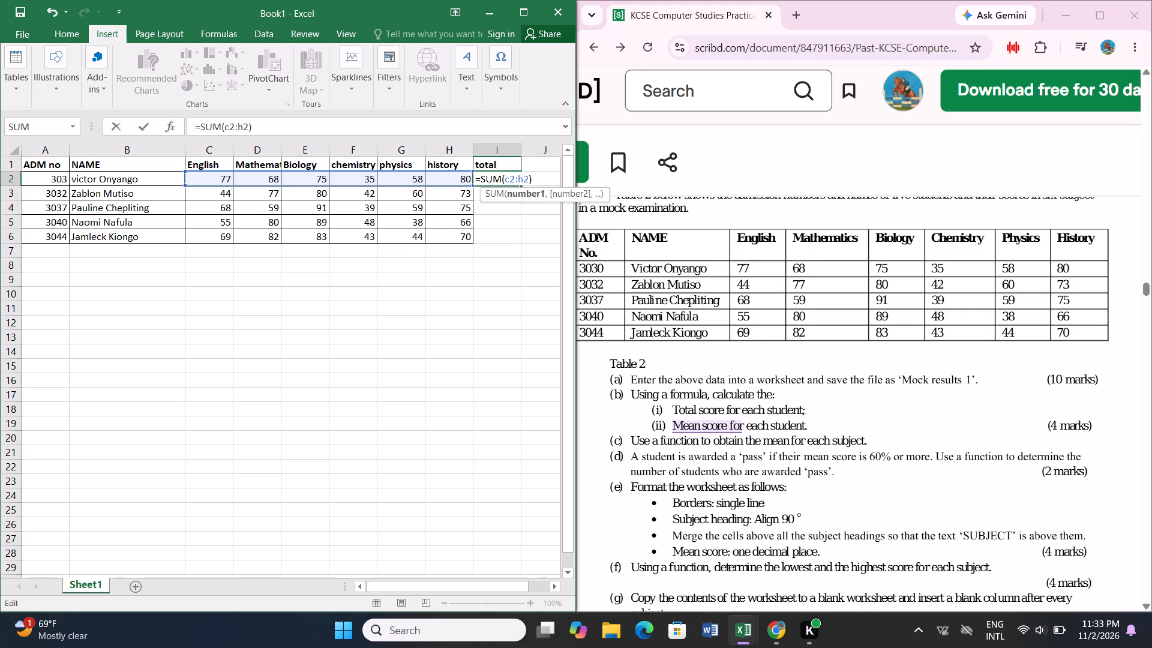
key("Return")
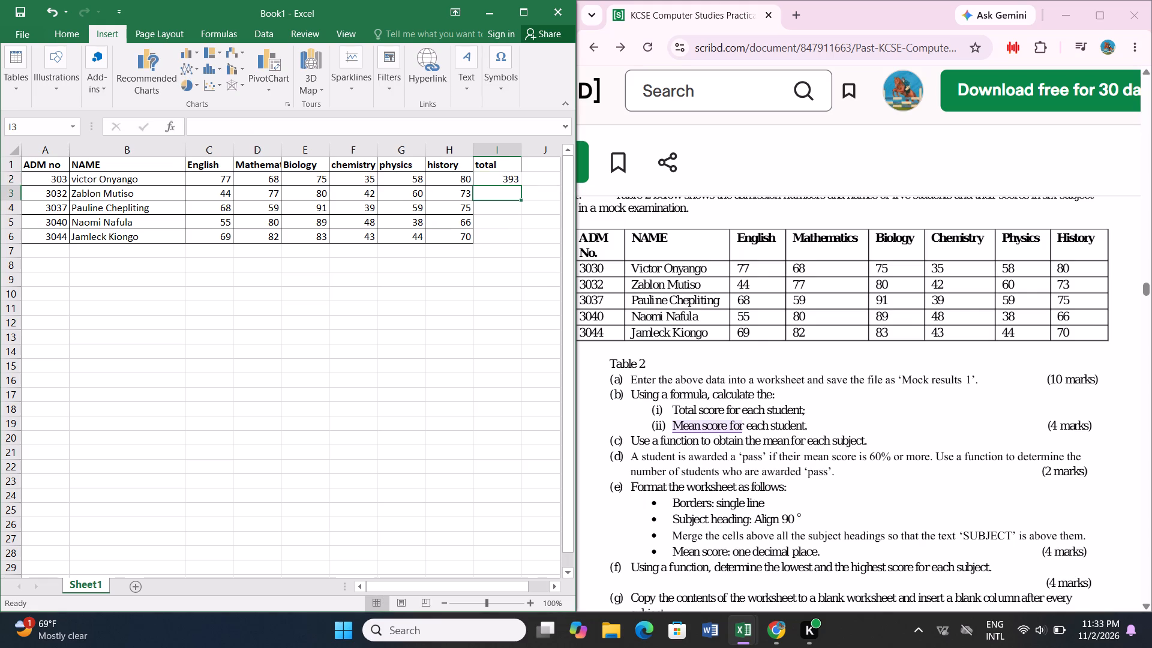
Fill the total formula from I2 down to I6 for the remaining students.
left_click(510, 175)
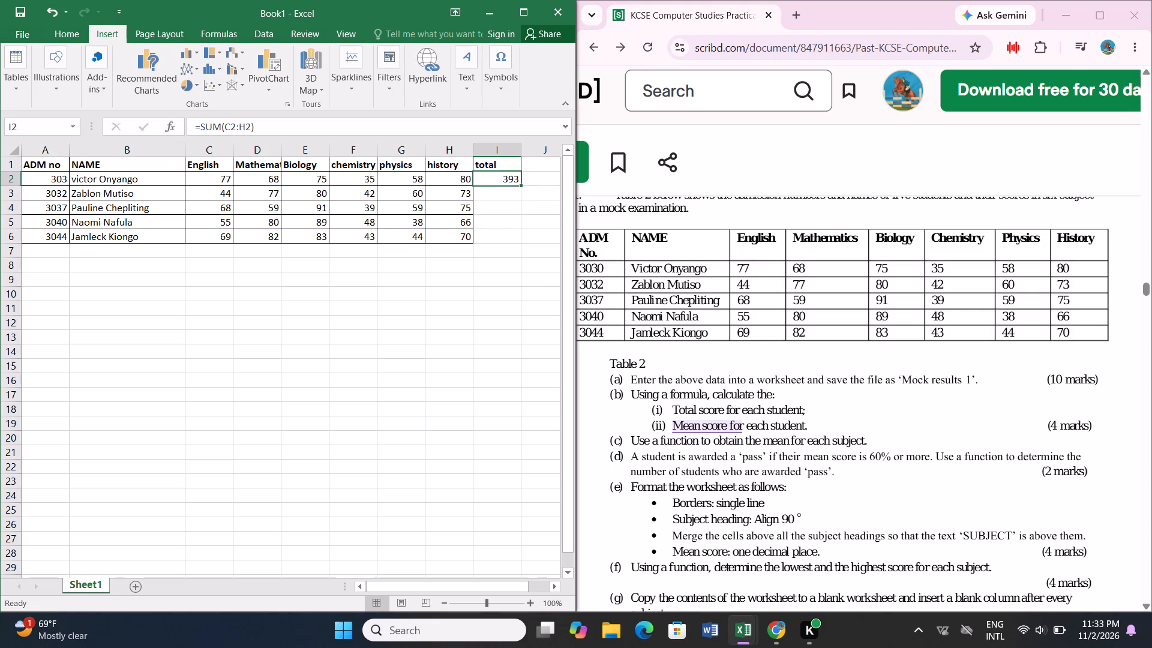
left_click_drag(522, 186, 523, 242)
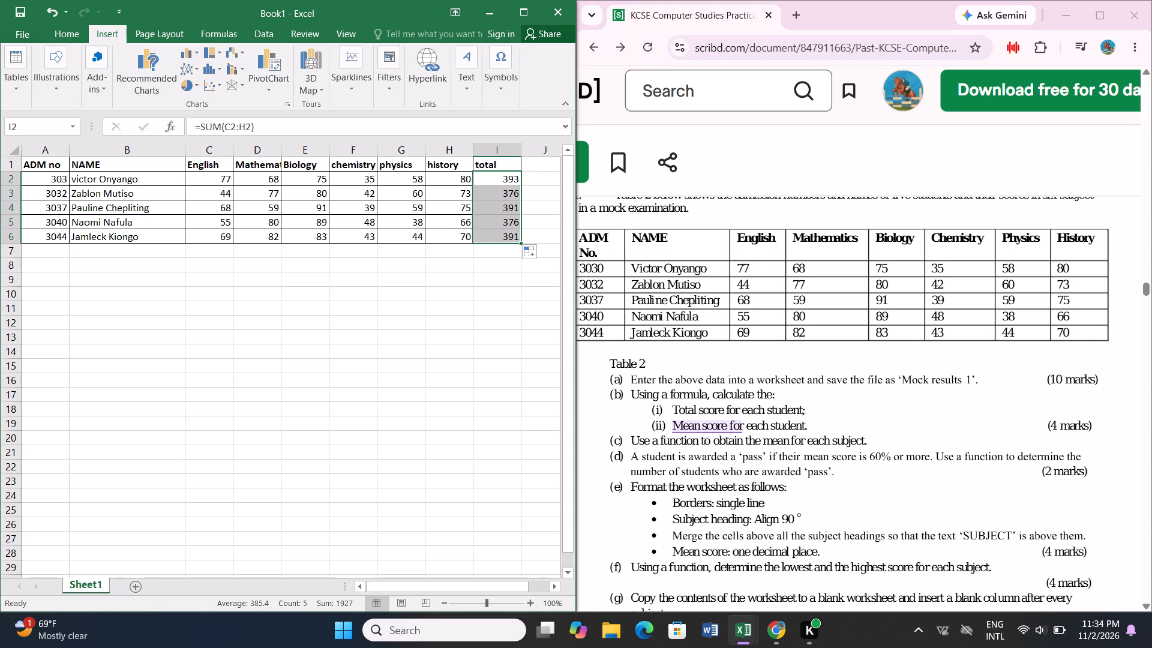
Enter the heading "mean" in cell J1, beside the total column.
left_click(535, 162)
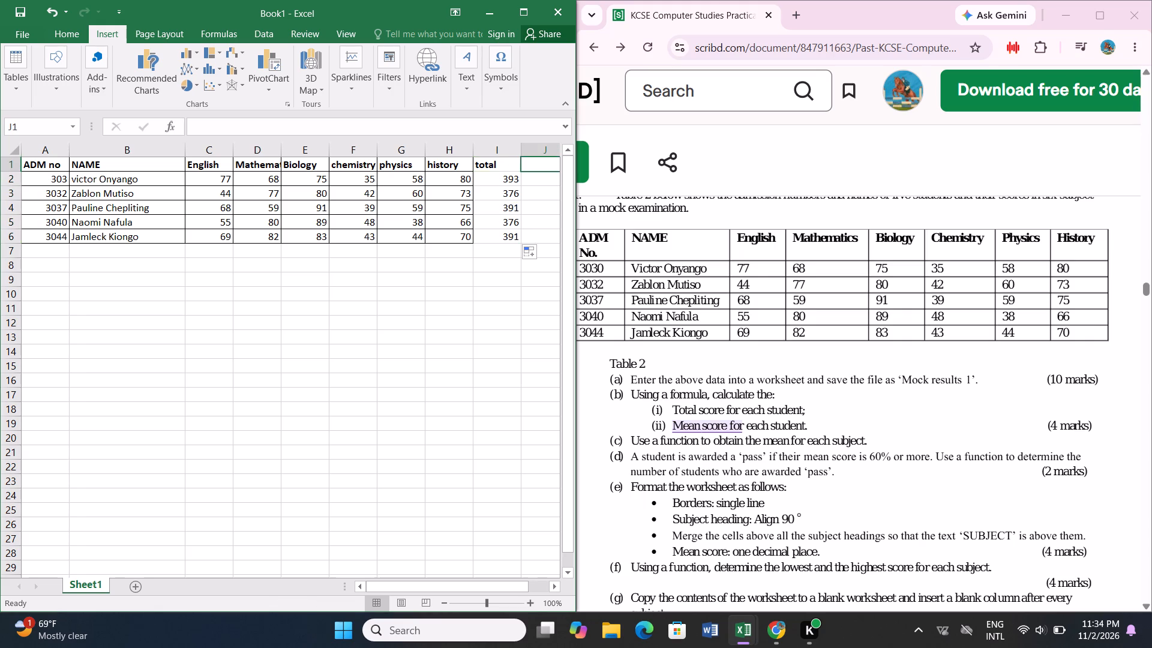
left_click(533, 165)
type("mean")
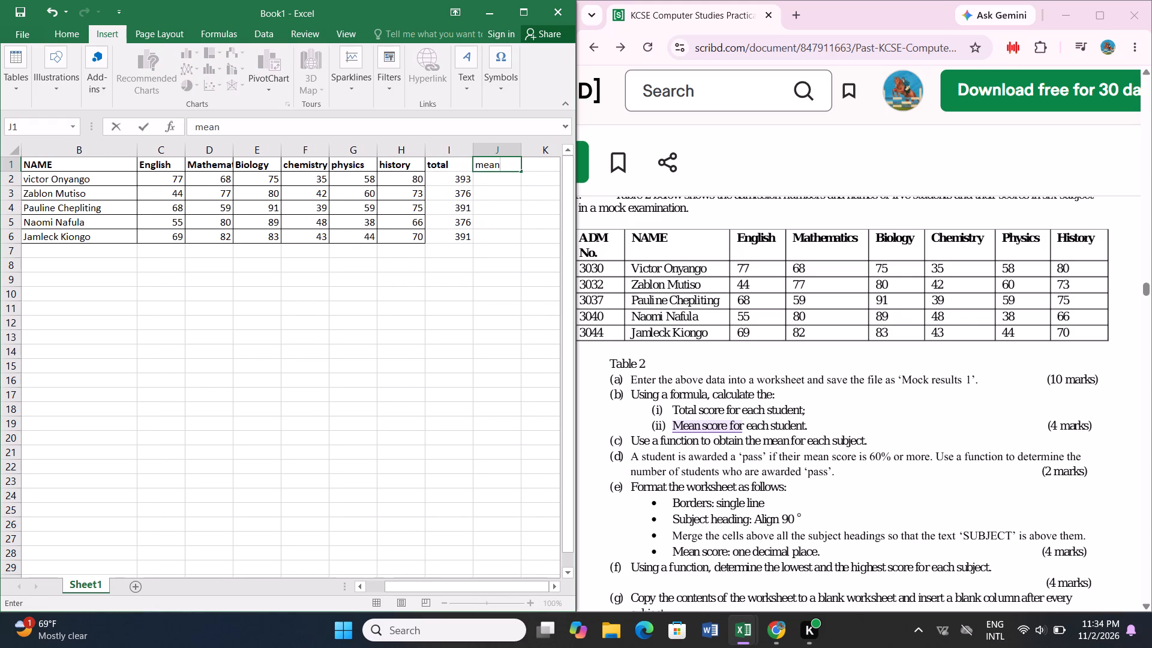
key("Return")
Try to calculate the first student's mean score in cell J2 with the formula =i2\6.
left_click(508, 178)
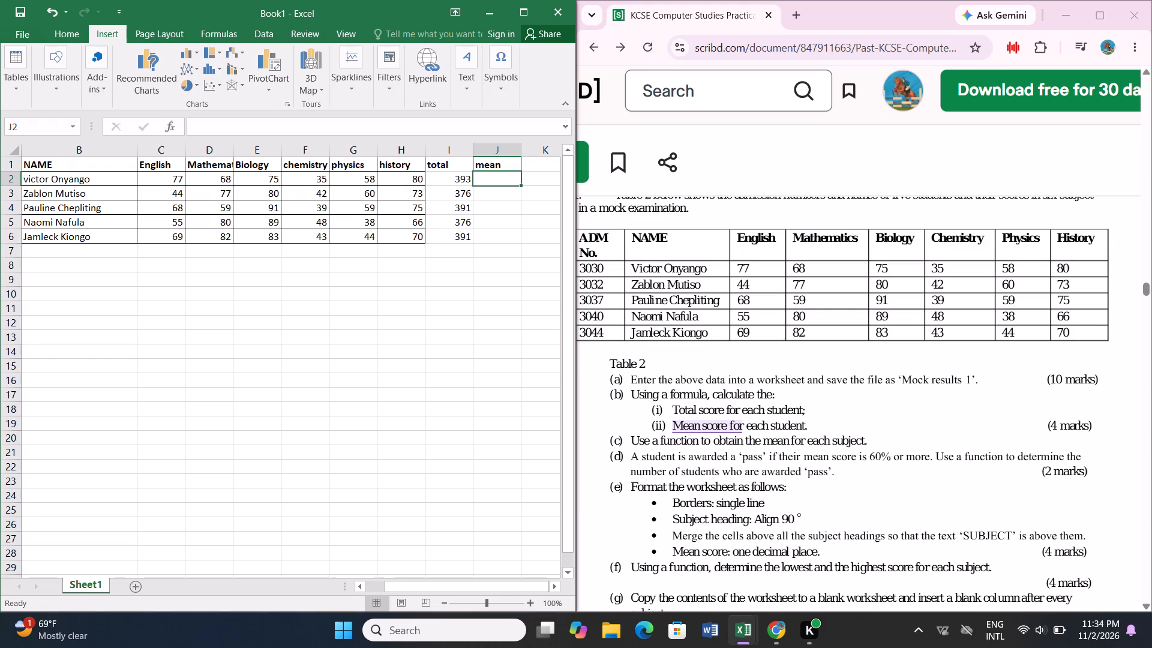
key("i")
key("BackSpace")
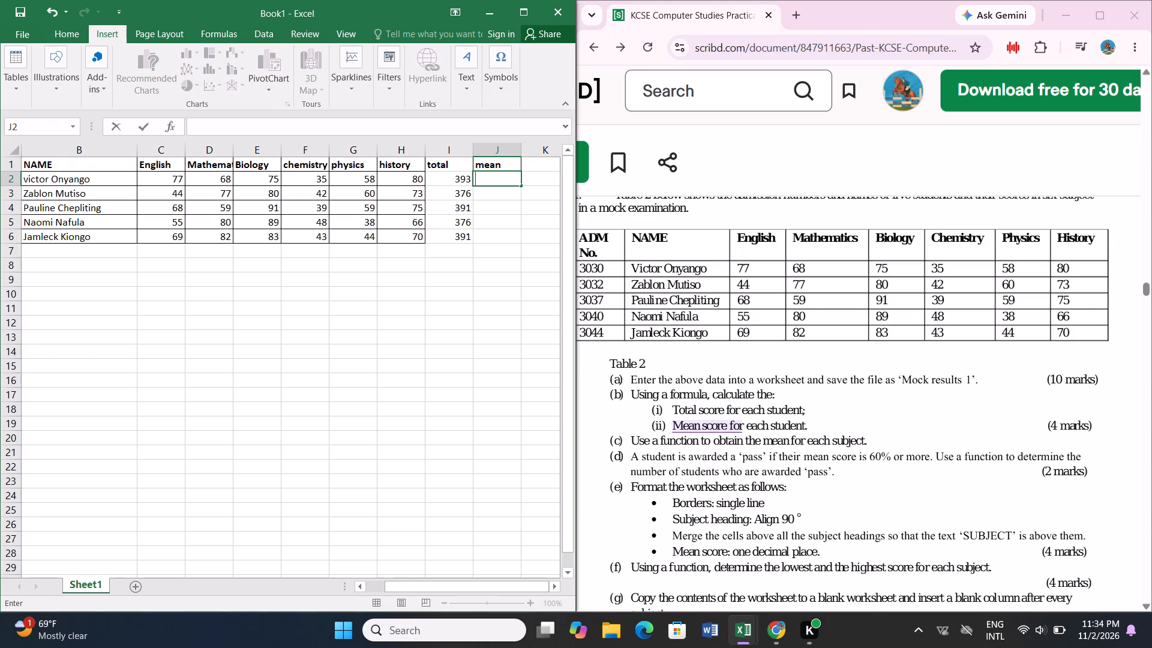
key("equal")
key("i")
key("2")
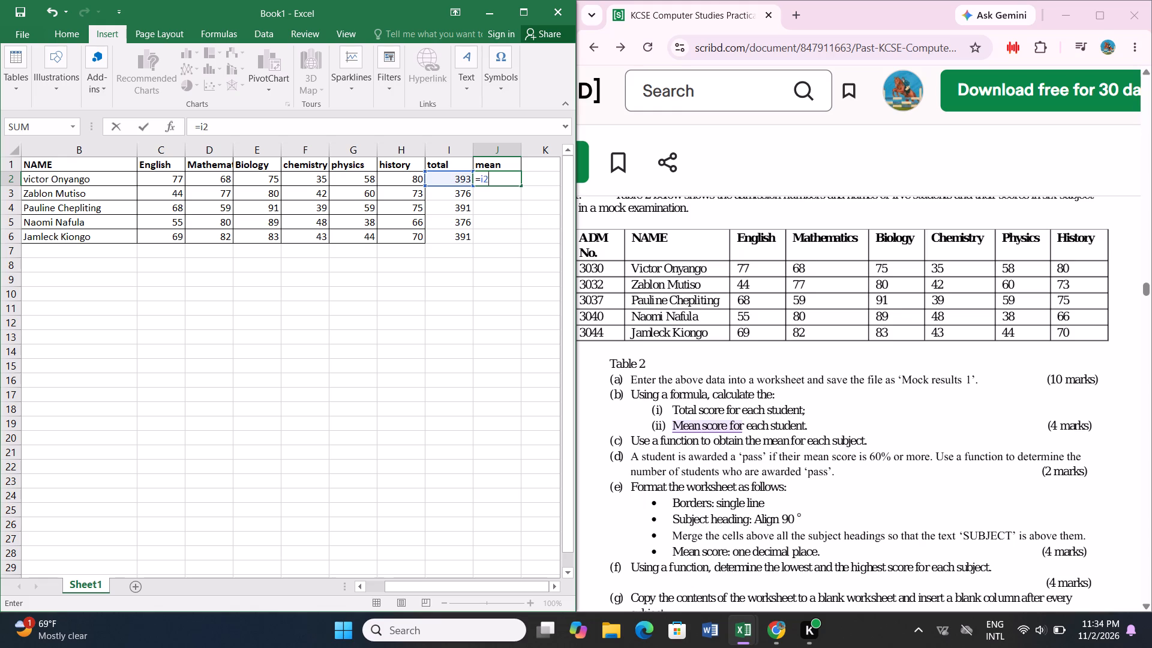
key("backslash")
key("6")
key("Return")
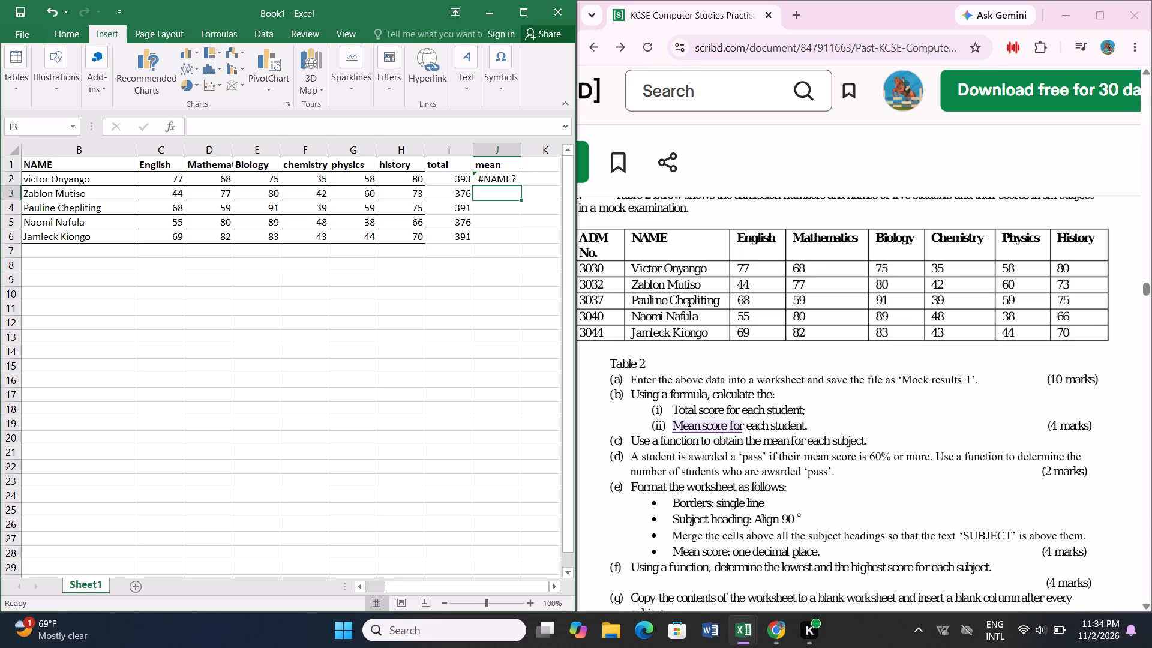
Correct the first student's mean formula in cell J2 to =I2/6.
left_click(503, 179)
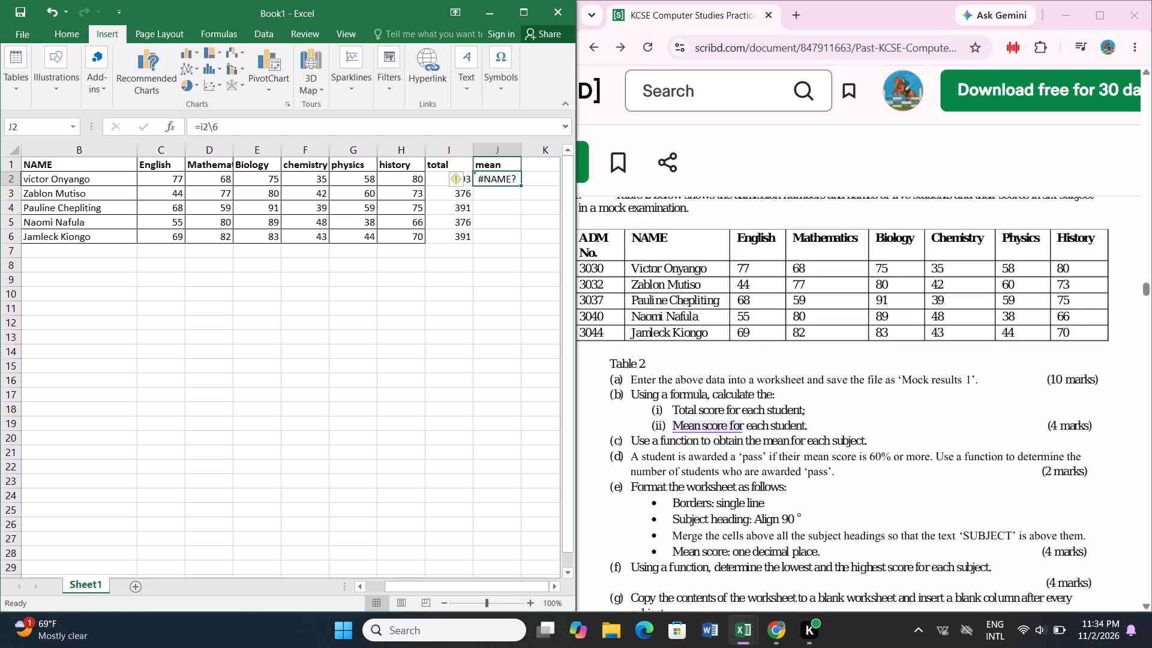
left_click(212, 126)
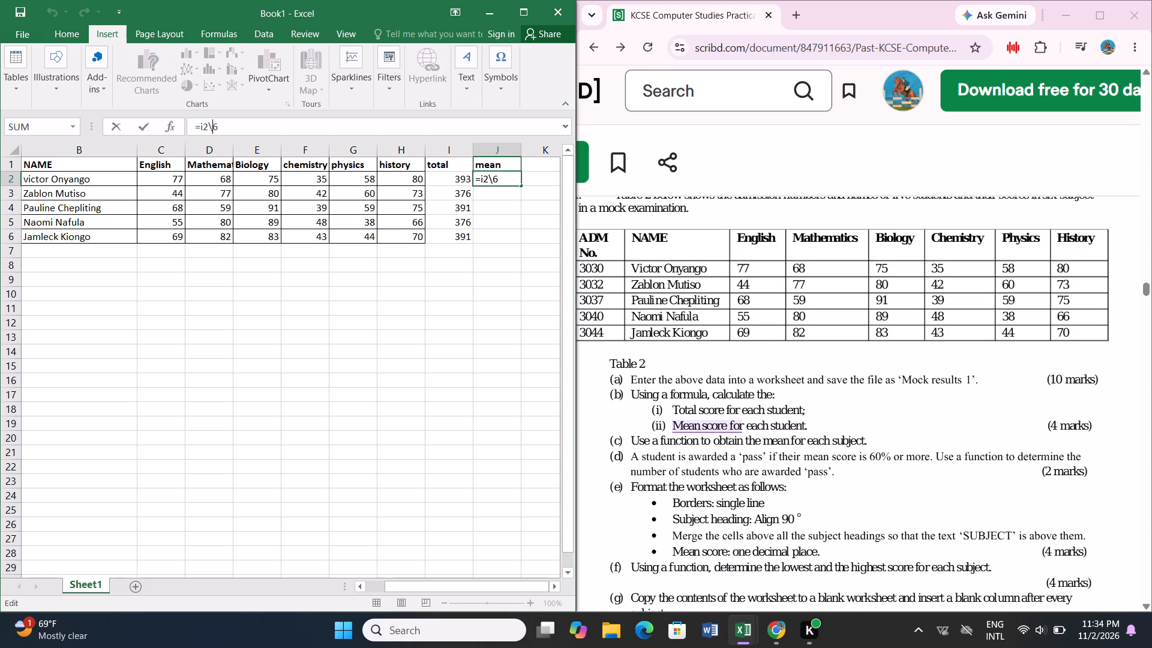
key("BackSpace")
key("backslash")
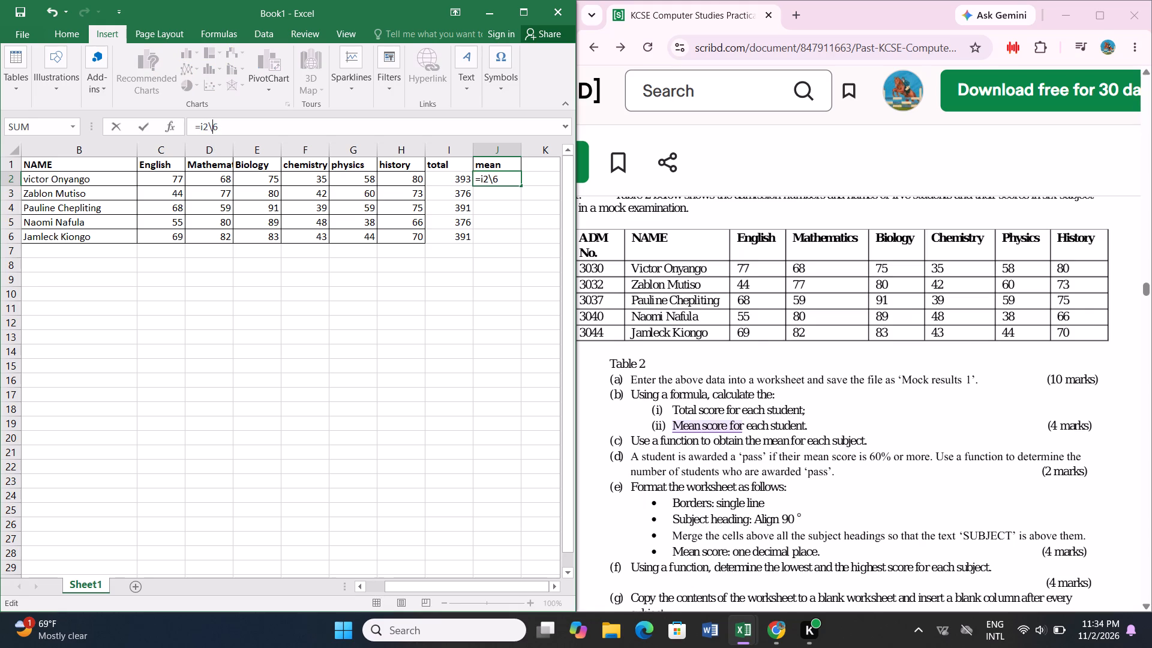
key("BackSpace")
key("shift+quotedbl")
left_click(488, 180)
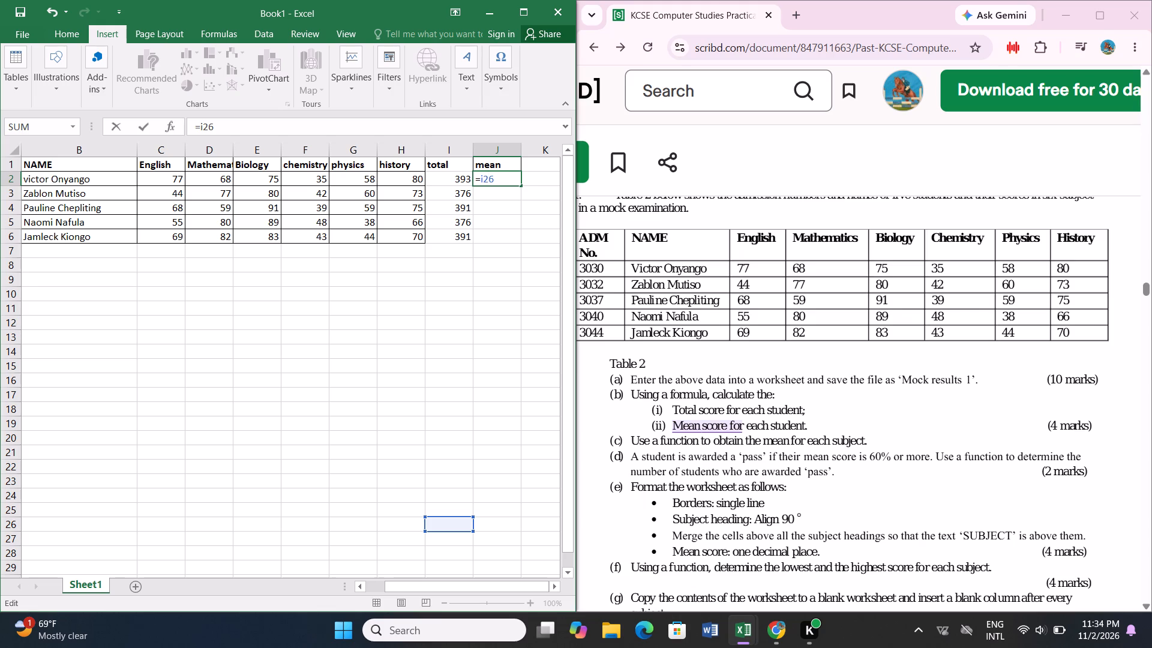
type("[}")
type(":\"\\")
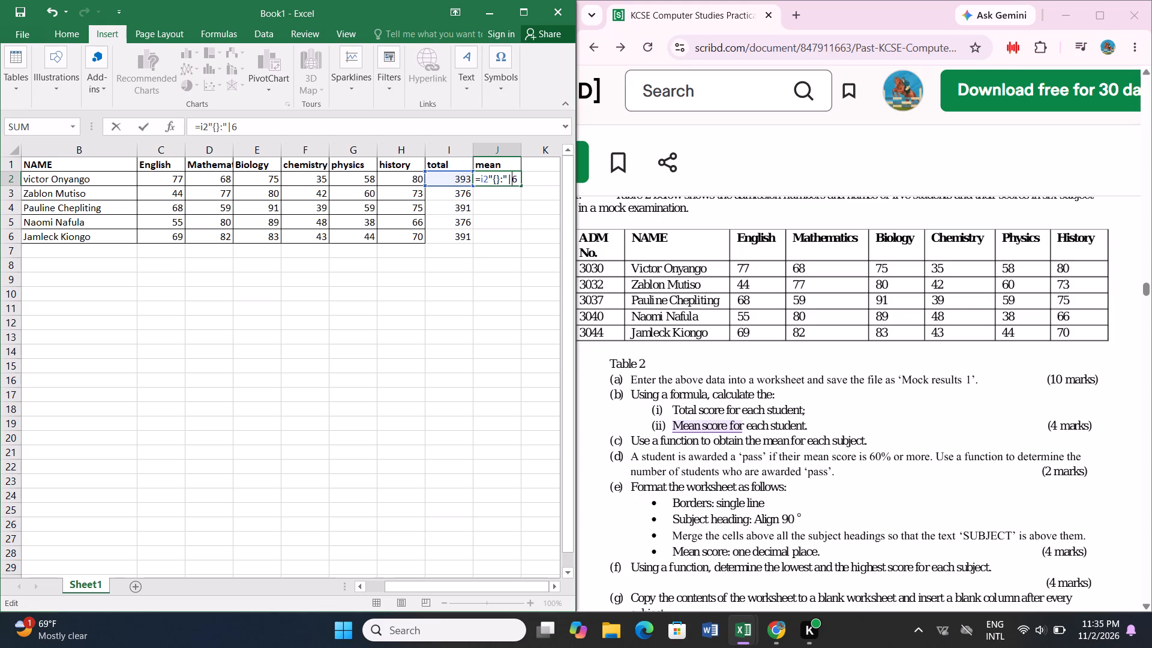
type("?><")
type(",./")
key("Left")
key("BackSpace")
key("BackSpace")
key("BackSpace")
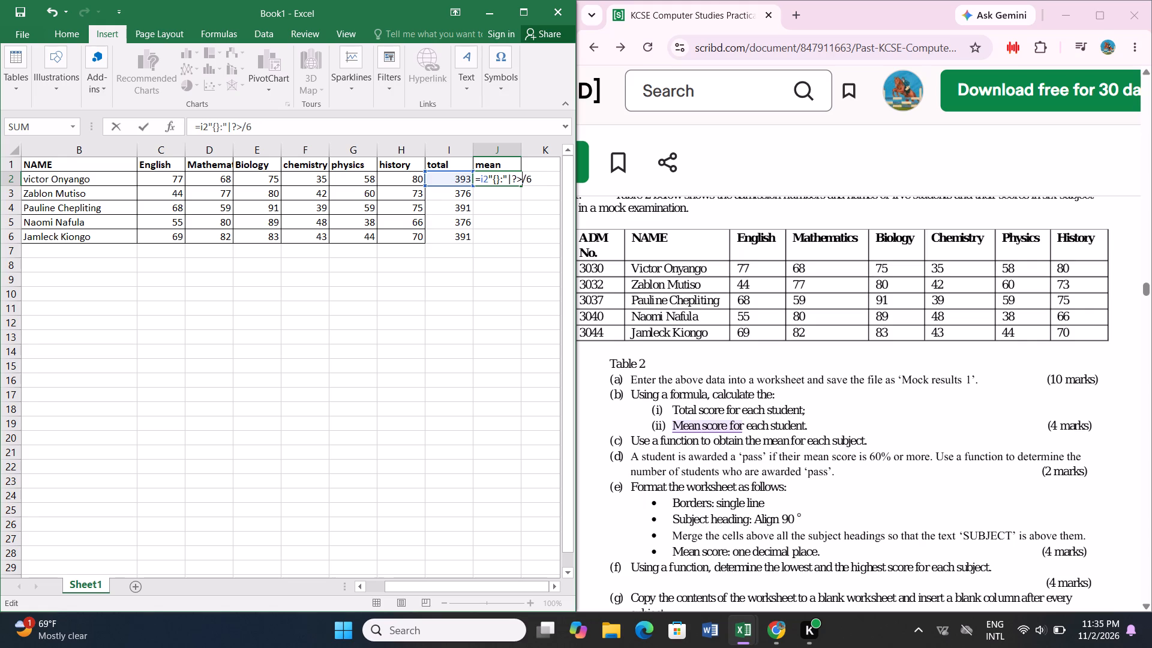
key("BackSpace")
key("BackSpace")
key("BackSpace")
key("BackSpace")
key("BackSpace")
key("BackSpace")
key("BackSpace")
key("BackSpace")
key("Return")
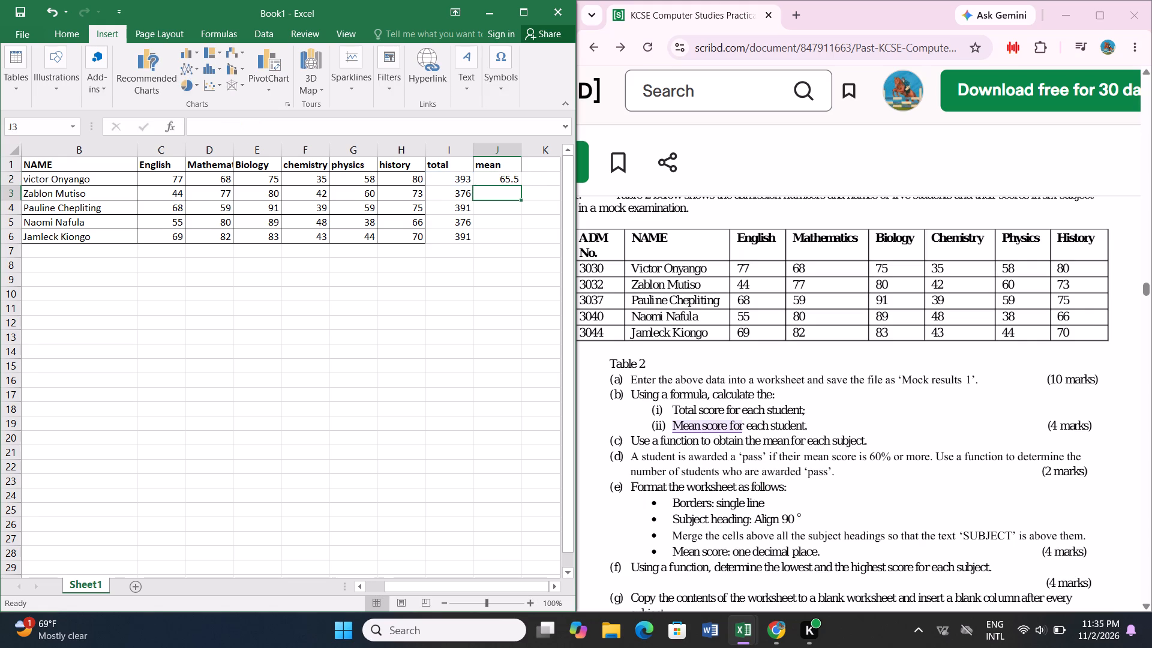
double_click(494, 178)
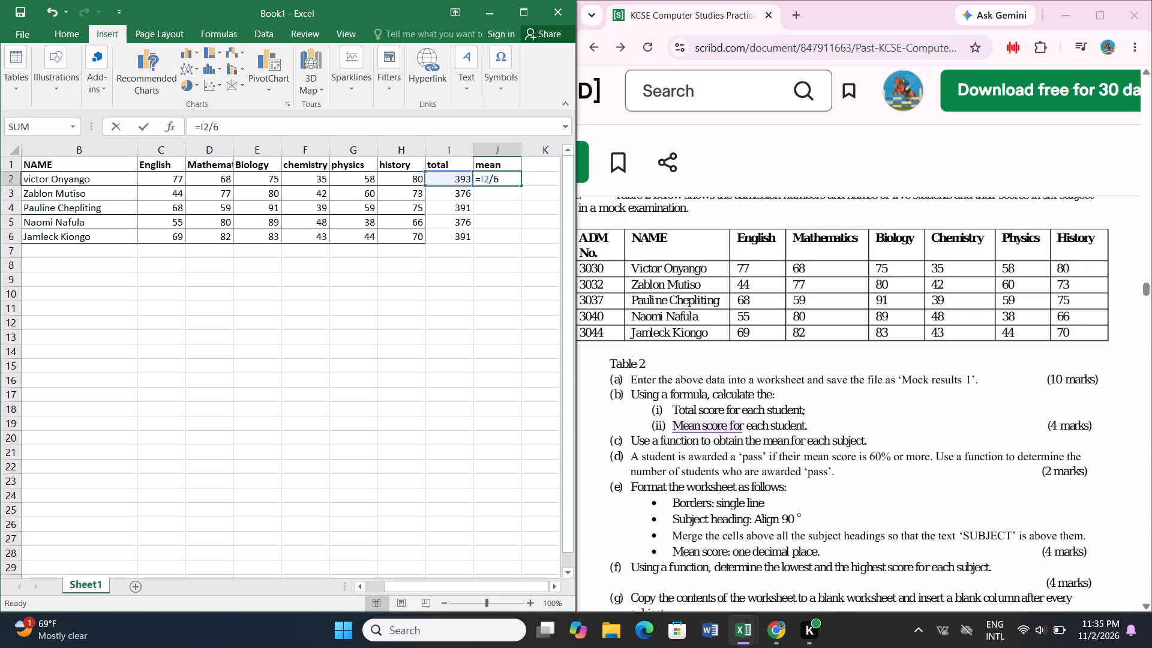
key("Return")
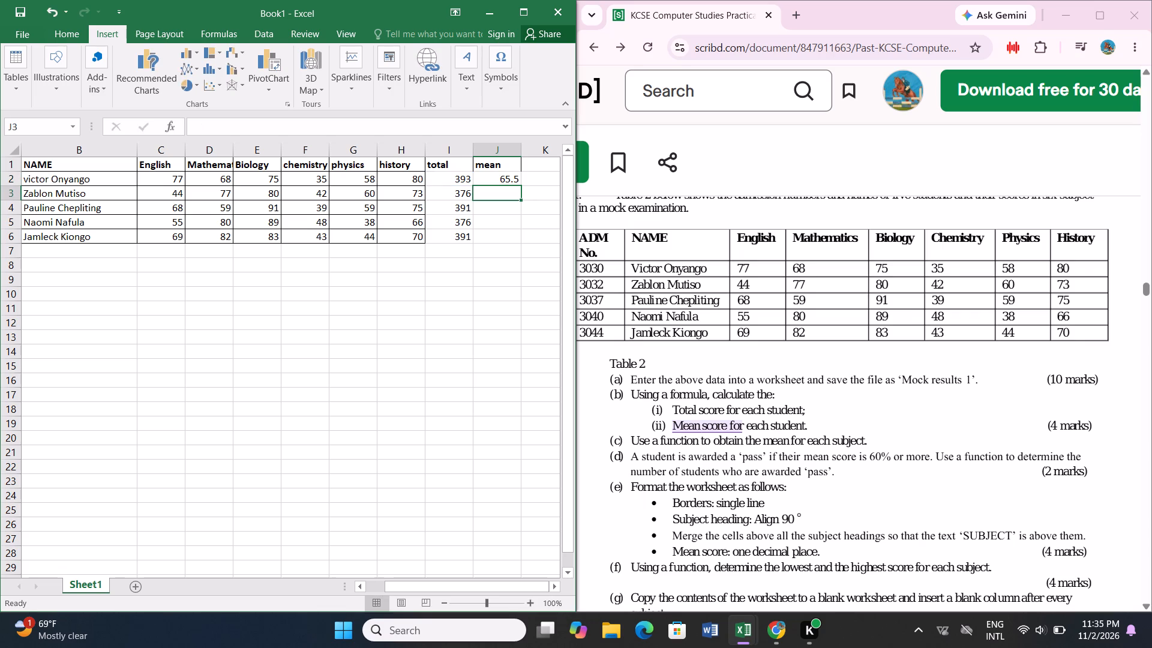
Fill the mean formula from J2 down to J6 for the remaining students.
left_click(512, 177)
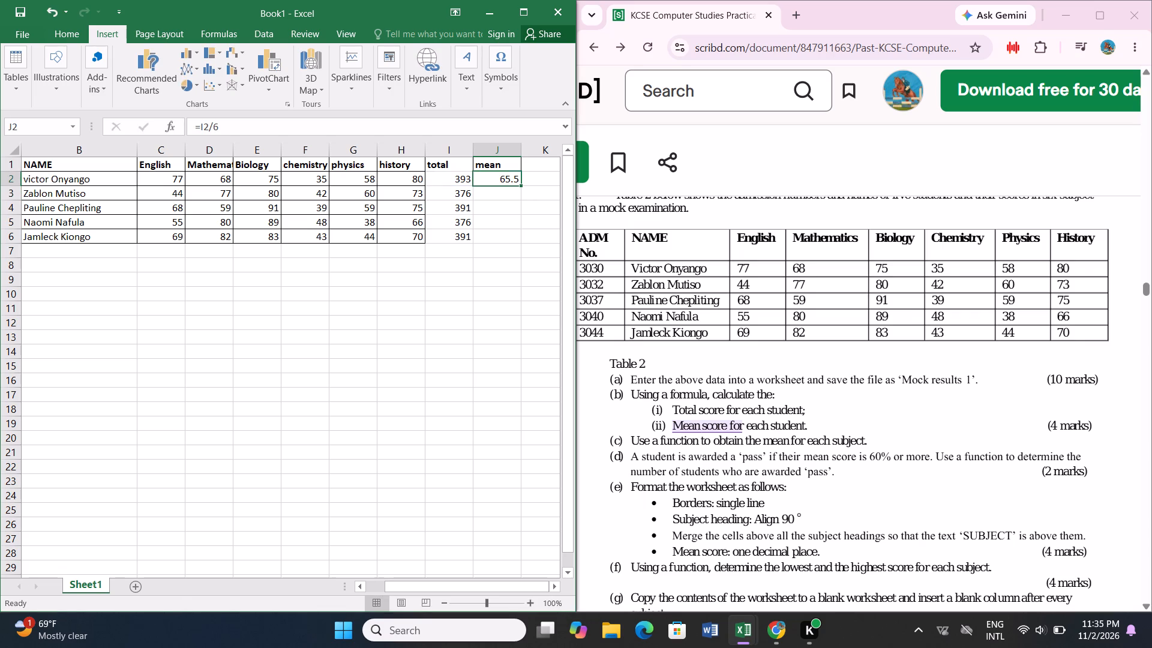
left_click_drag(519, 183, 519, 241)
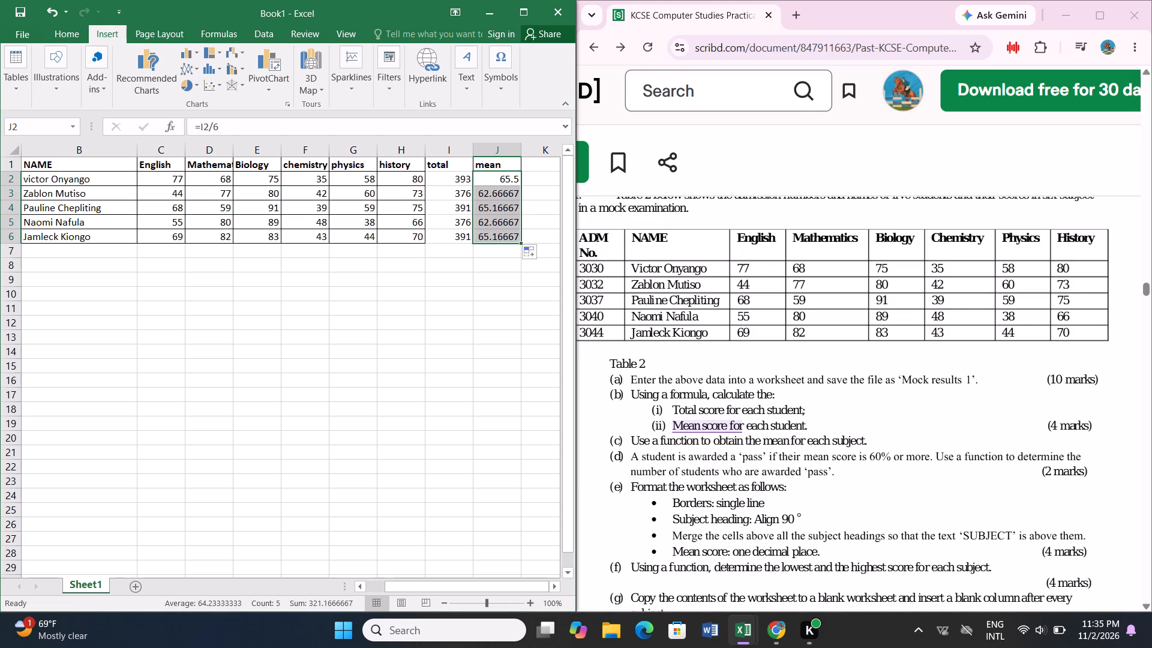
Check the question on subject means and enter the row label "each sub mean" in cell B7.
scroll(718, 342, "down", 2)
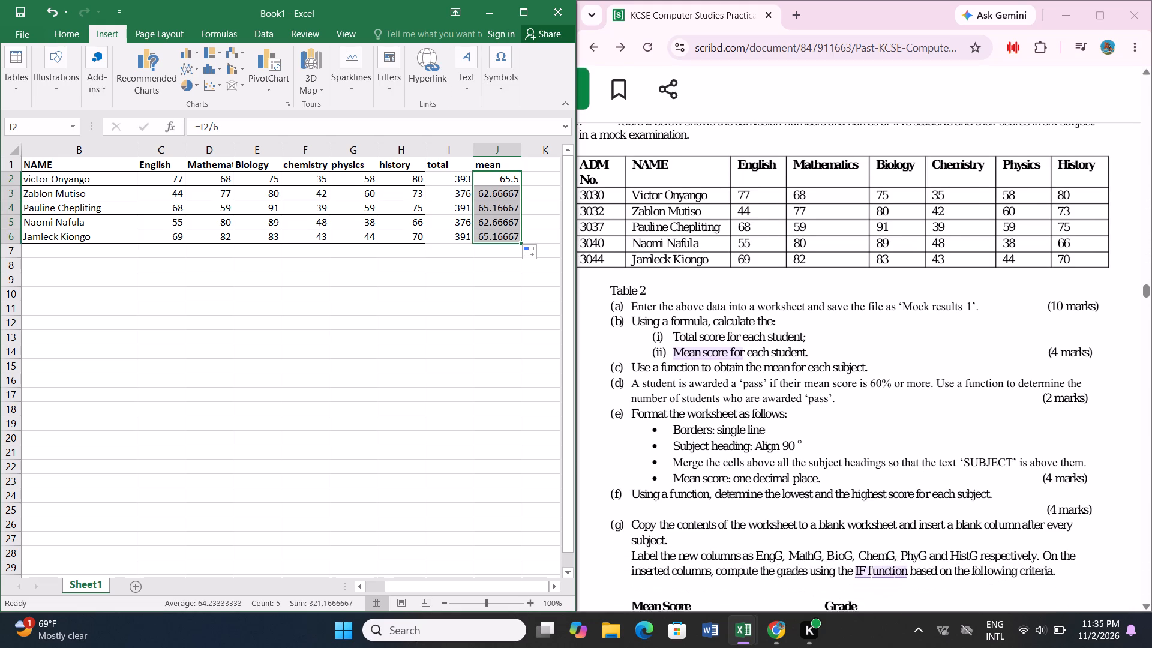
scroll(718, 342, "down", 1)
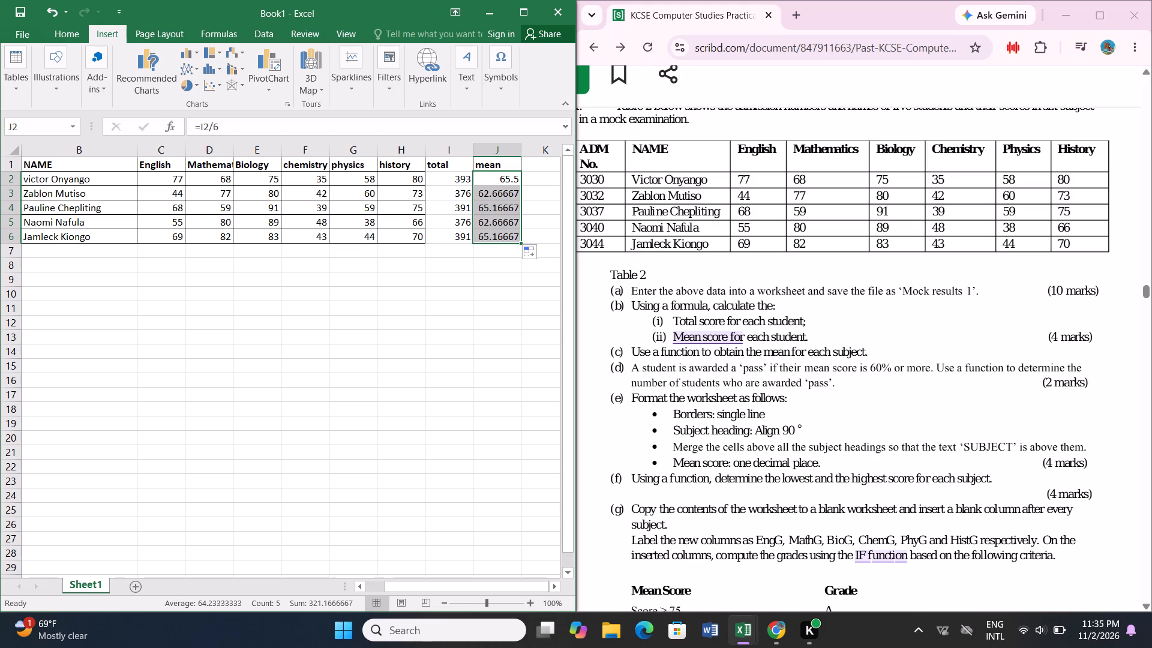
left_click(82, 254)
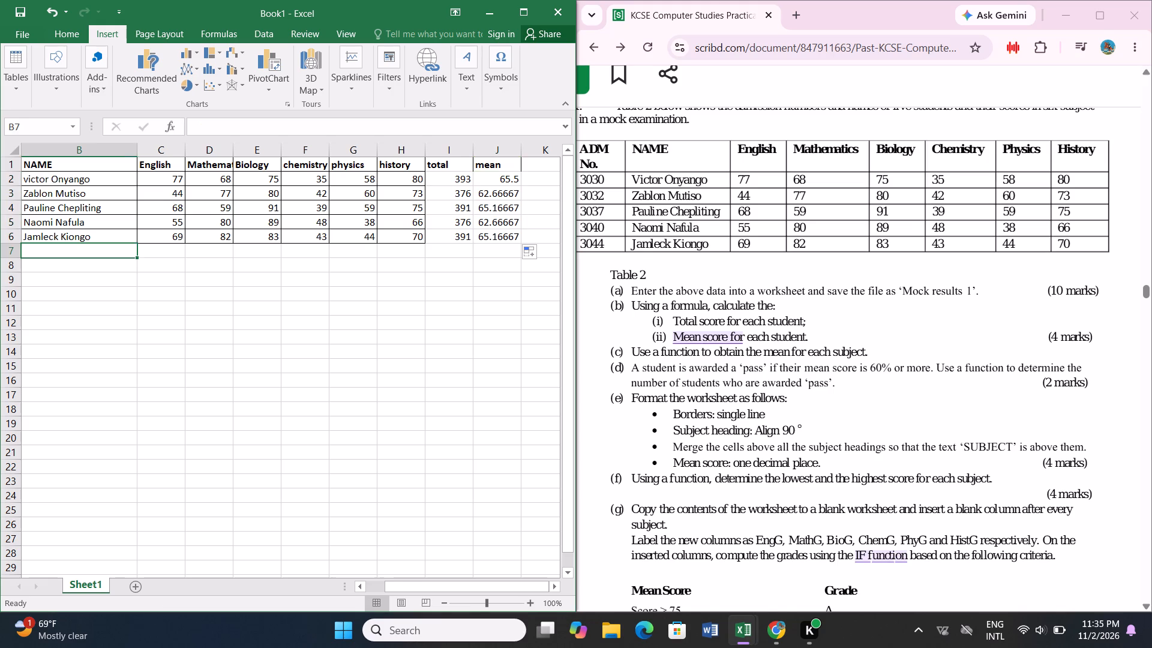
type("each sub mean")
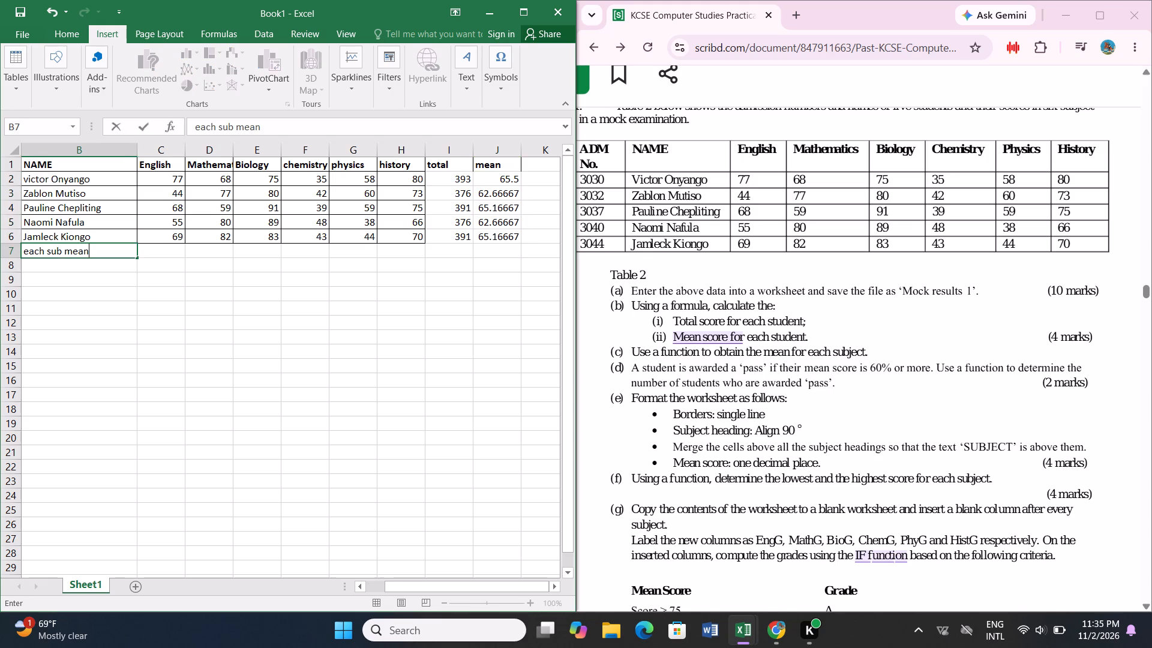
Enter the text "sum" in cell C7, under the English scores.
left_click(156, 251)
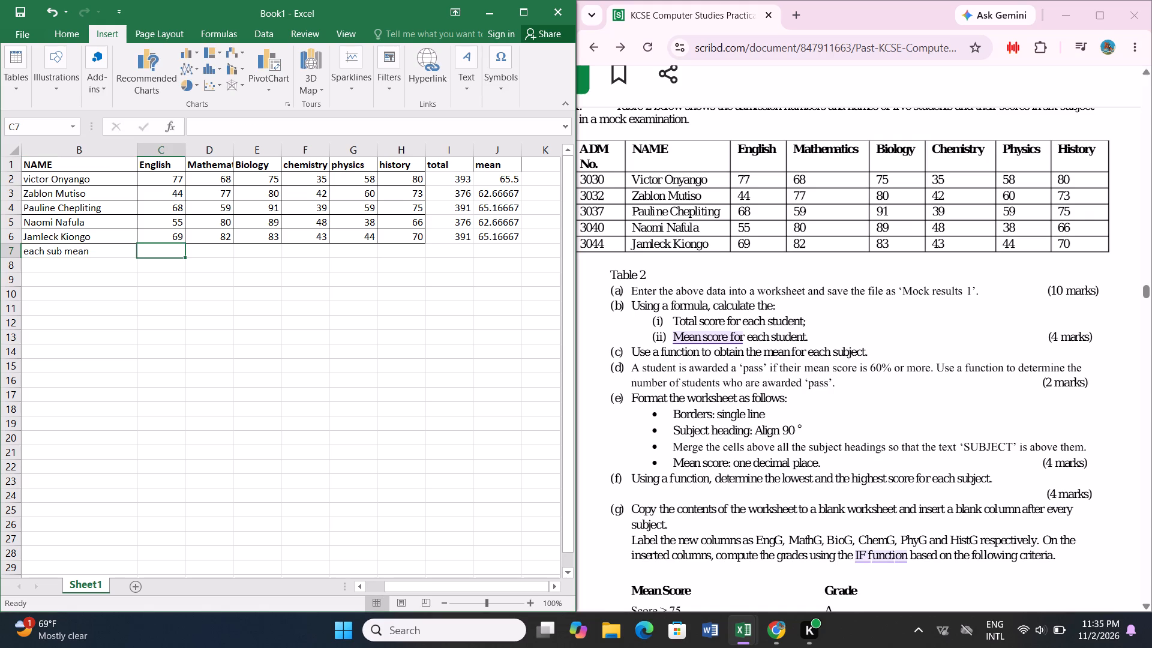
type("sum")
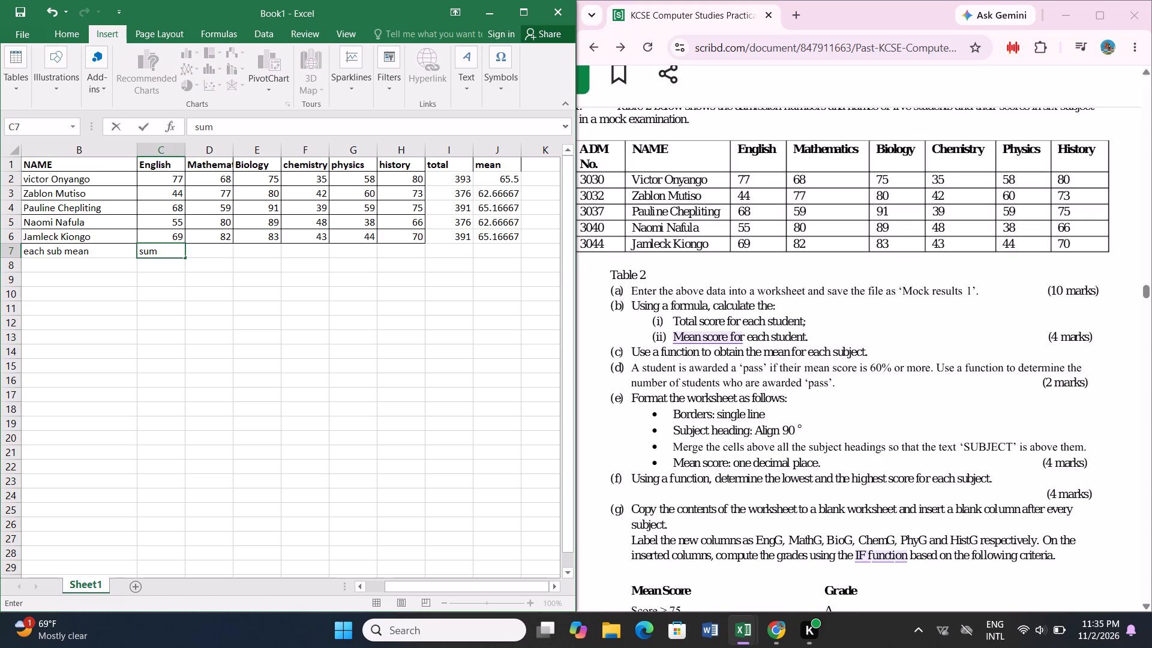
left_click(112, 252)
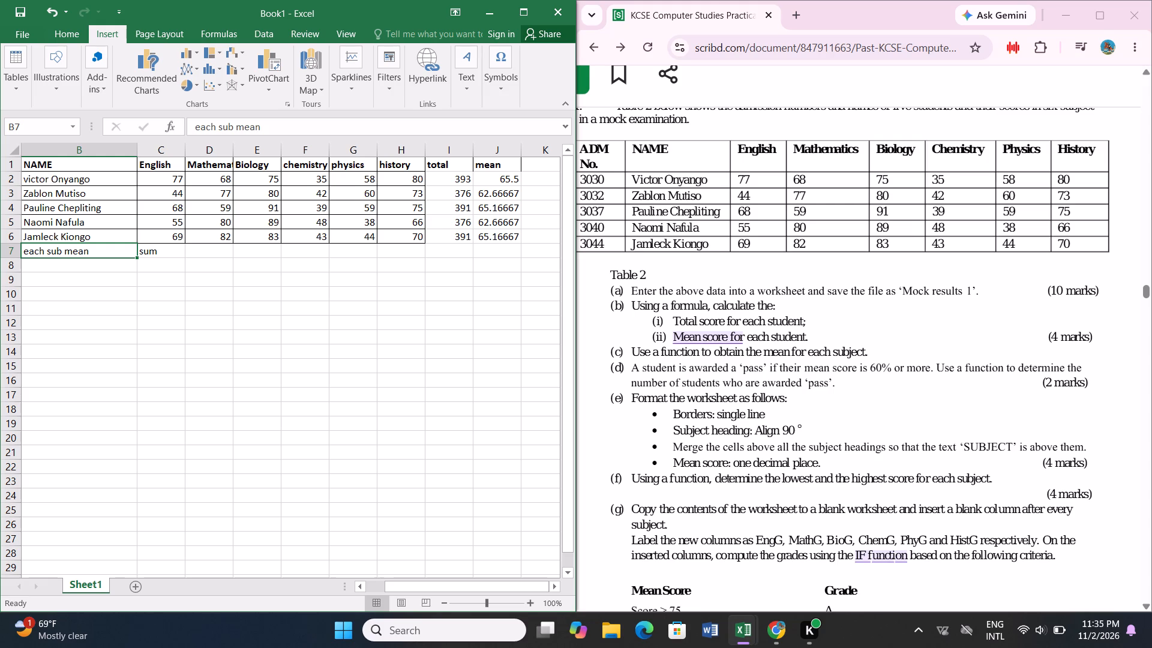
Change the row label in cell B7 to "each sub total".
left_click(277, 125)
key("BackSpace")
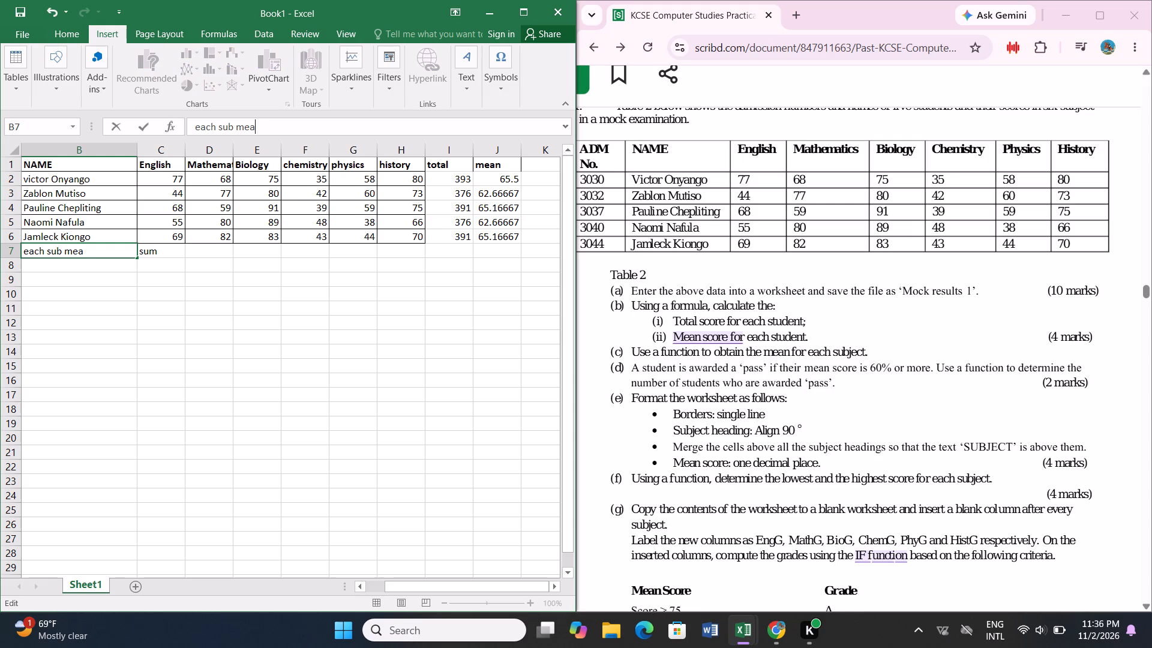
key("BackSpace")
key("BackSpace")
key("BackSpace")
type("total")
Enter the row label "mean" in cell B8, below the subject total label.
left_click(112, 267)
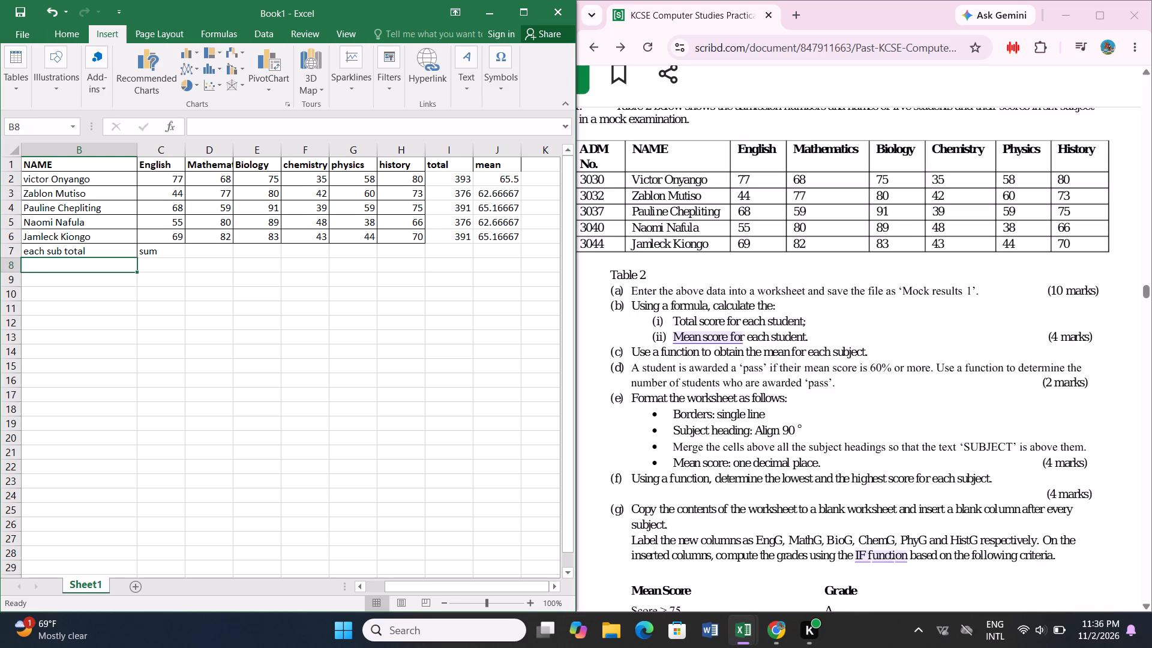
type("mean")
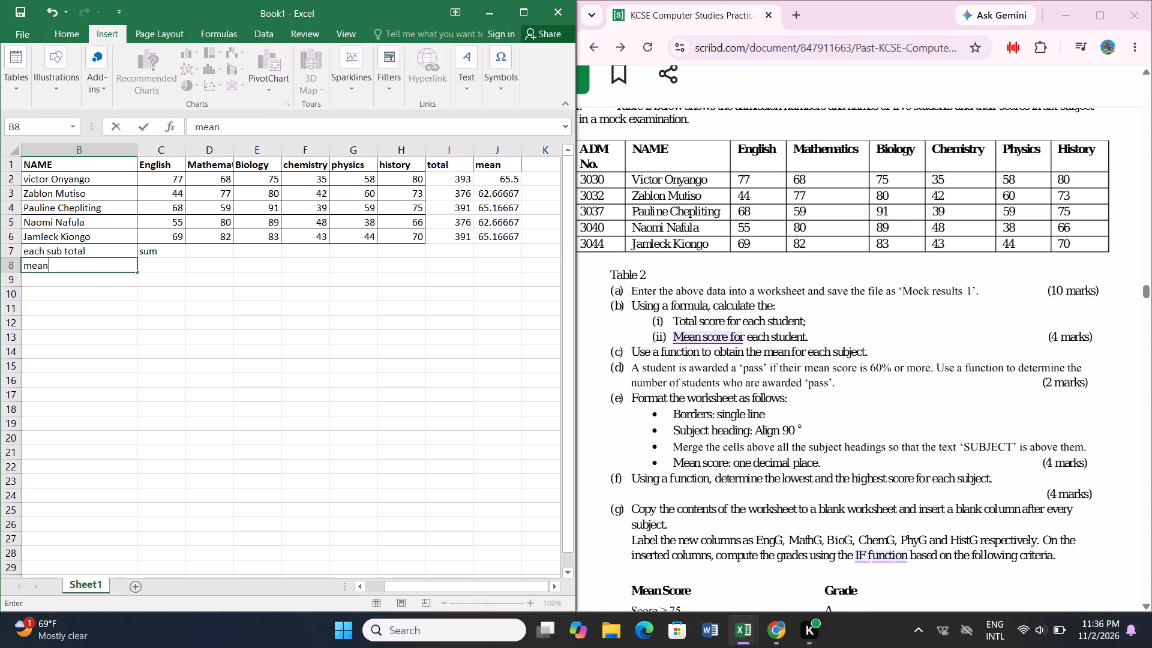
Extend the text in cell C7 to sum=(c2:c6) to total the English scores.
left_click(160, 255)
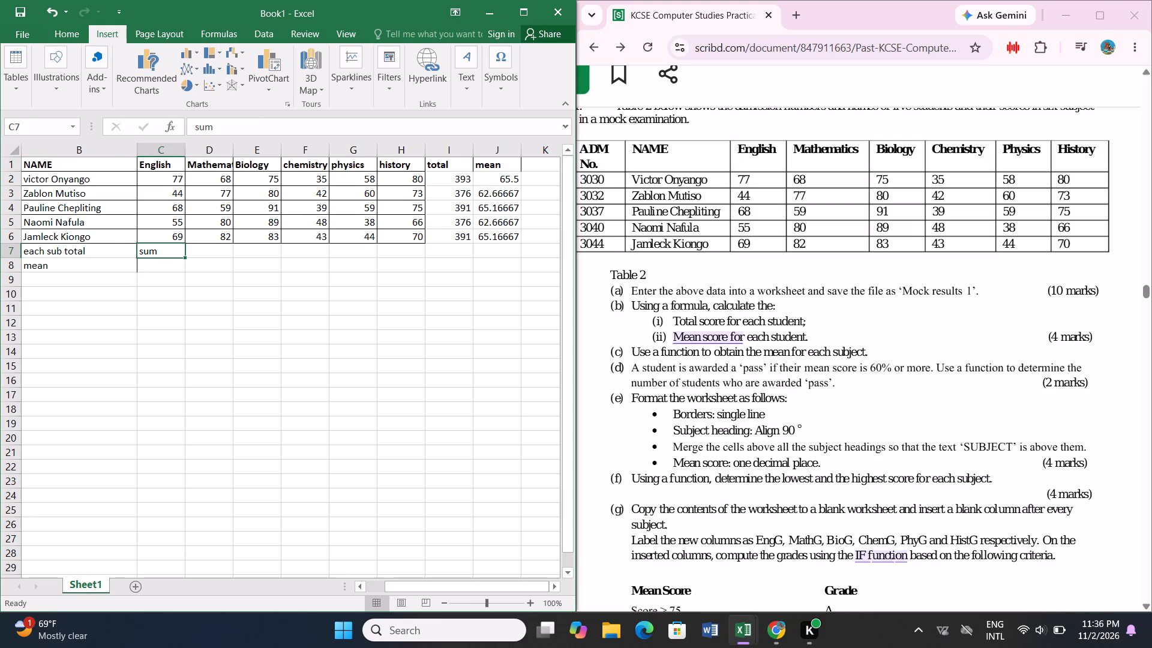
left_click(226, 131)
key("equal")
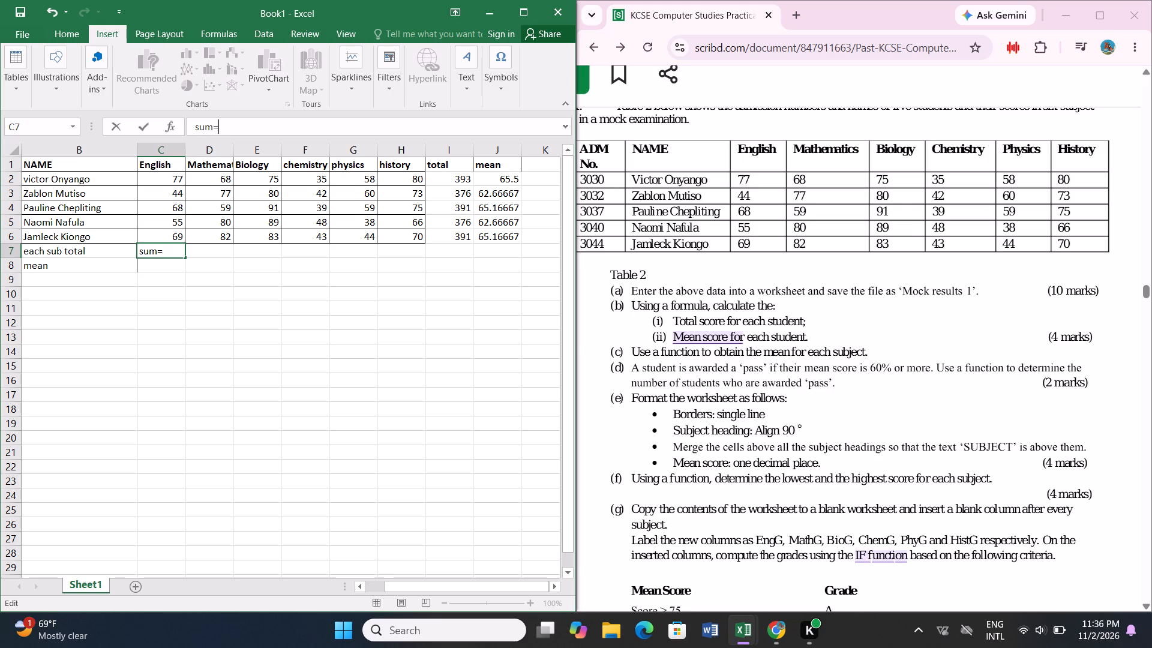
type("c2")
key("shift+colon")
type("c6")
left_click(181, 252)
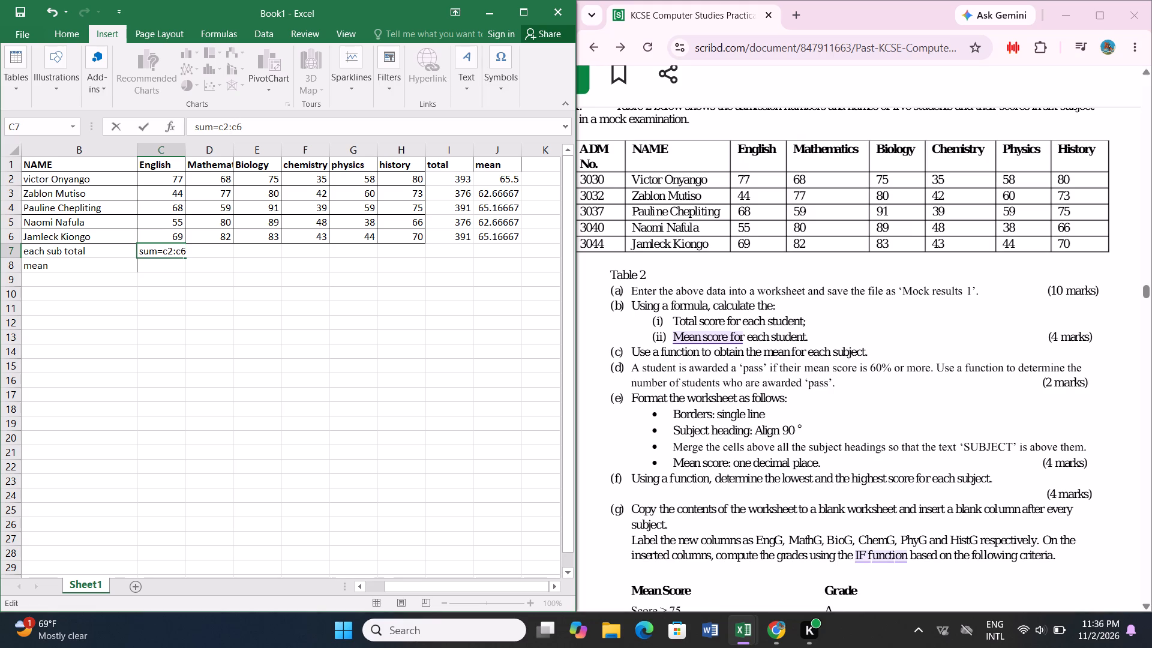
key("shift+underscore")
key("BackSpace")
key("shift+parenright")
key("Left")
key("Left")
key("Left")
key("Left")
key("Left")
key("Left")
key("shift+parenleft")
key("Return")
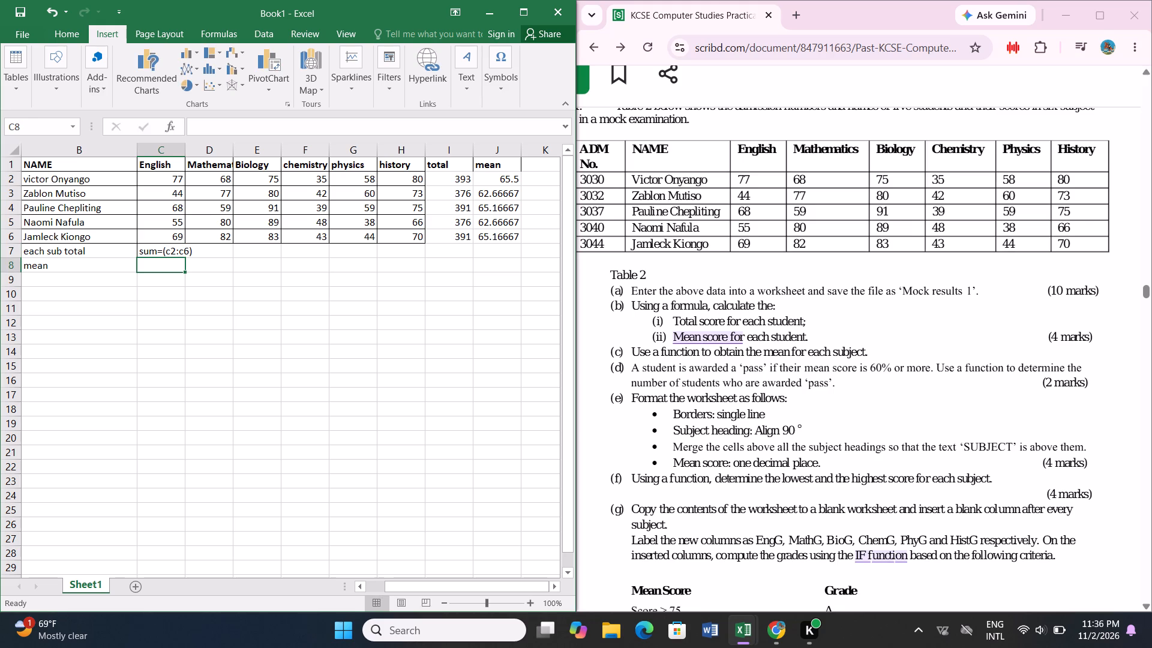
Correct the English total in cell C7 to the formula =sum(c2:c6).
left_click(176, 254)
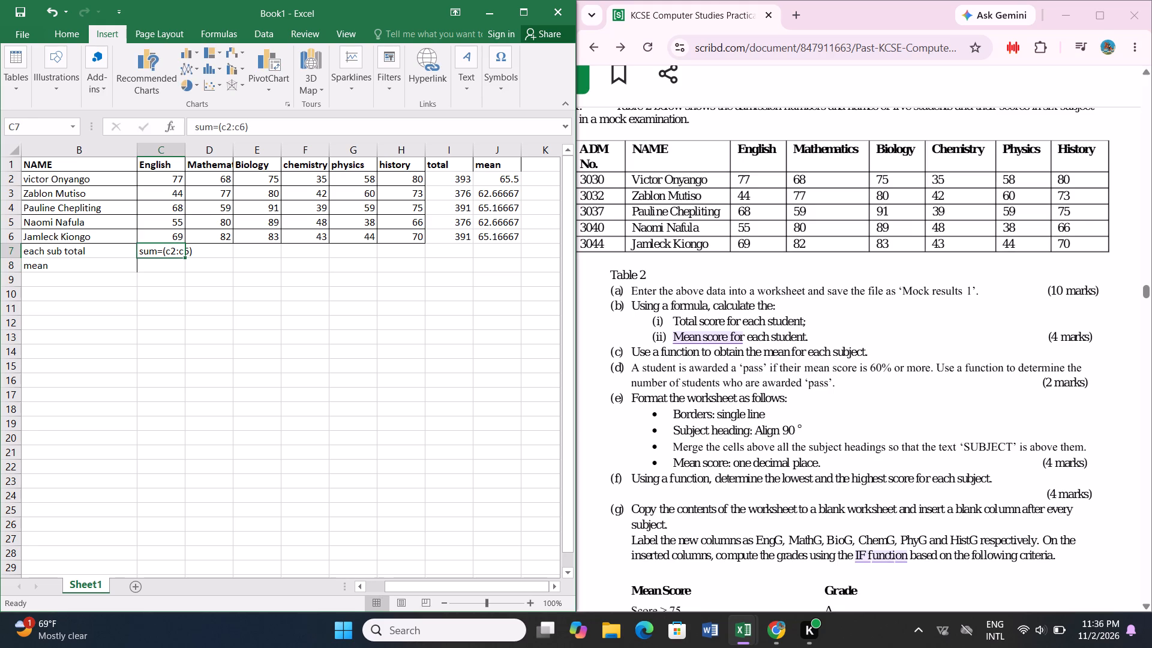
left_click(218, 130)
key("BackSpace")
key("Left")
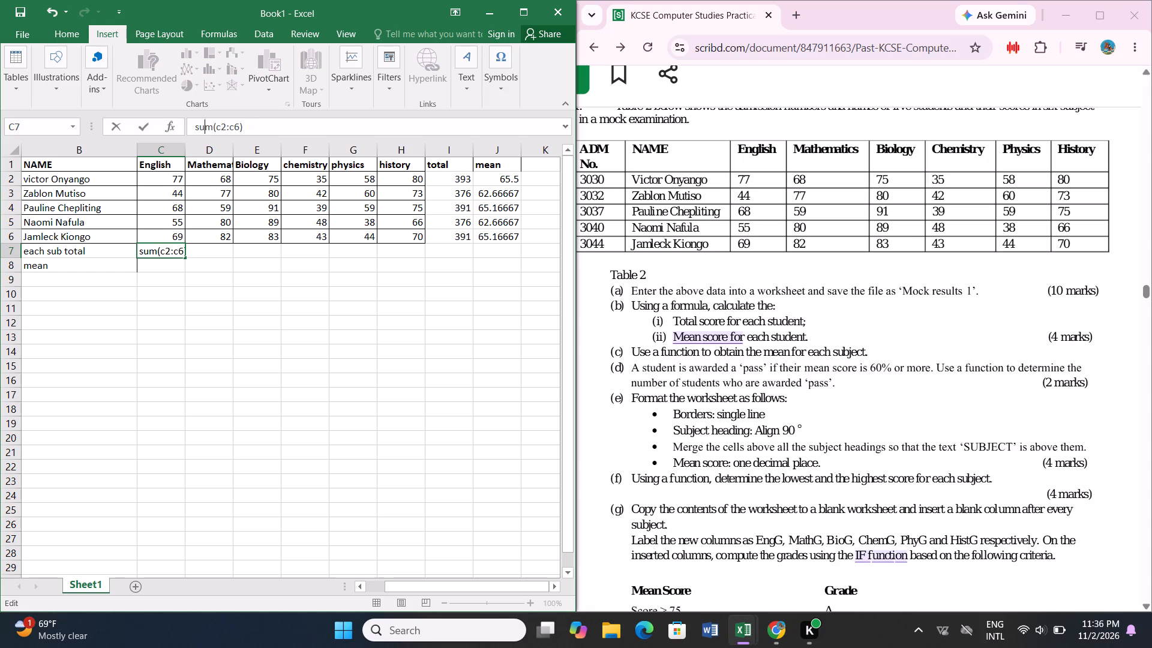
key("Left")
key("Left")
key("equal")
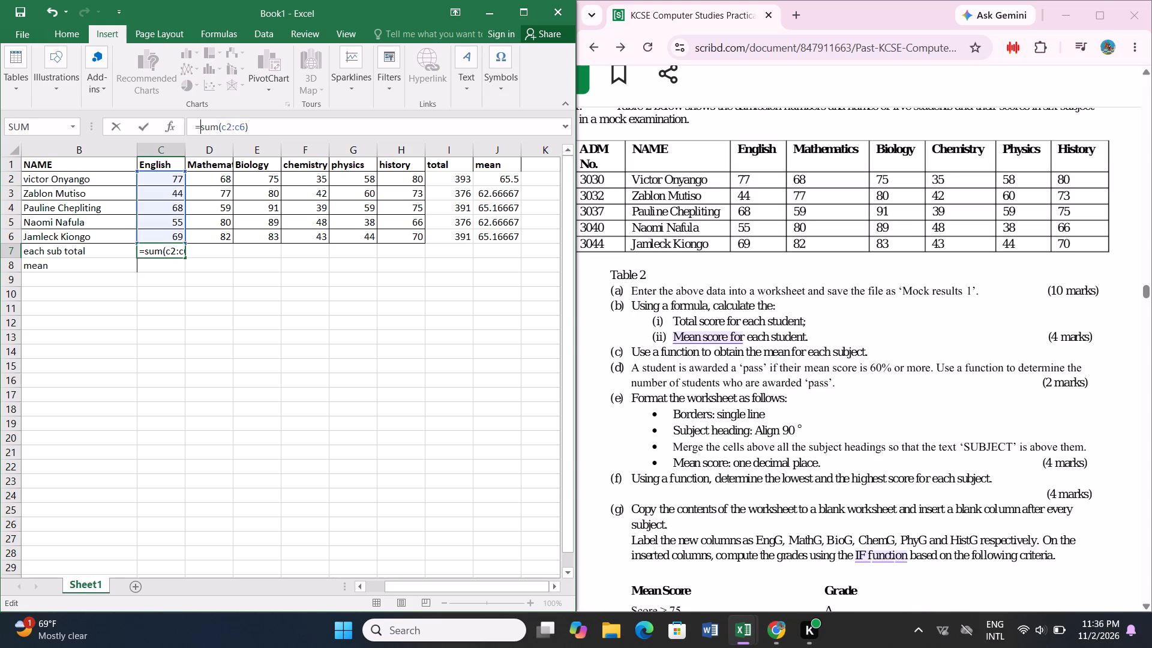
key("Return")
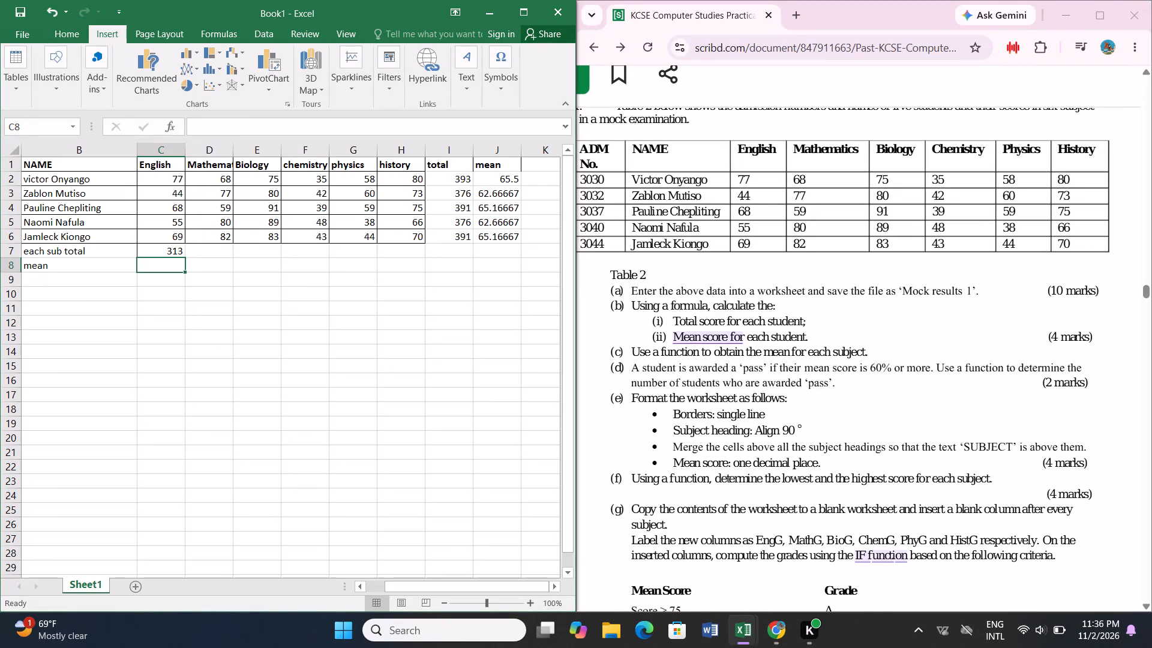
Fill the total formula from C7 across to H7 for the remaining subjects.
left_click(179, 249)
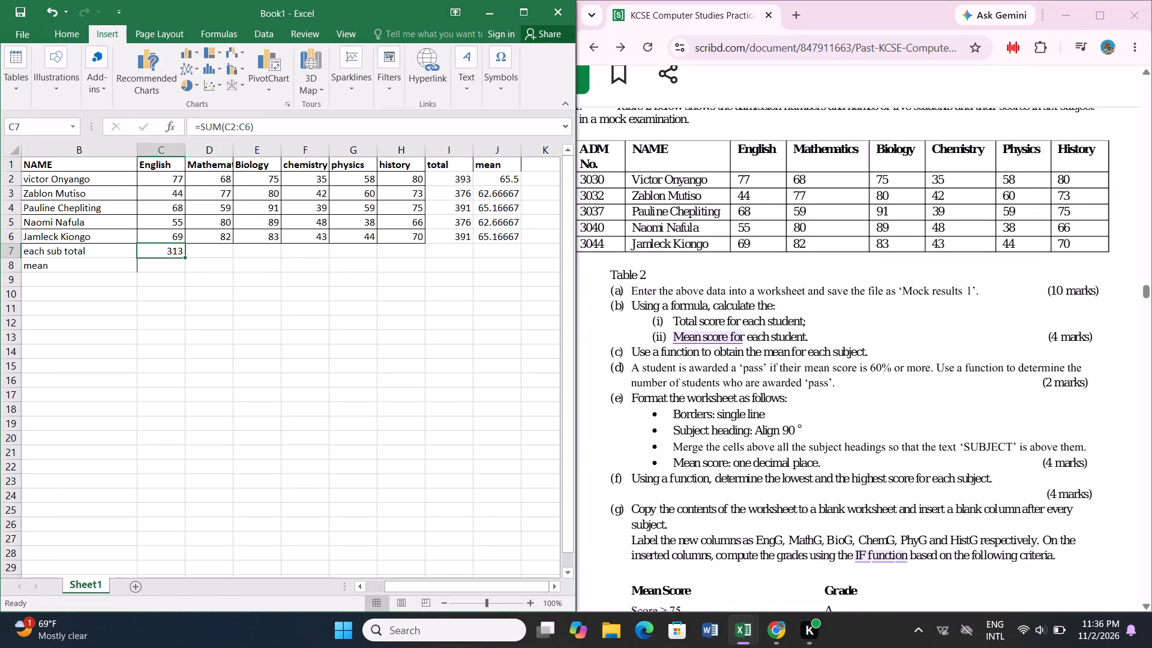
left_click_drag(185, 257, 422, 259)
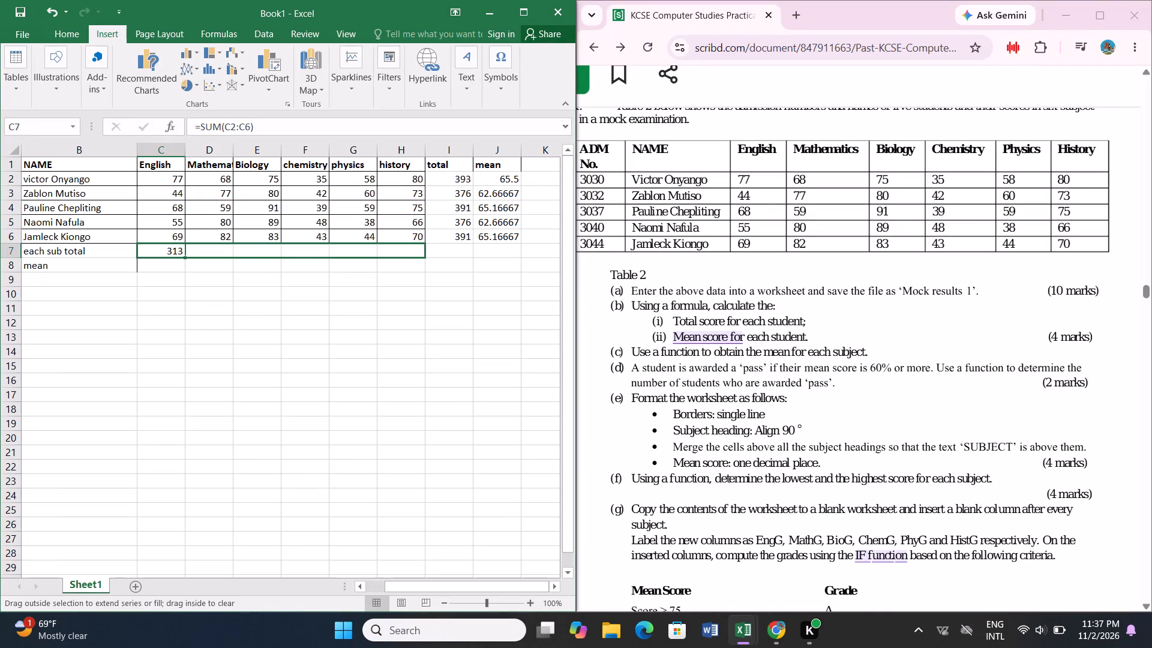
left_click_drag(422, 259, 458, 256)
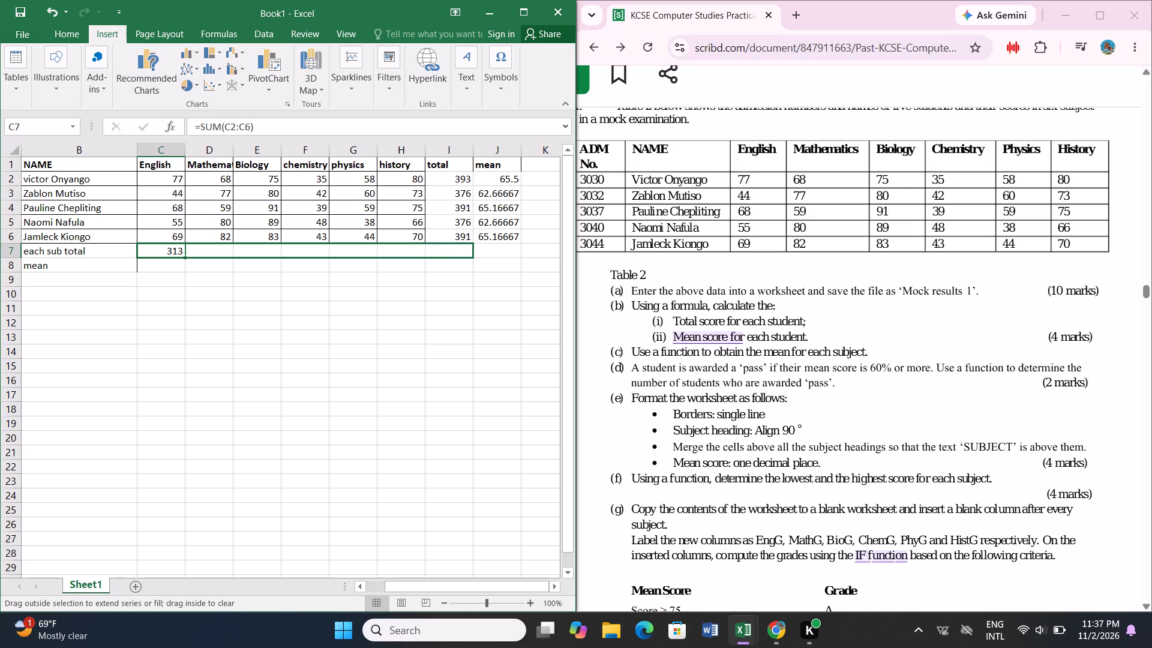
left_click_drag(458, 256, 440, 251)
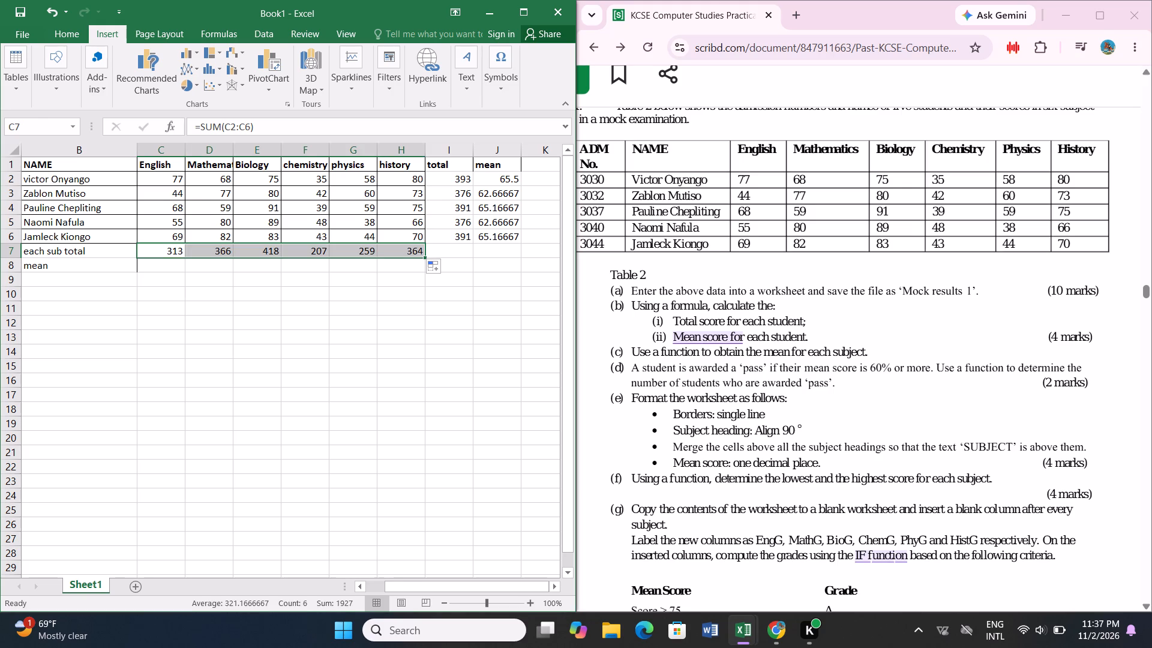
Enter the English mean formula =c7/5 in cell C8.
left_click(155, 267)
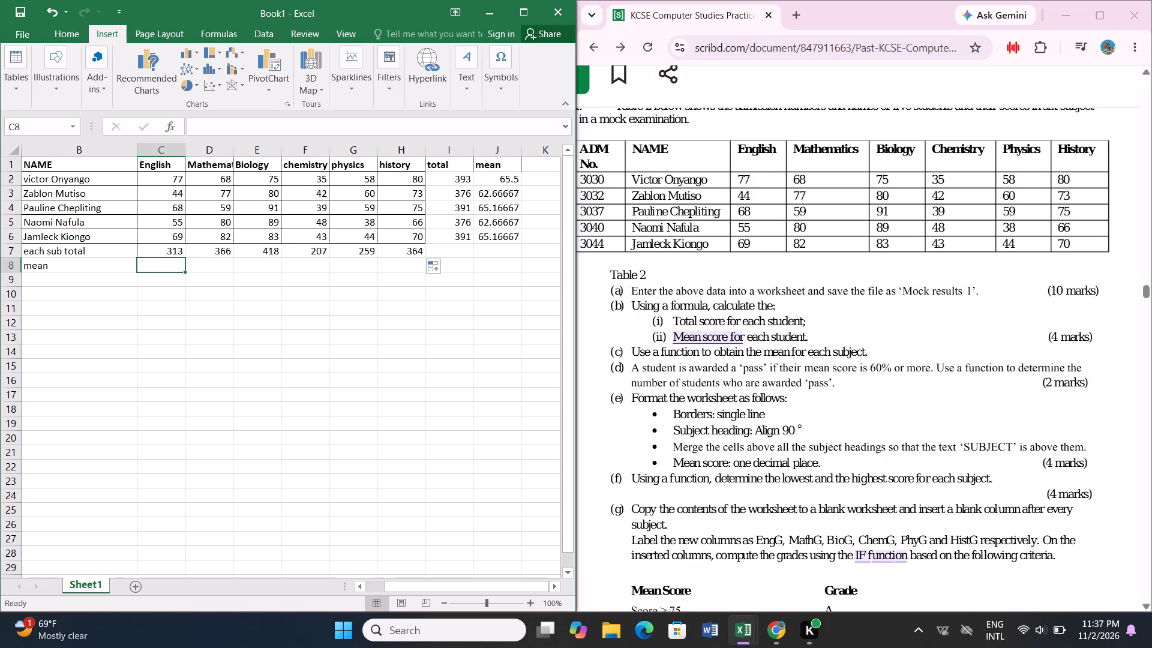
key("equal")
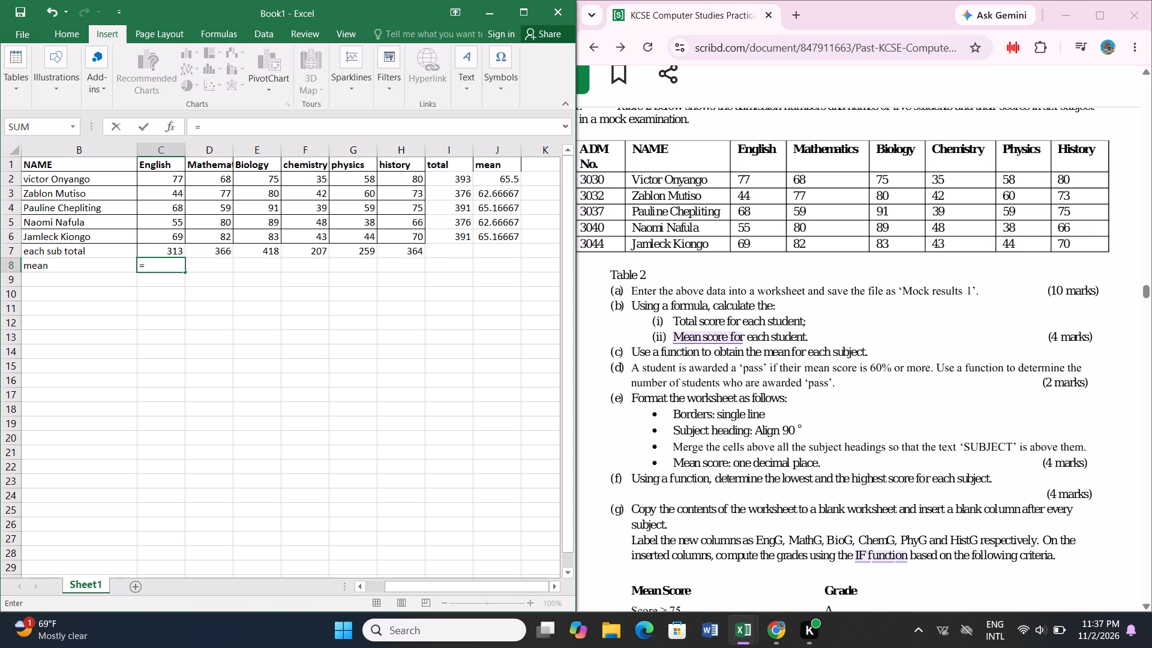
type("c7")
key("slash")
key("5")
key("Return")
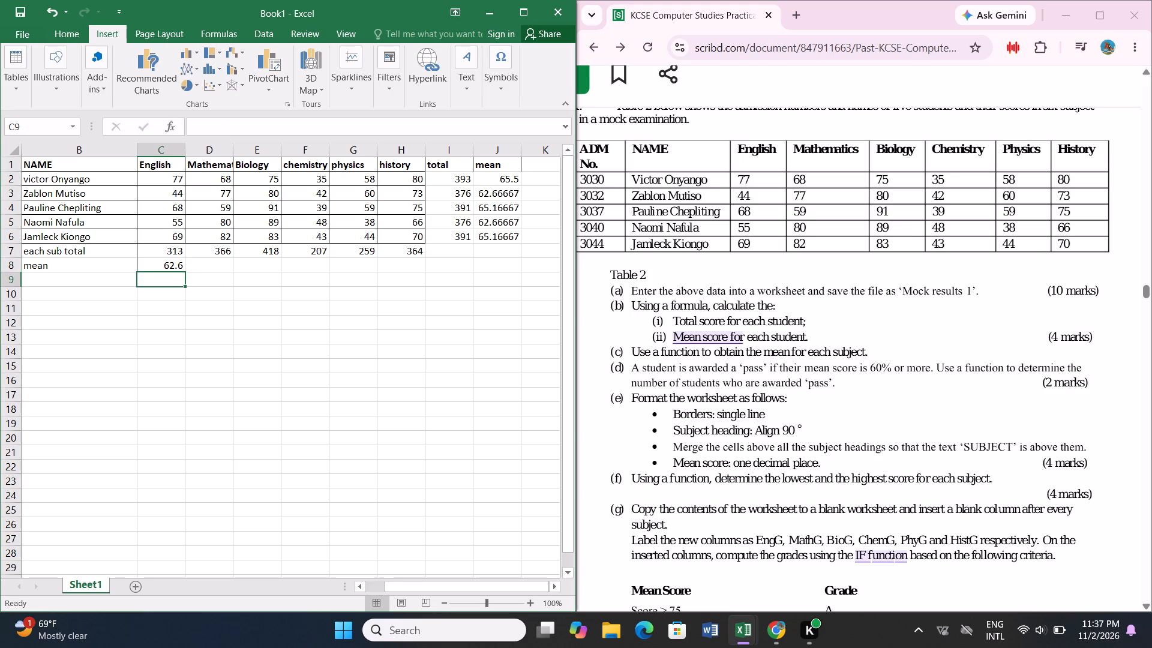
Fill the mean formula from C8 across to H8 for the remaining subjects.
left_click(167, 265)
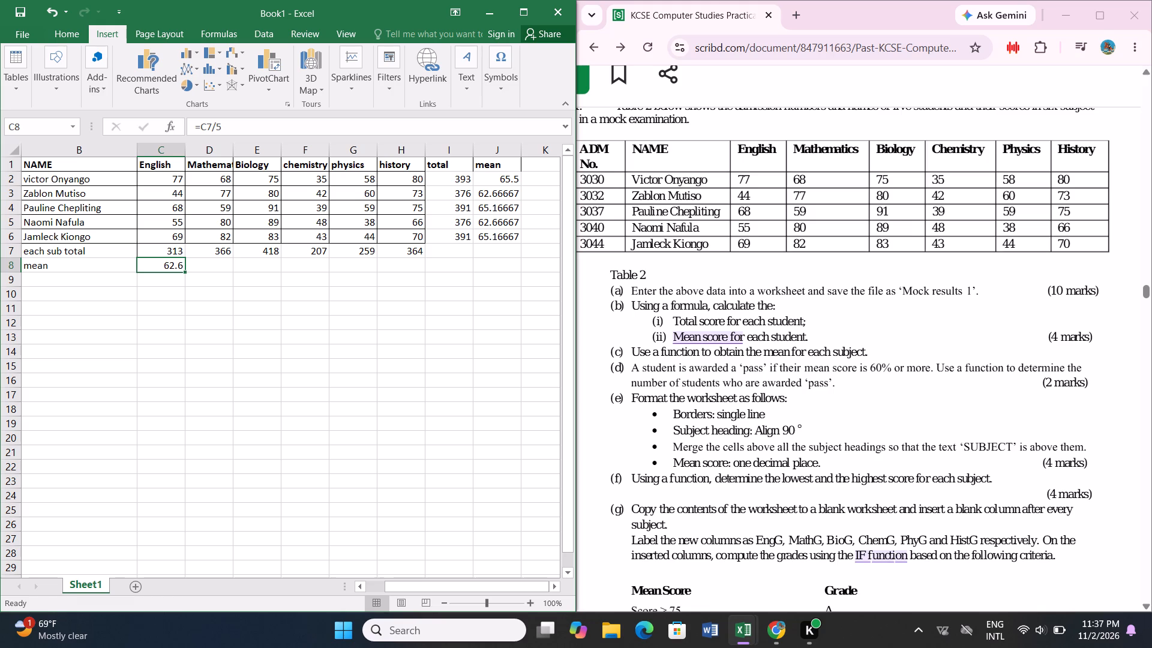
left_click_drag(186, 272, 413, 275)
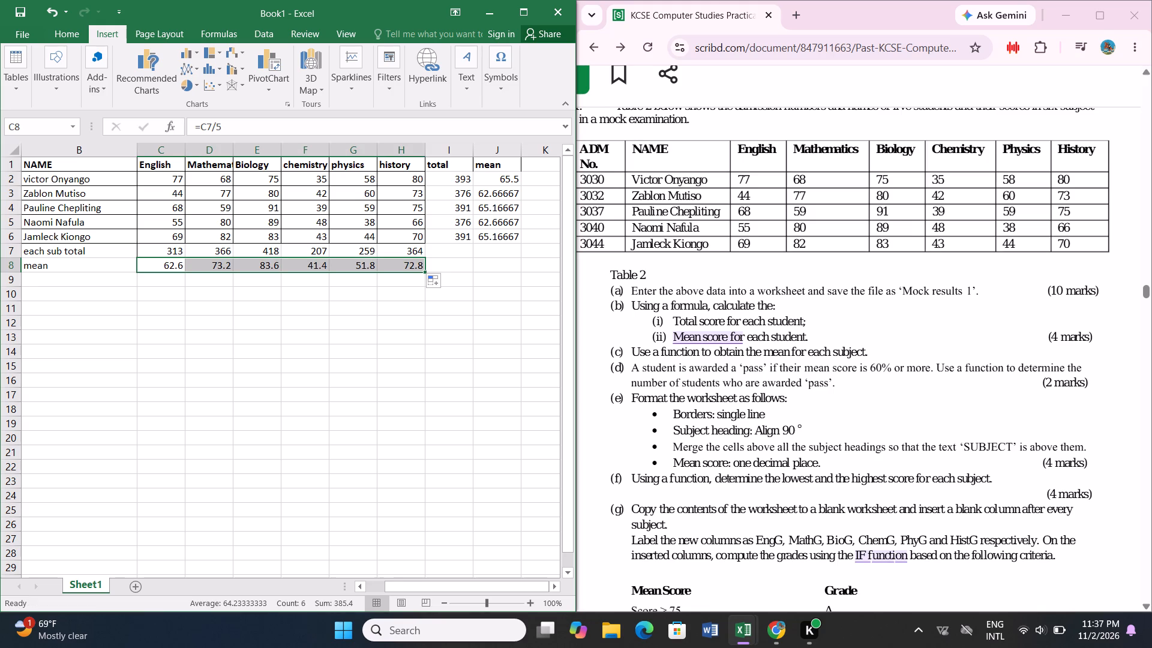
Begin an IF formula in cell K2 that refers to the first student's mean in J2.
scroll(724, 405, "down", 1)
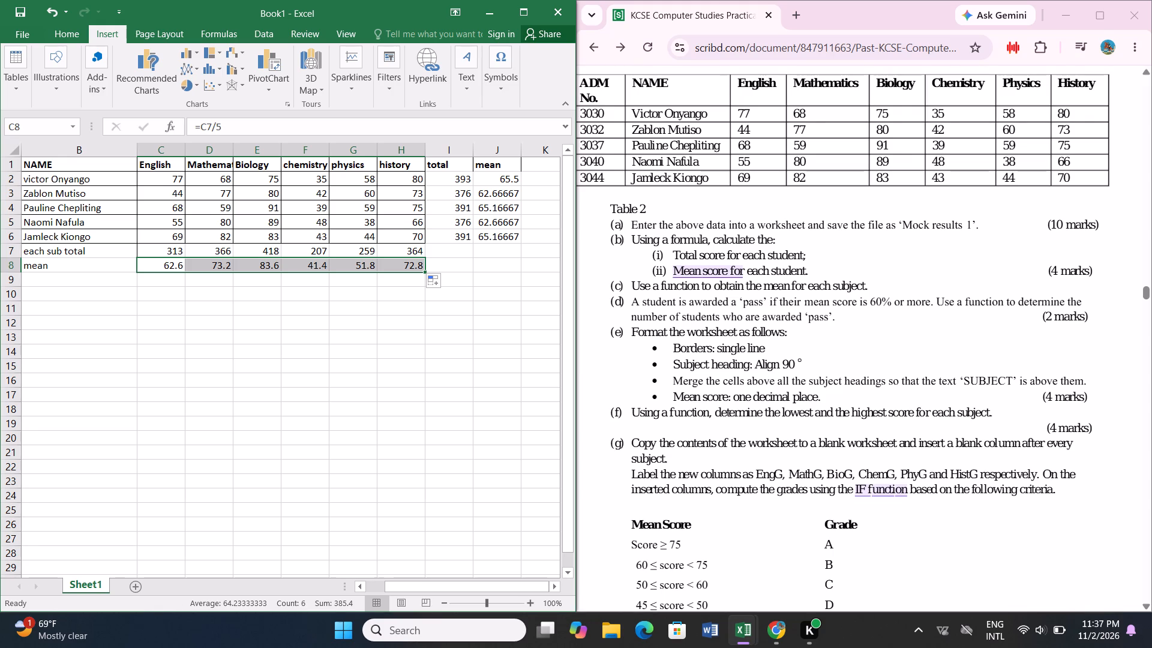
left_click(534, 167)
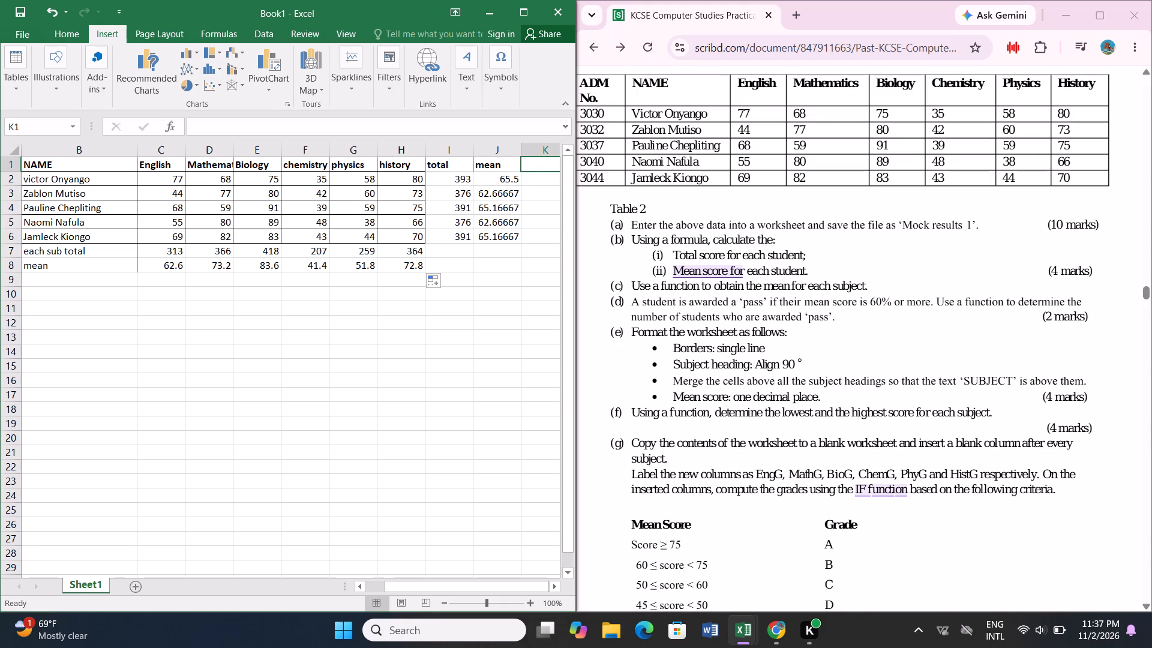
key("Down")
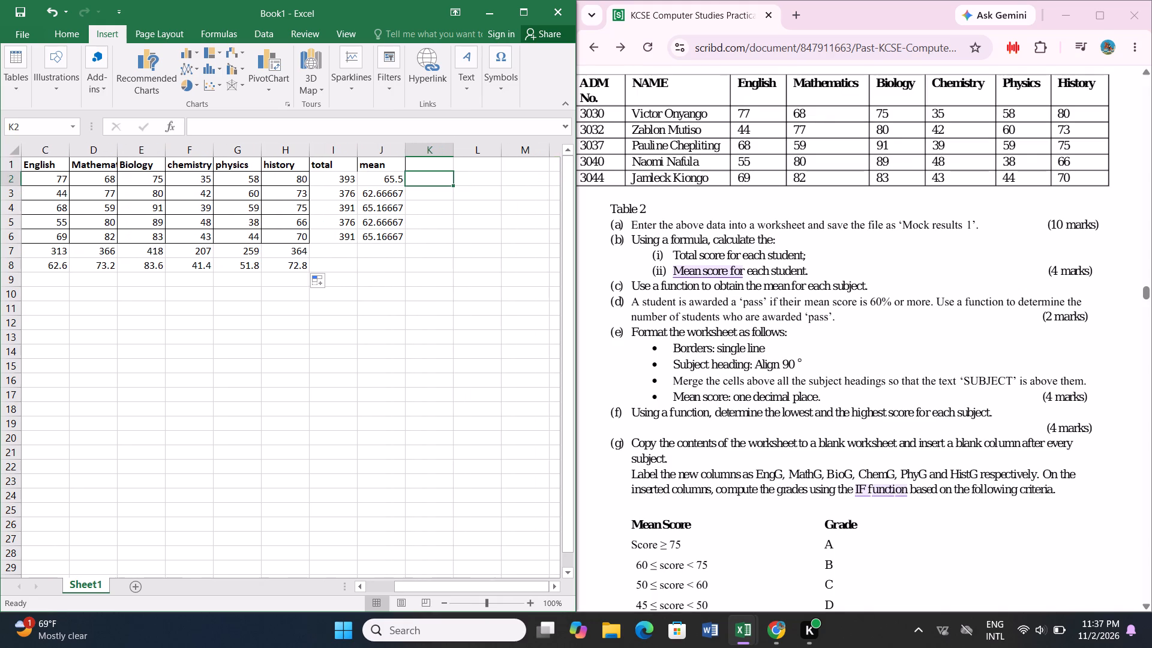
type("if")
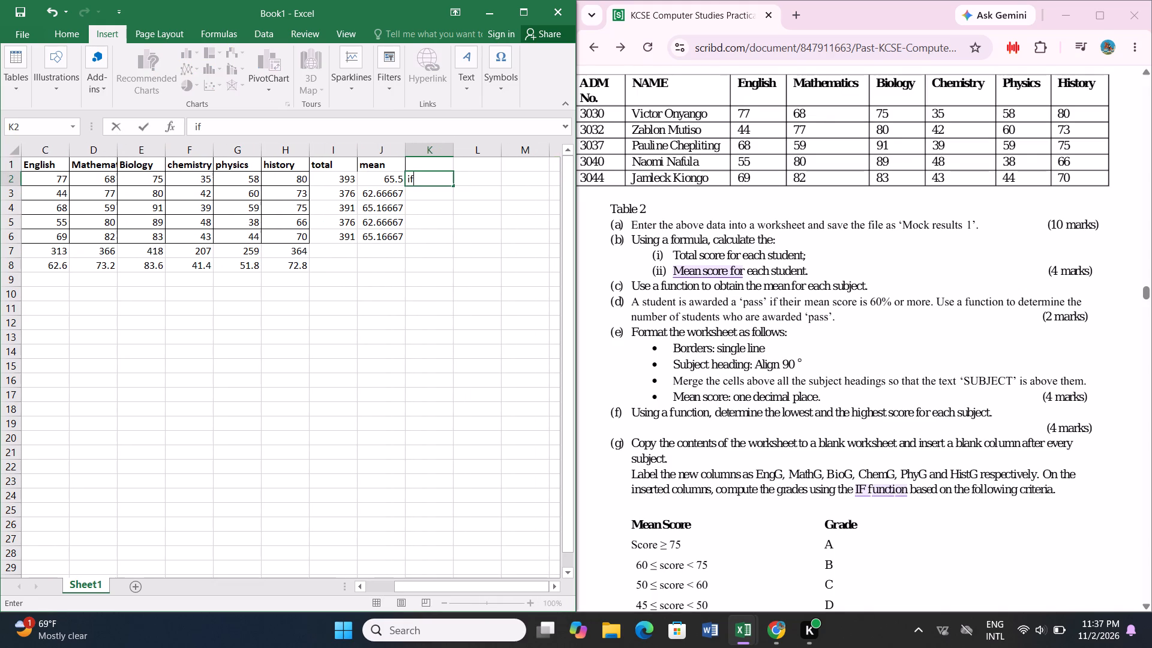
key("BackSpace")
key("BackSpace")
key("equal")
type("if")
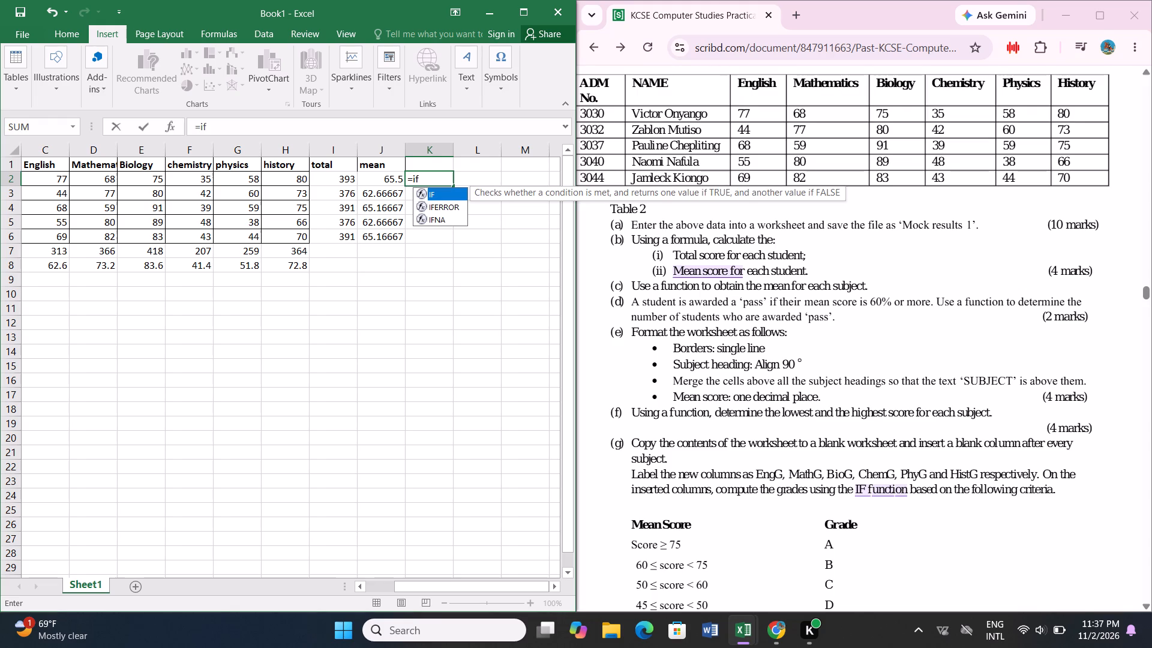
left_click(455, 190)
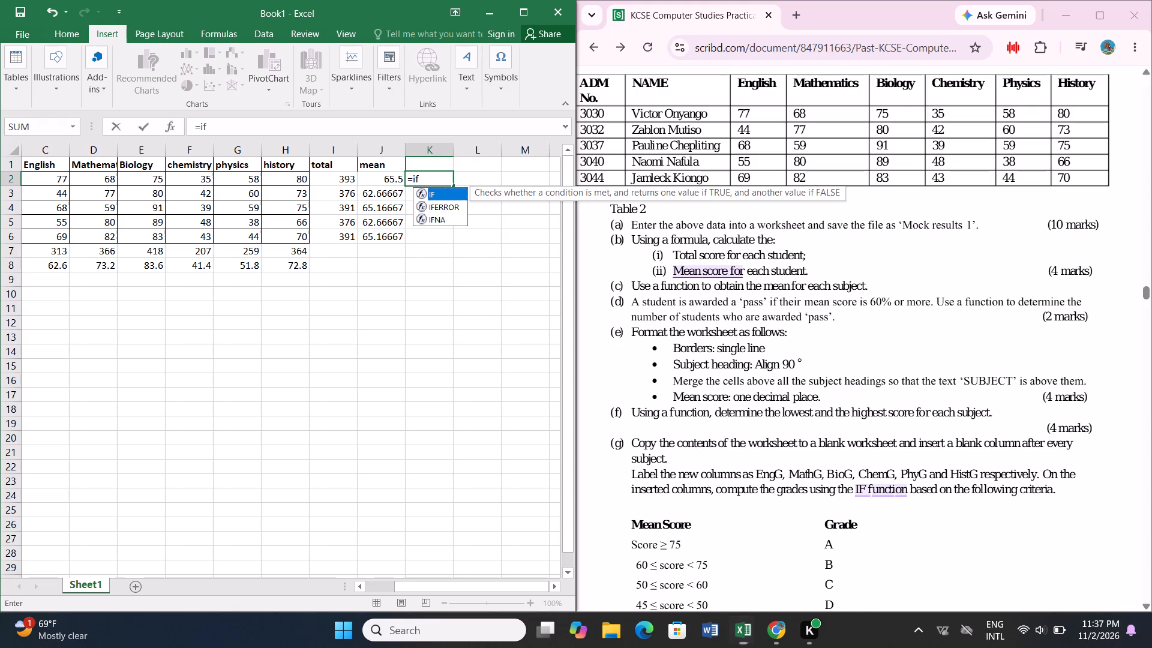
double_click(455, 190)
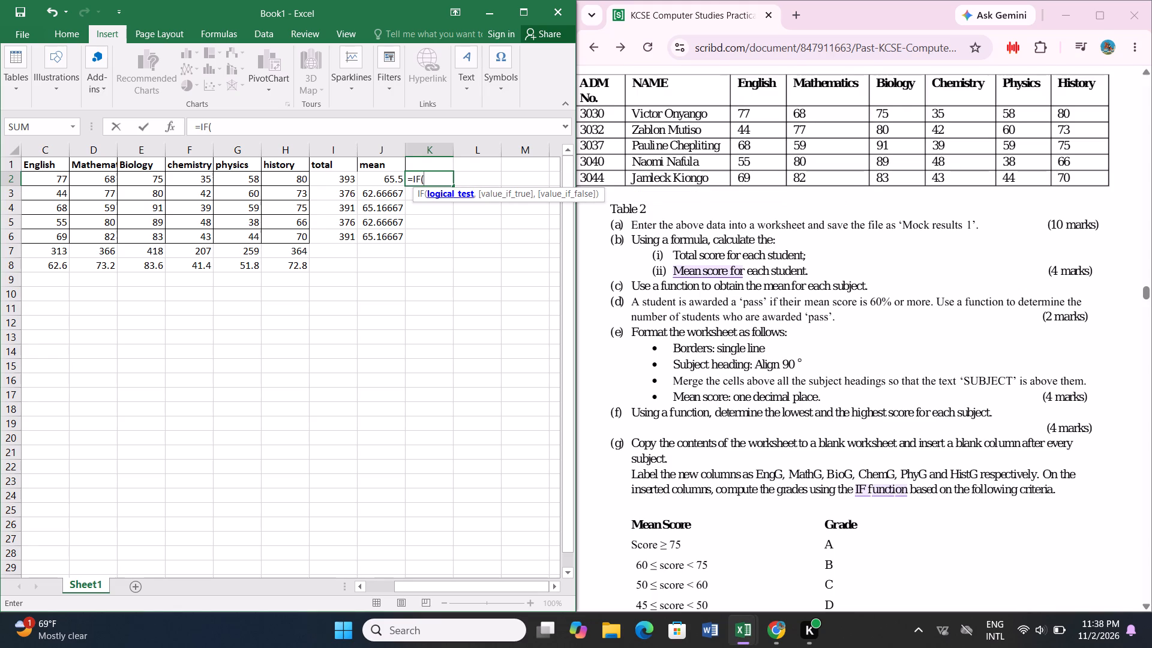
left_click(455, 190)
left_click(490, 230)
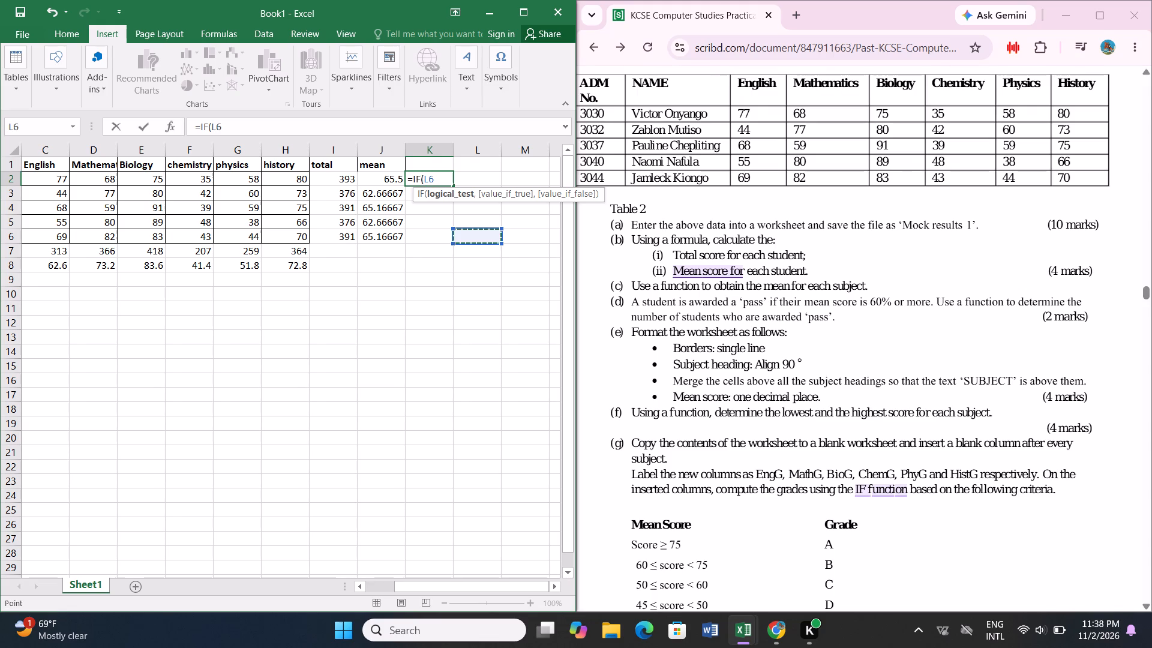
left_click(375, 181)
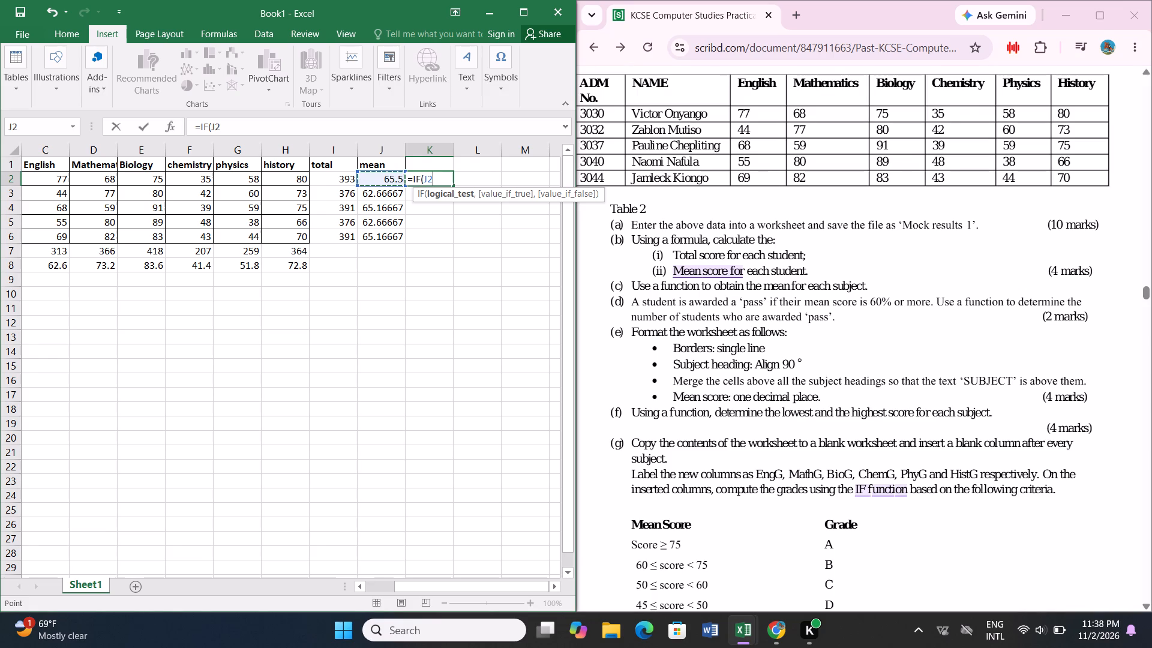
Continue the K2 formula with a second argument holding the pass condition, [j2=>60.
key("comma")
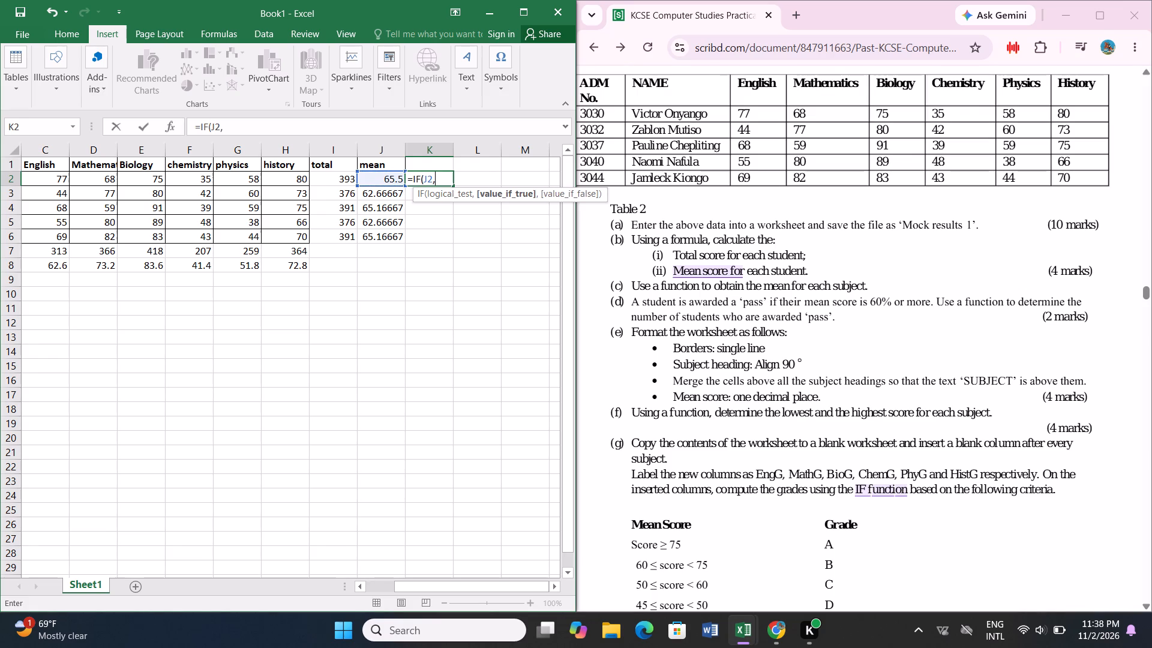
key("shift+parenleft")
key("BackSpace")
key("shift+braceleft")
key("BackSpace")
key("bracketleft")
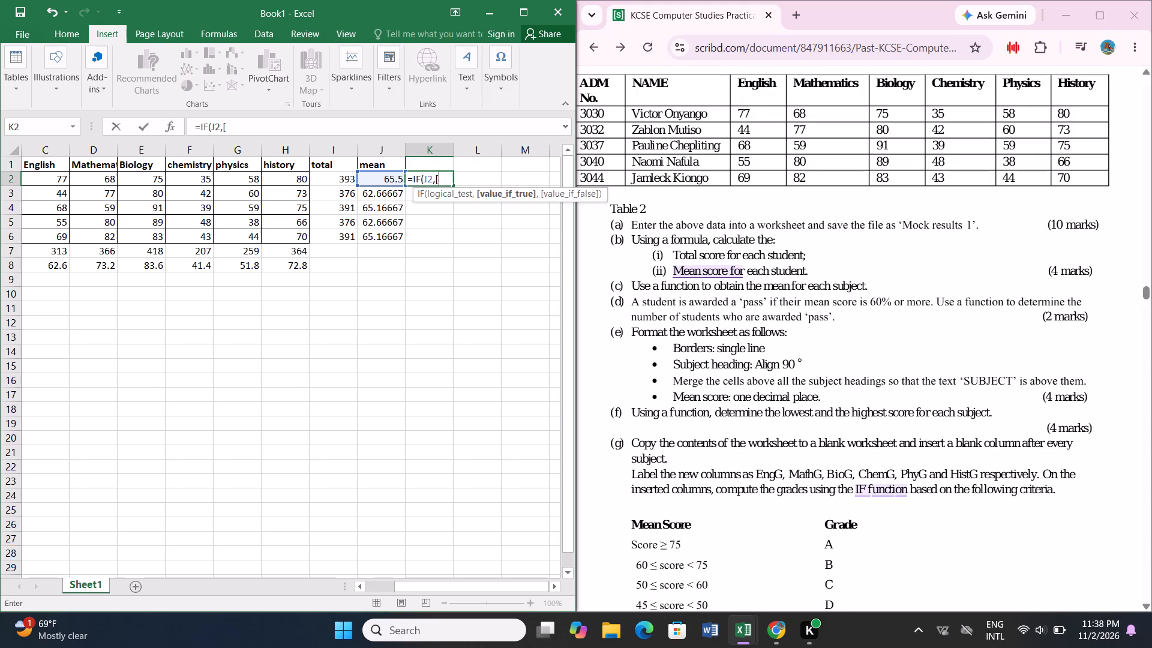
type("j2")
key("equal")
key("shift+greater")
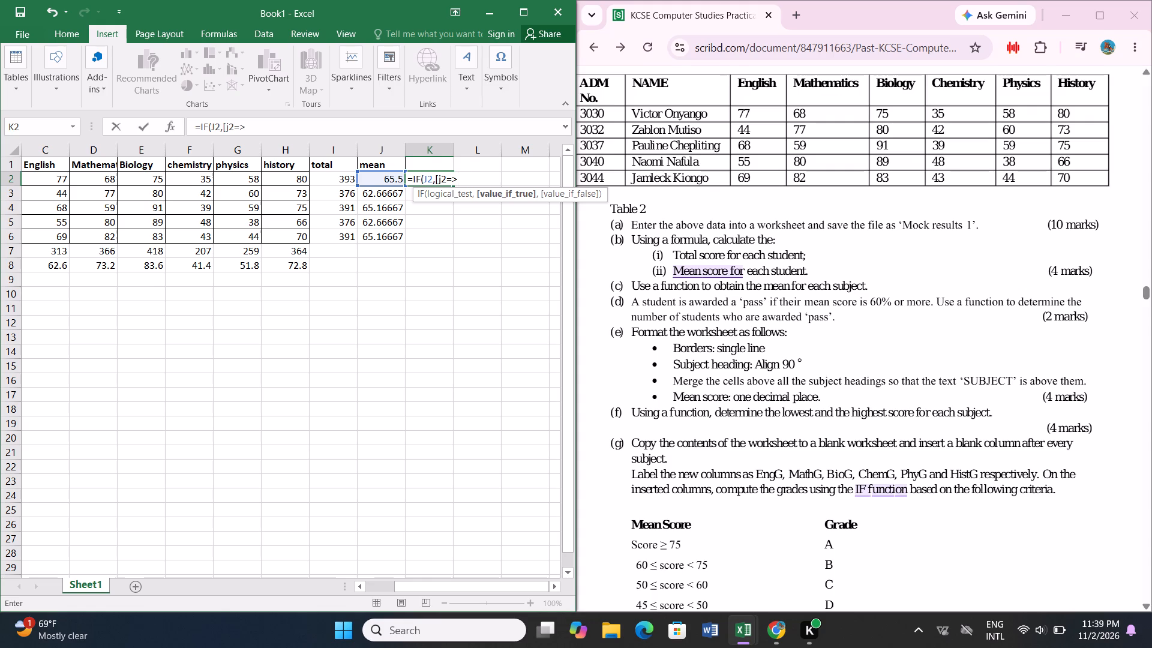
type("60")
Remove the extra J2 reference, comma and square bracket so the K2 formula reads =IF(j2=>60.
left_click(445, 177)
key("Left")
key("Left")
key("BackSpace")
key("BackSpace")
key("BackSpace")
key("BackSpace")
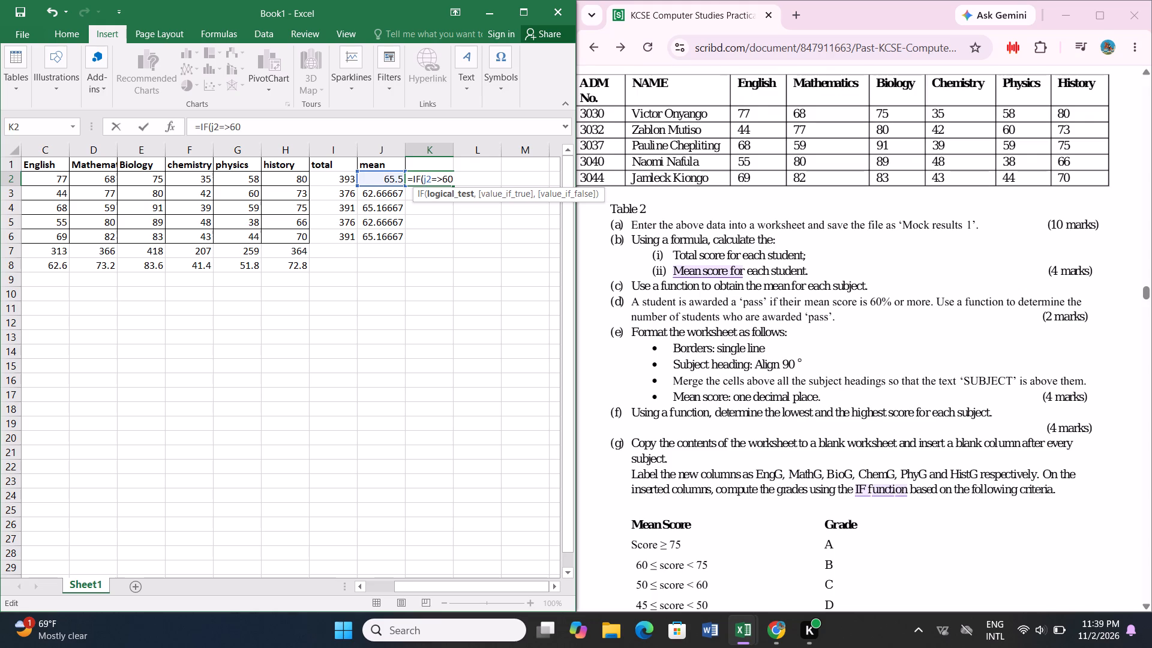
left_click(456, 178)
Add [pass] as the value if true, close the parenthesis, and try to enter =IF(j2=>60,[pass]) in K2.
key("comma")
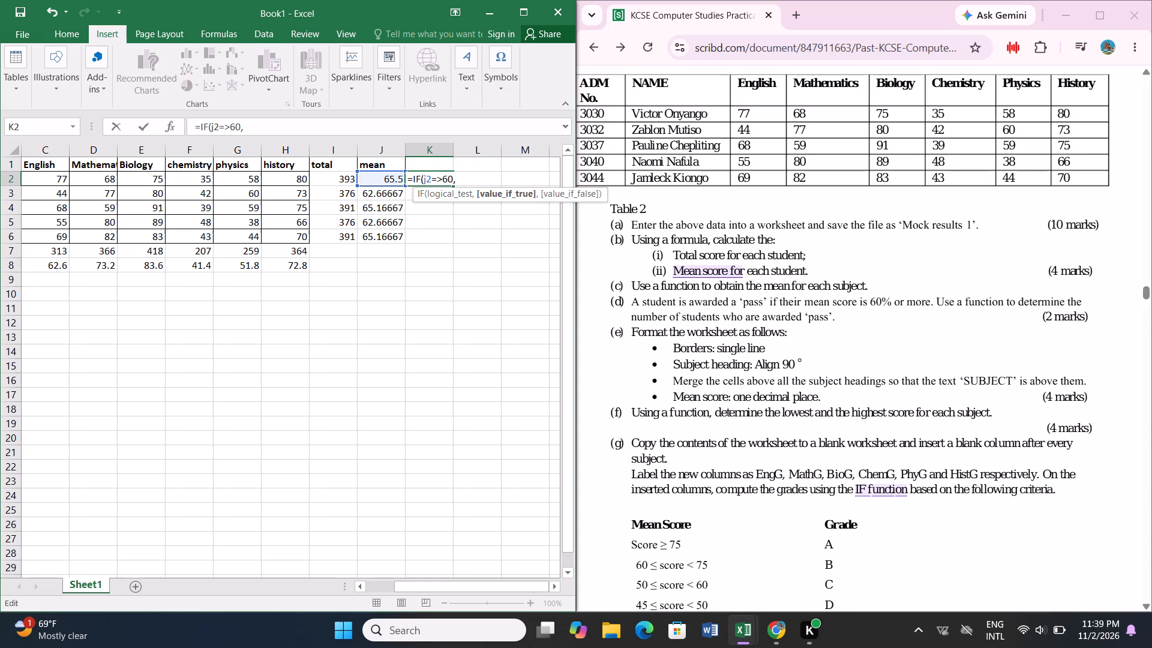
key("shift+braceleft")
key("BackSpace")
key("bracketleft")
type("pass")
key("bracketright")
scroll(795, 324, "down", 1)
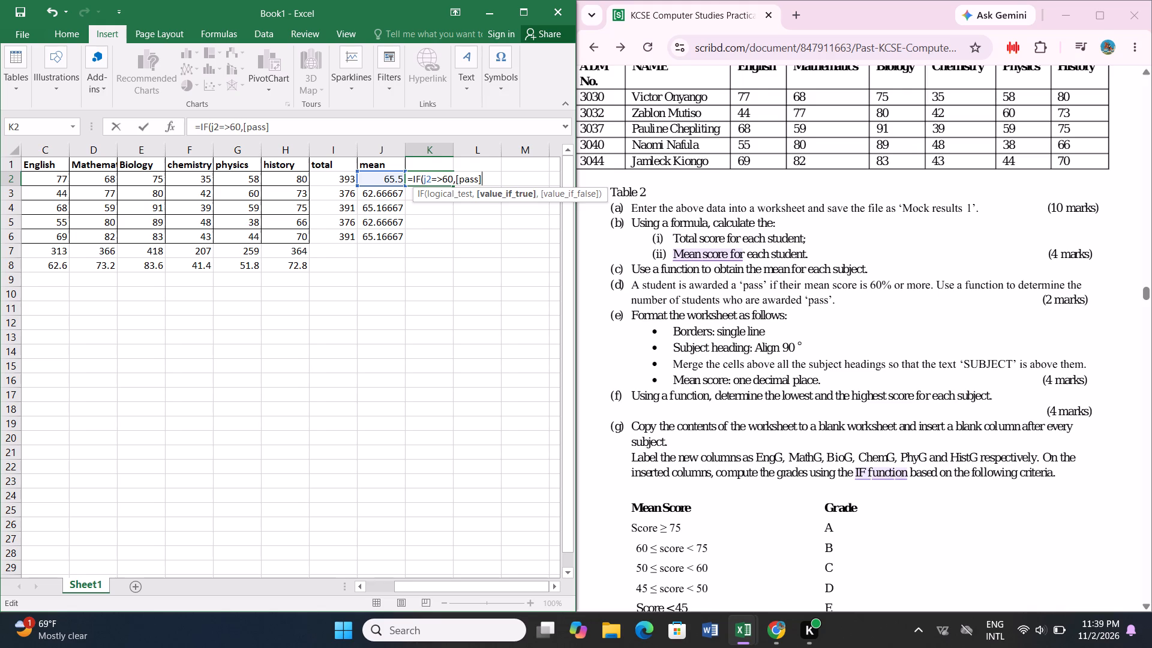
key("shift+parenright")
key("Return")
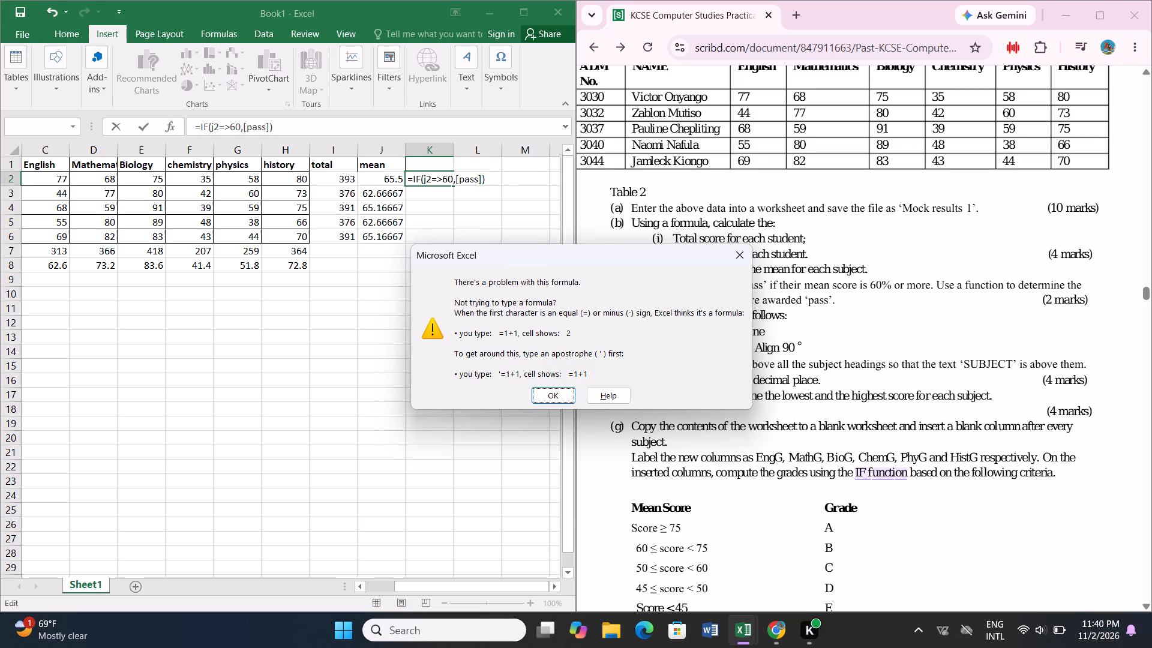
left_click(437, 177)
left_click(559, 392)
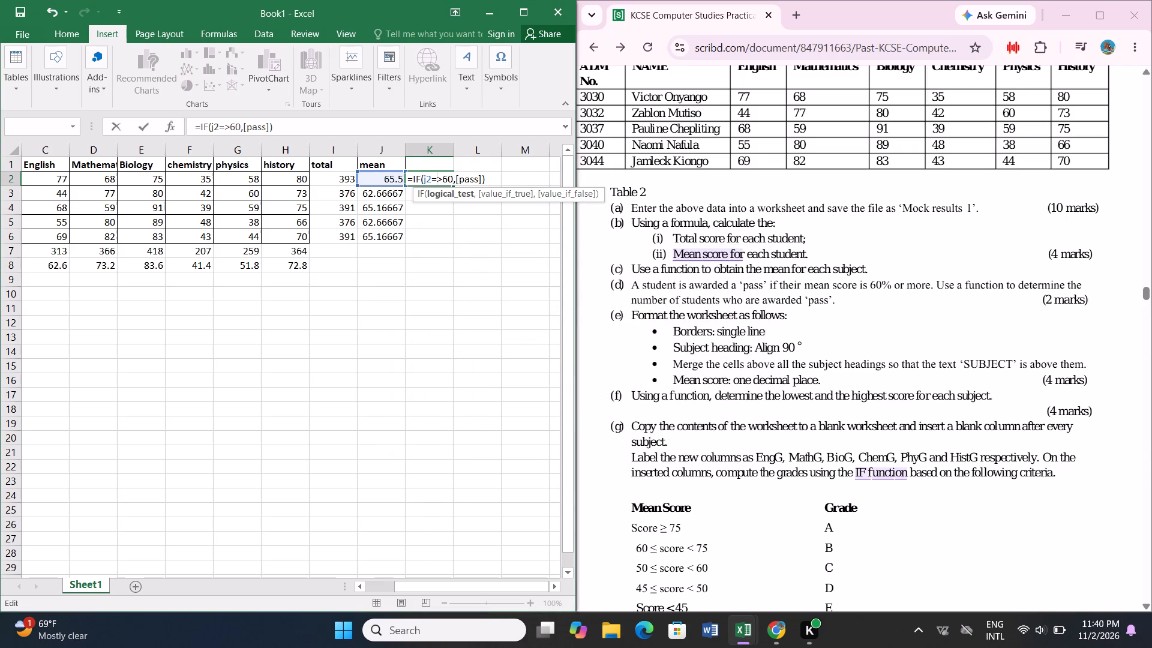
Remove the equals sign from the K2 condition and try to enter =IF(j2>60,[pass]).
key("BackSpace")
key("Return")
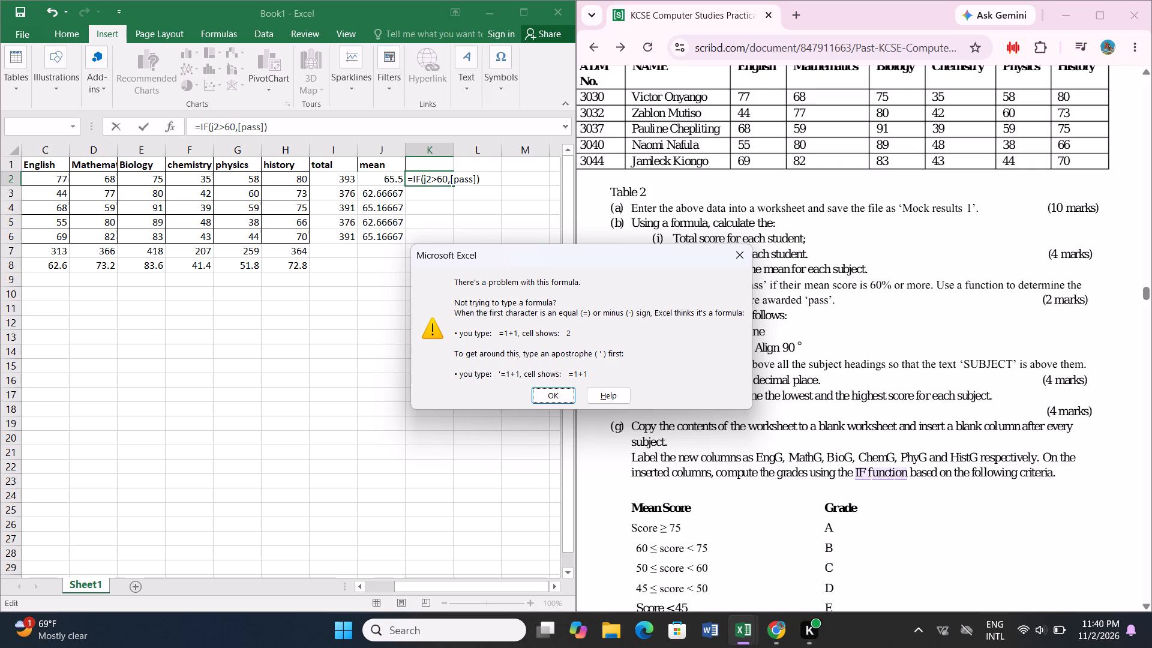
left_click(557, 395)
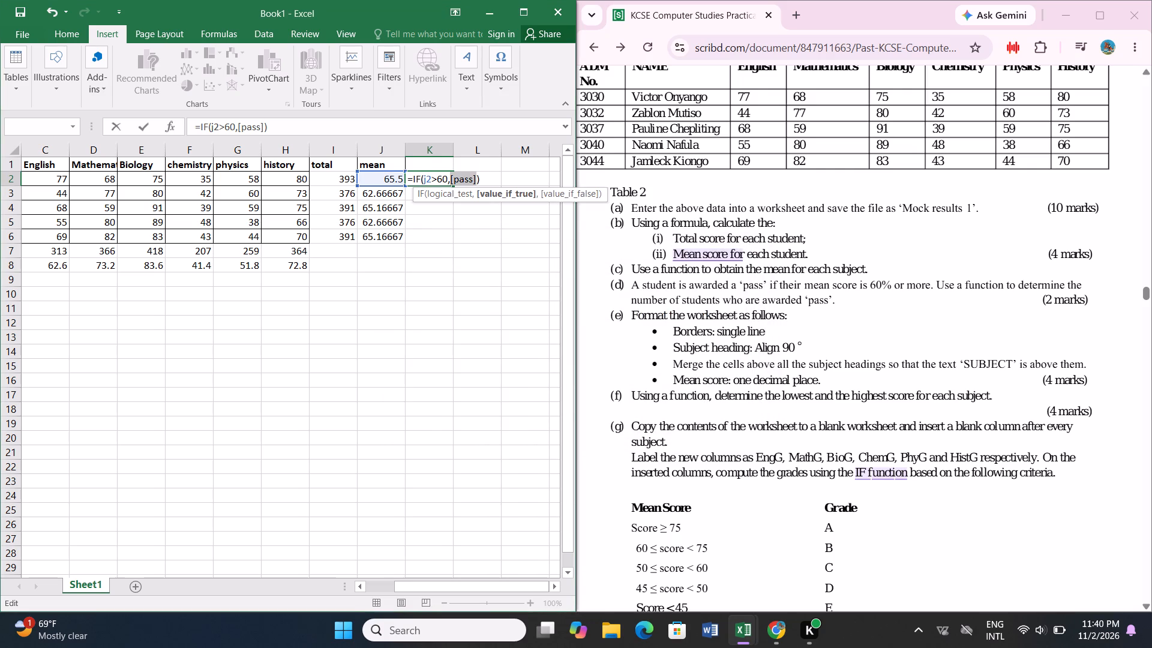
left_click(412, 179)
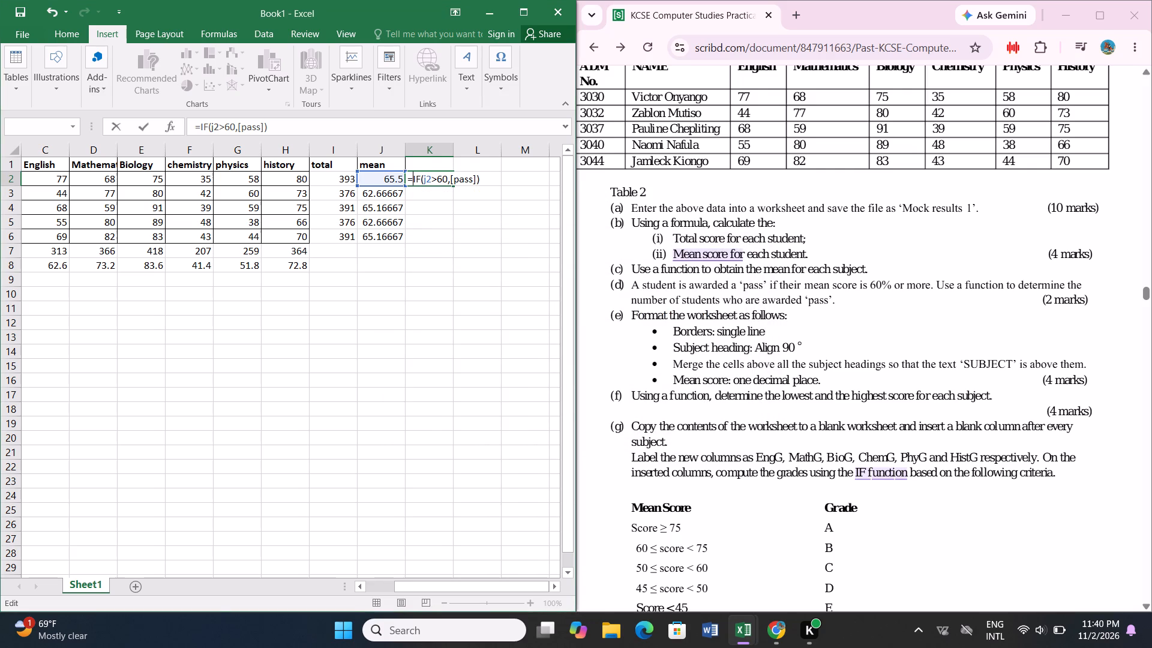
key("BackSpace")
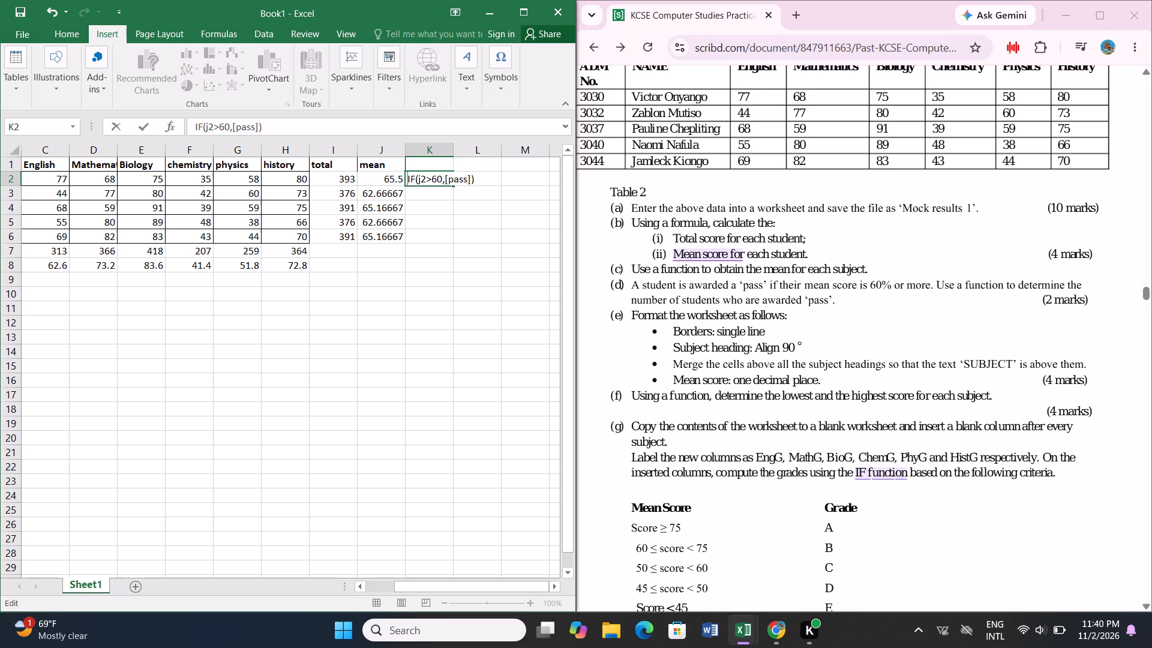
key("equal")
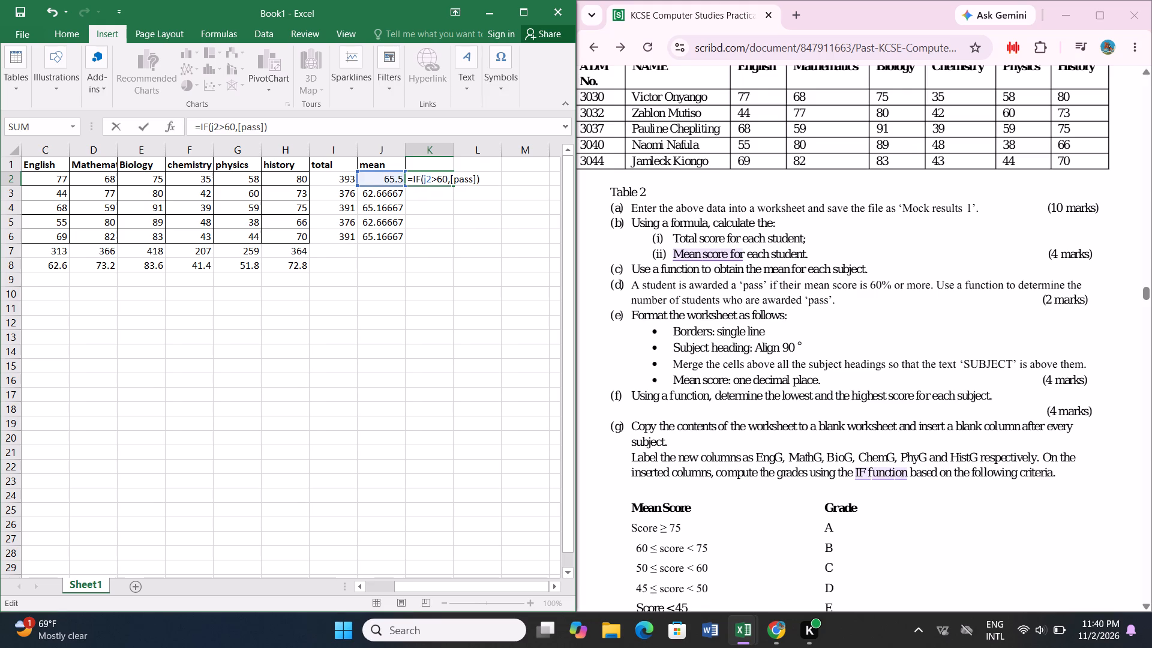
Replace the square brackets around pass with parentheses and enter =IF(j2>60,(pass)) in K2.
left_click(464, 179)
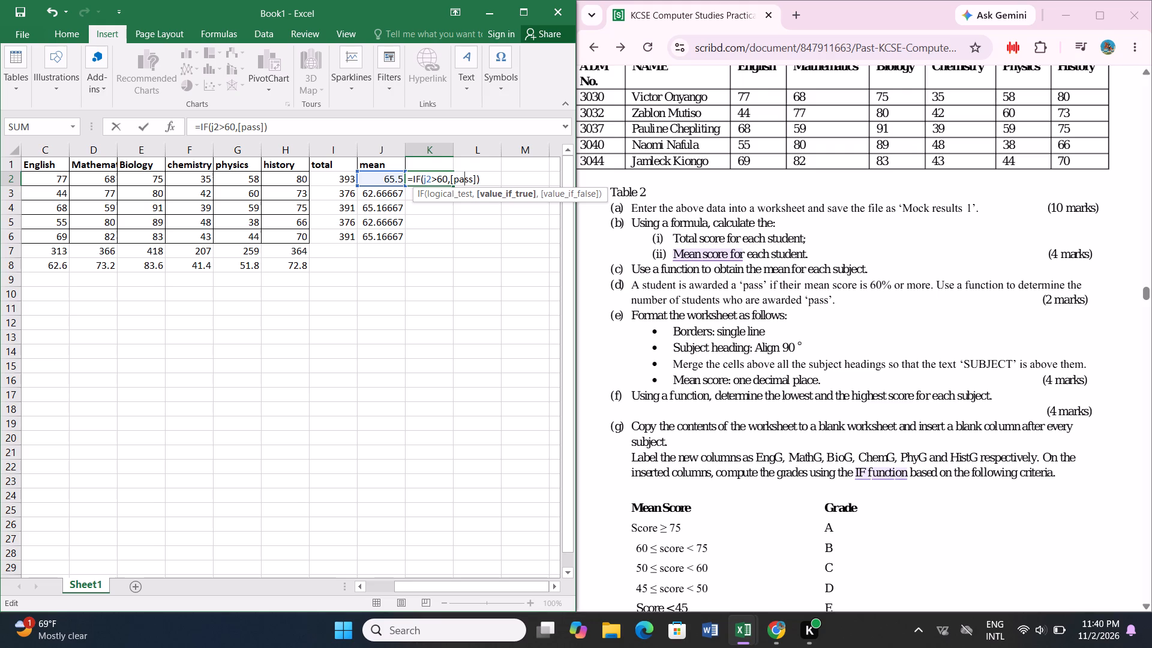
left_click(446, 178)
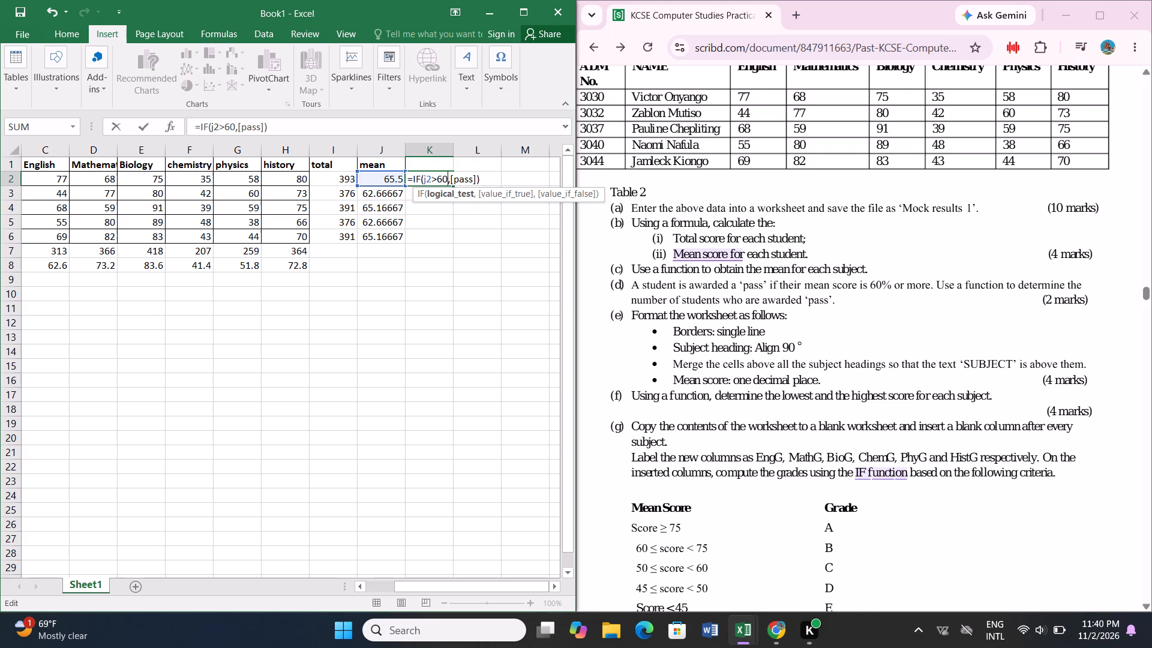
left_click(454, 178)
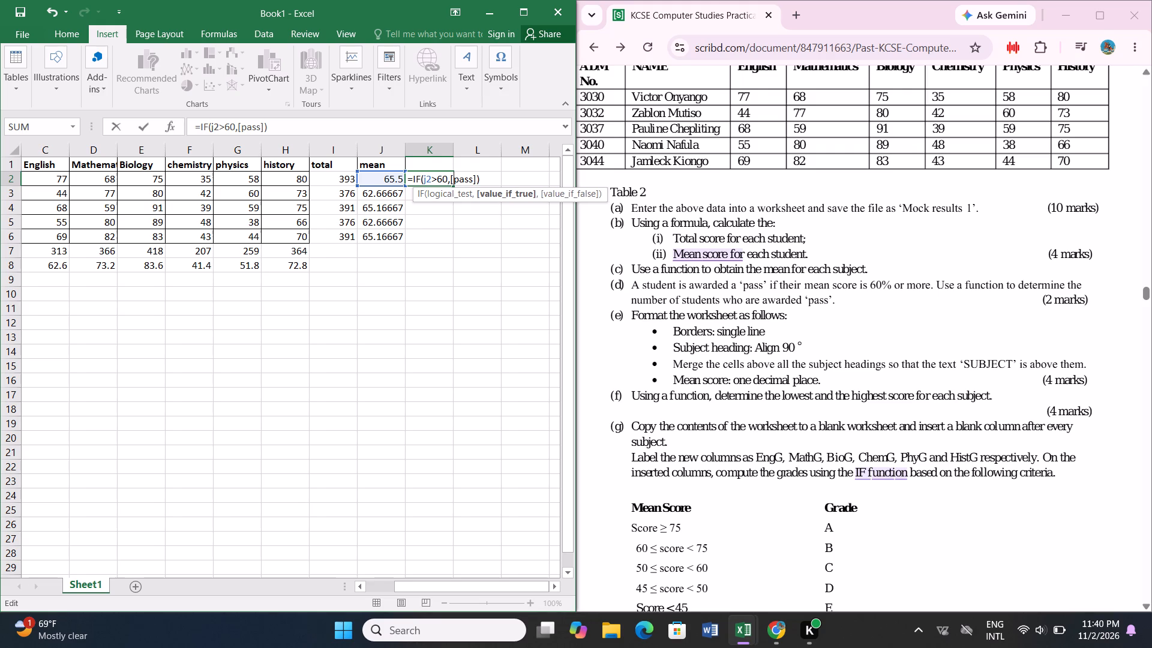
key("BackSpace")
key("shift+parenleft")
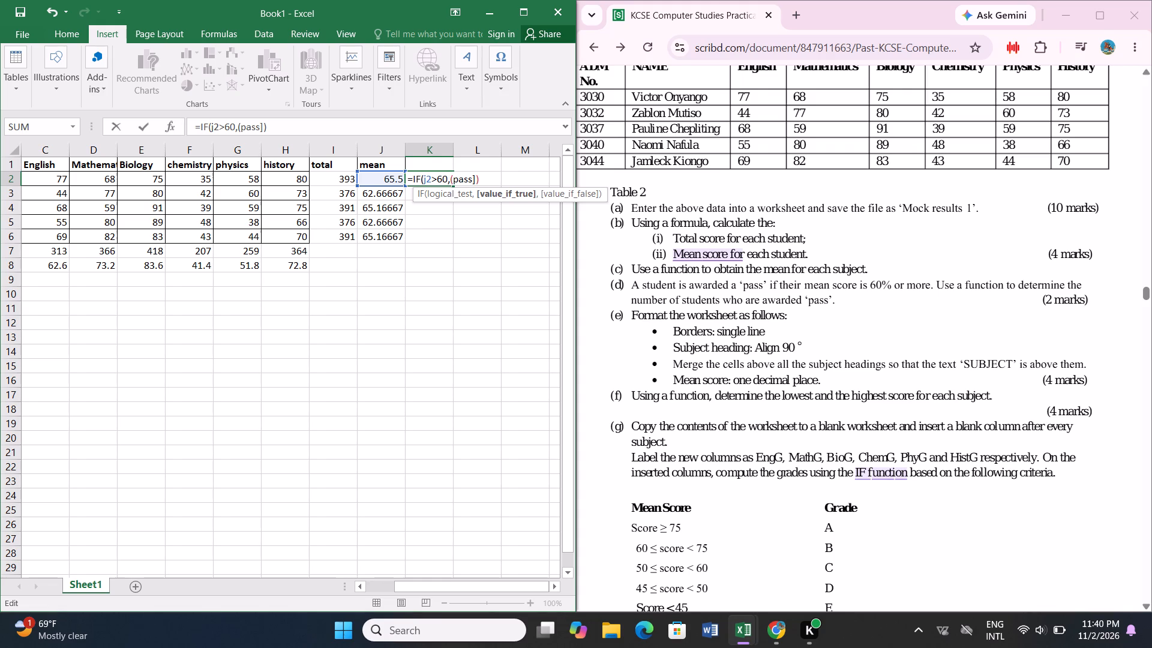
left_click(476, 180)
key("BackSpace")
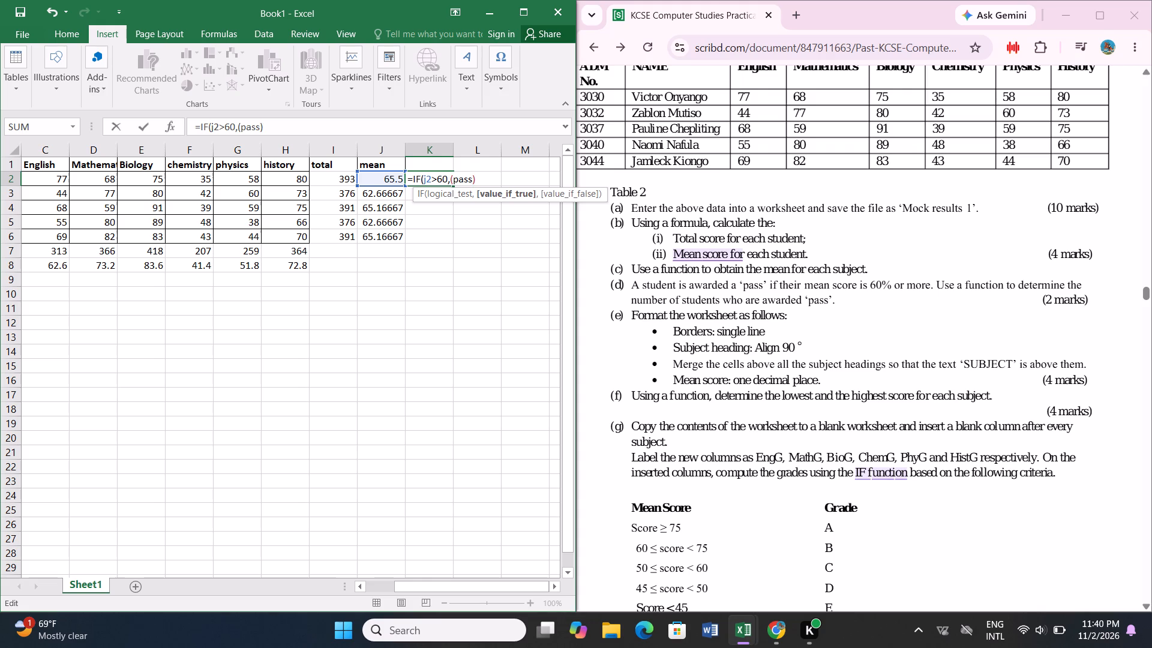
key("Right")
key("shift+parenright")
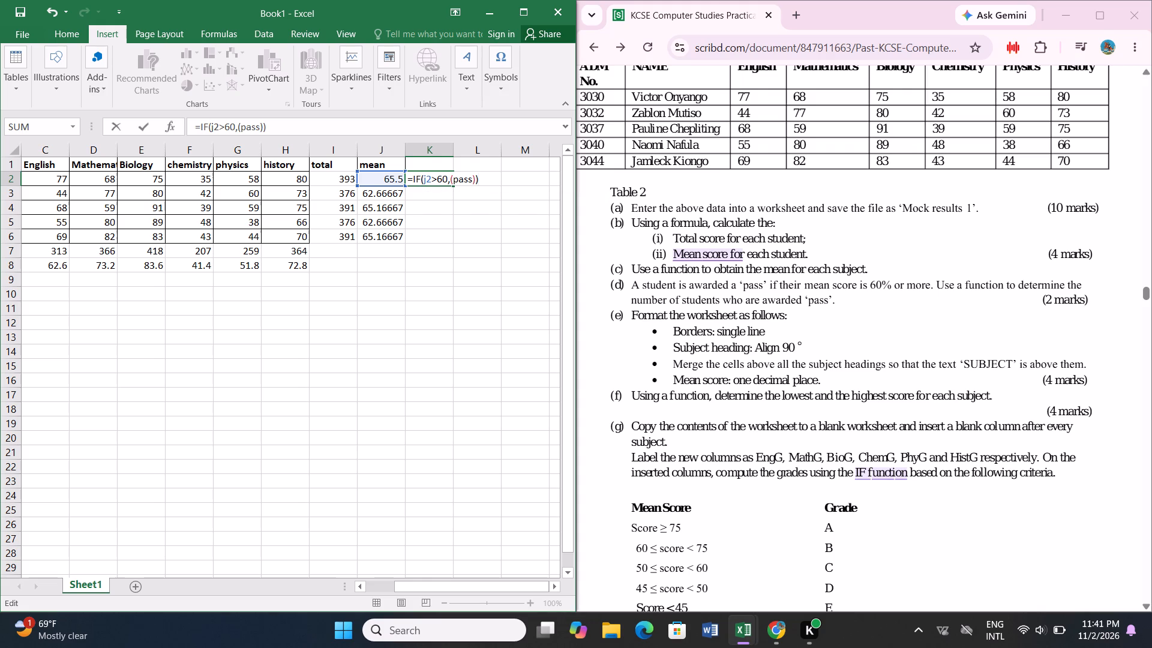
key("Return")
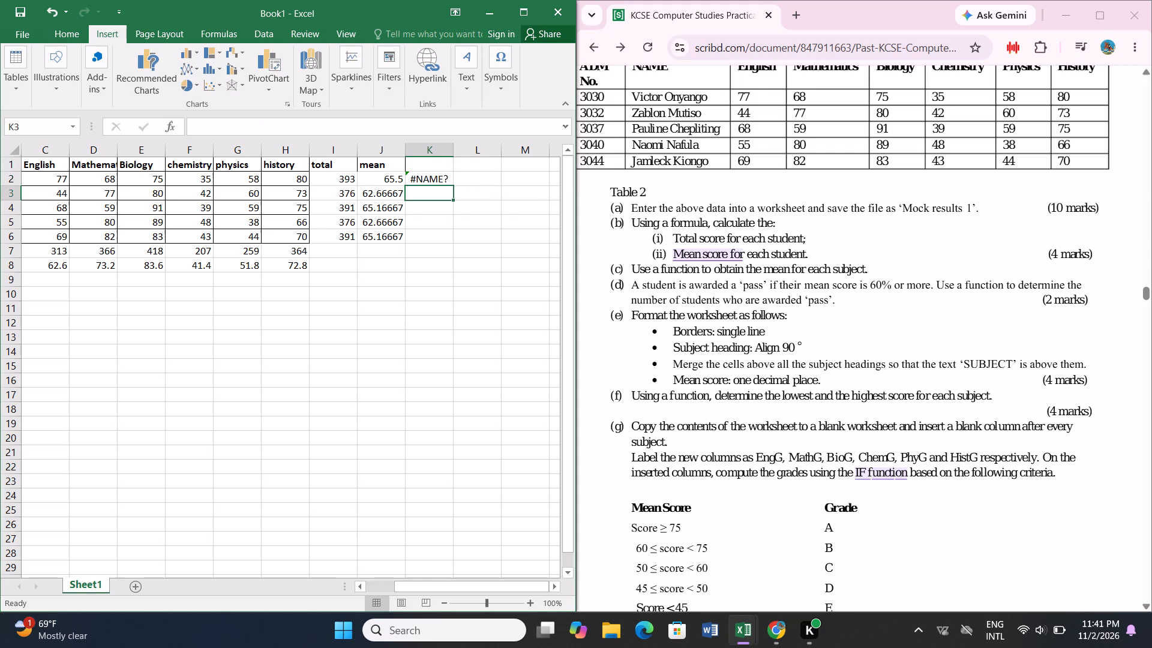
Fill the K2 pass formula down through K6 for the remaining students.
left_click(419, 179)
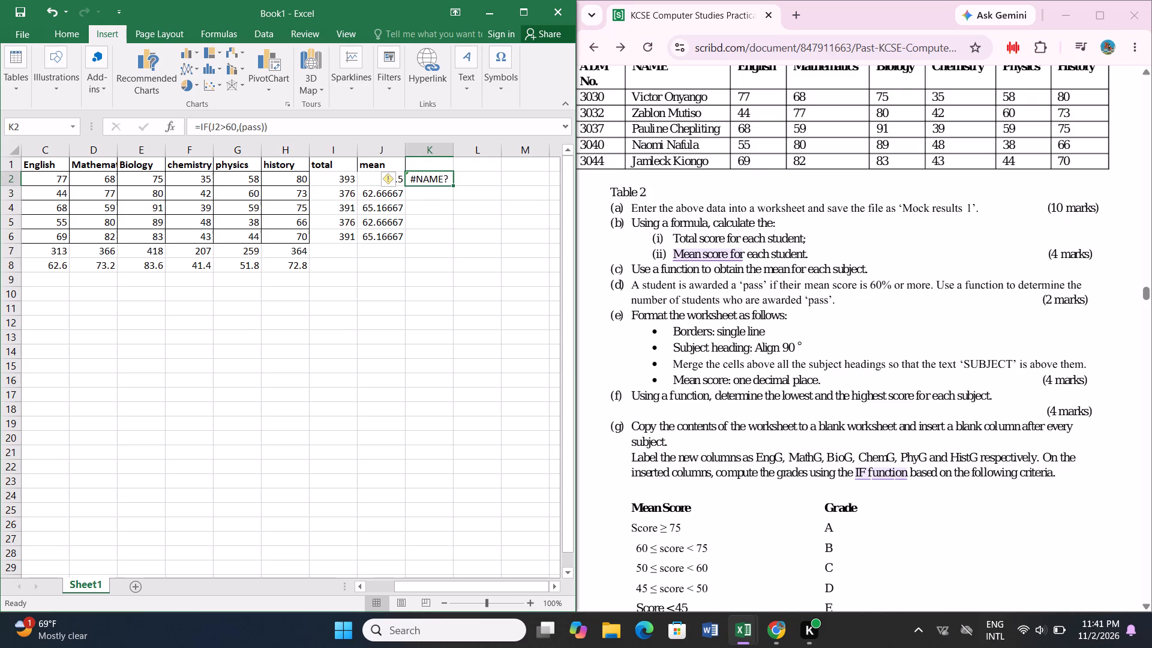
scroll(738, 355, "down", 1)
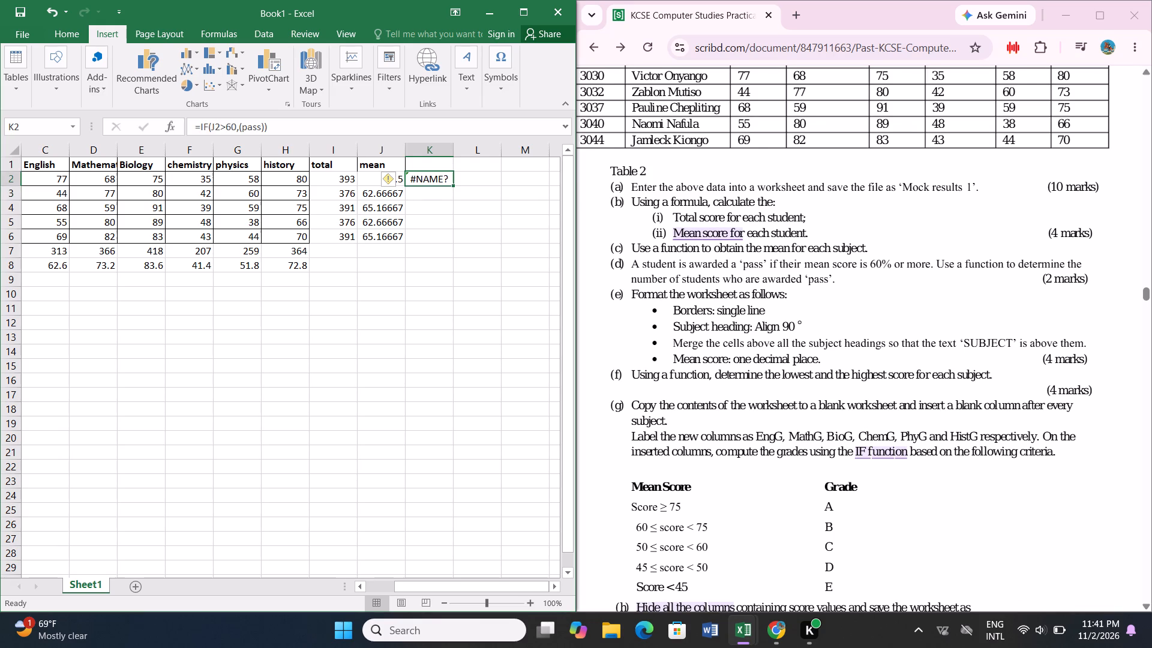
left_click(442, 180)
left_click_drag(452, 184, 454, 241)
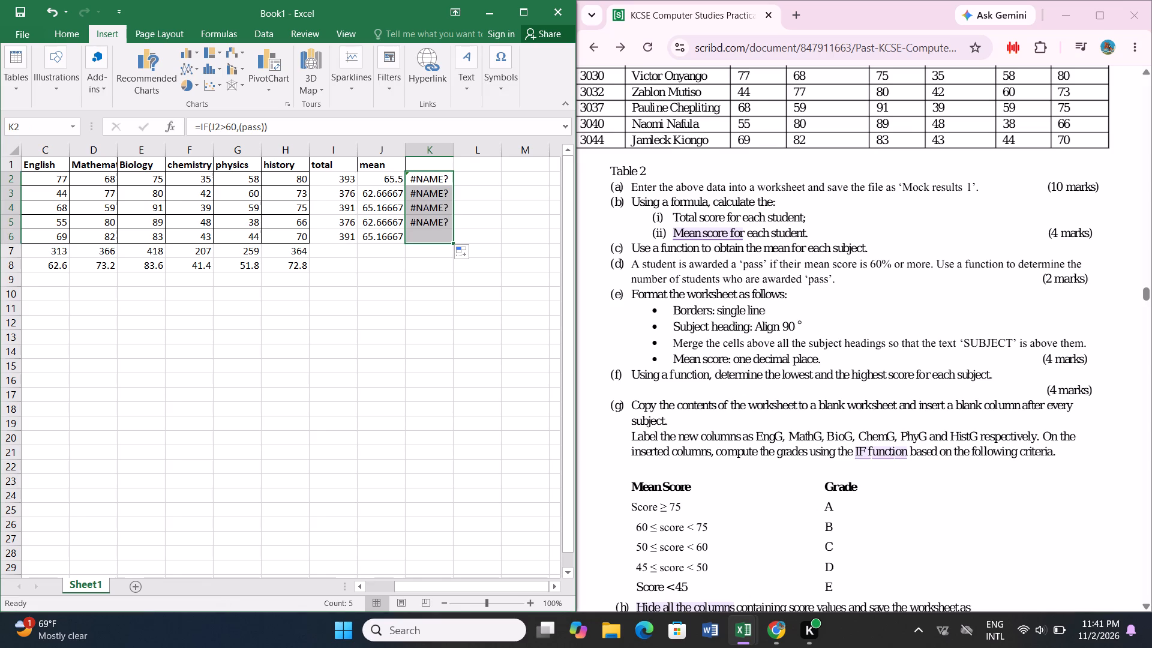
Change the condition in the K2 formula to J2>=60 and enter it.
left_click(428, 179)
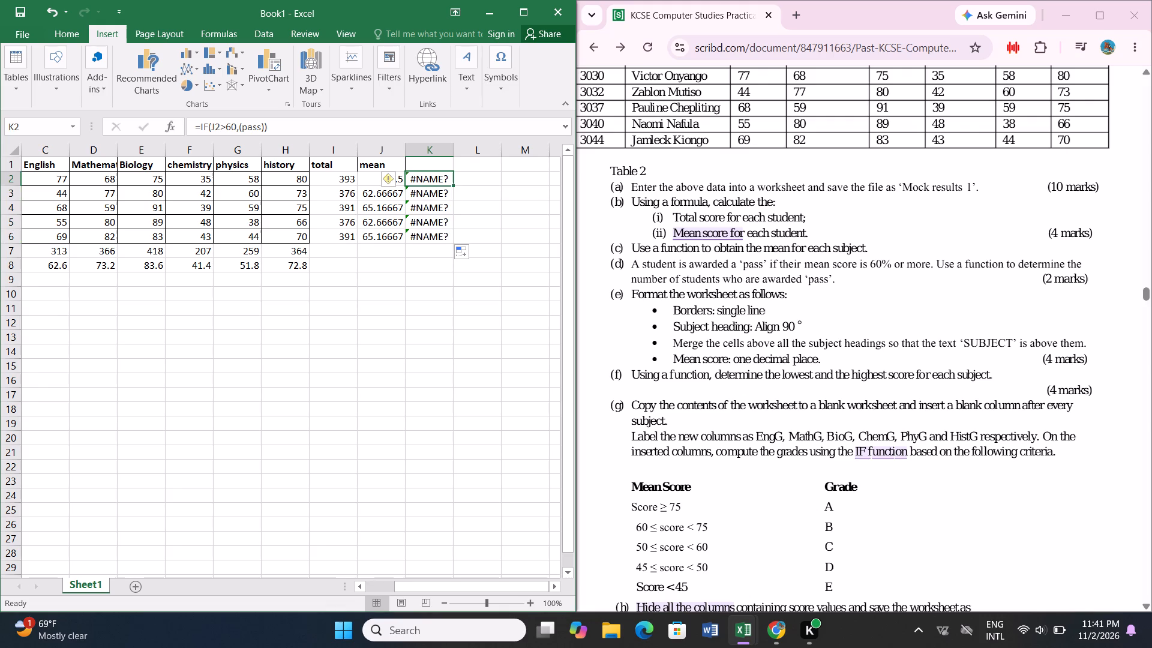
left_click(224, 127)
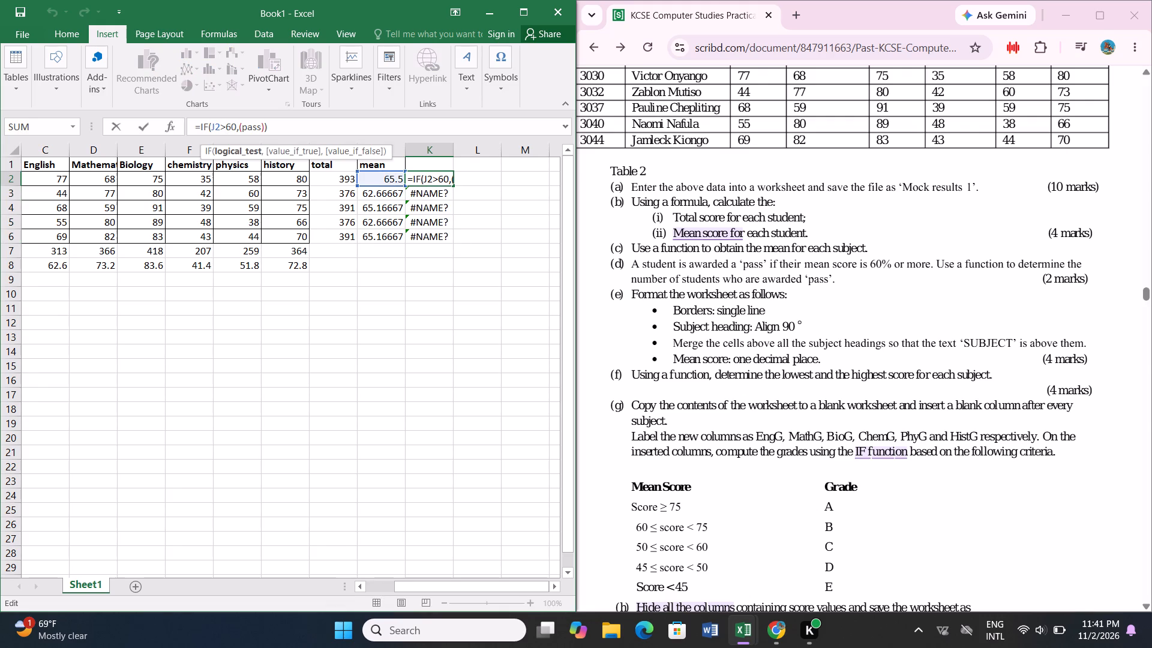
key("equal")
key("Return")
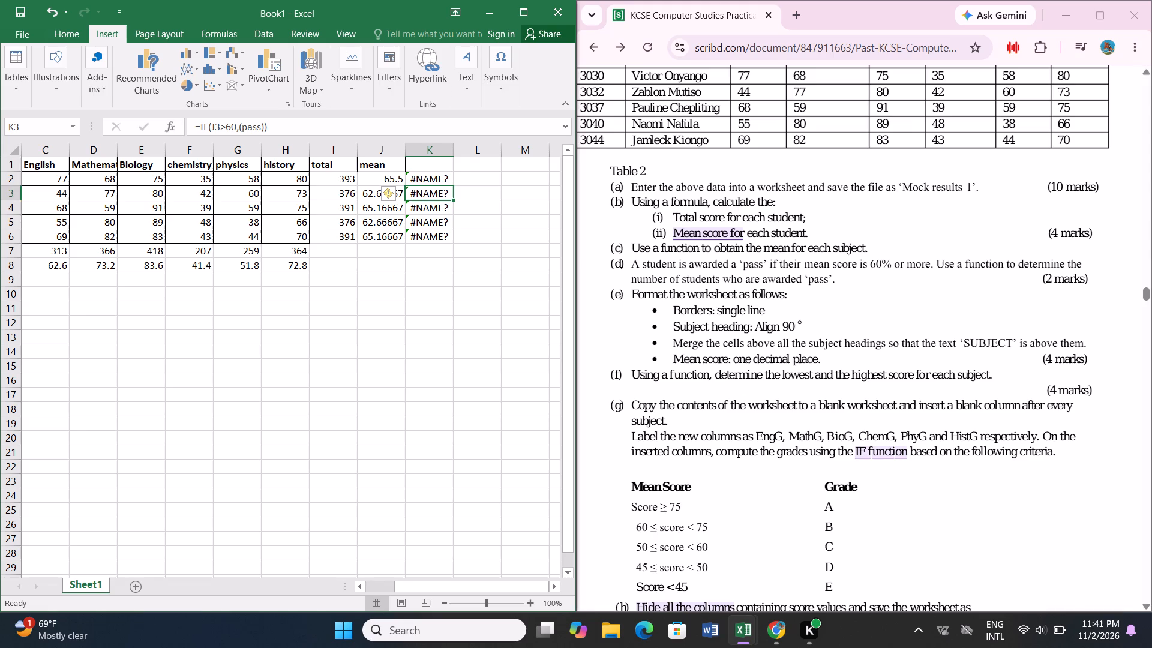
Read through the remaining exercise questions and the grading criteria in the question paper.
scroll(810, 347, "down", 1)
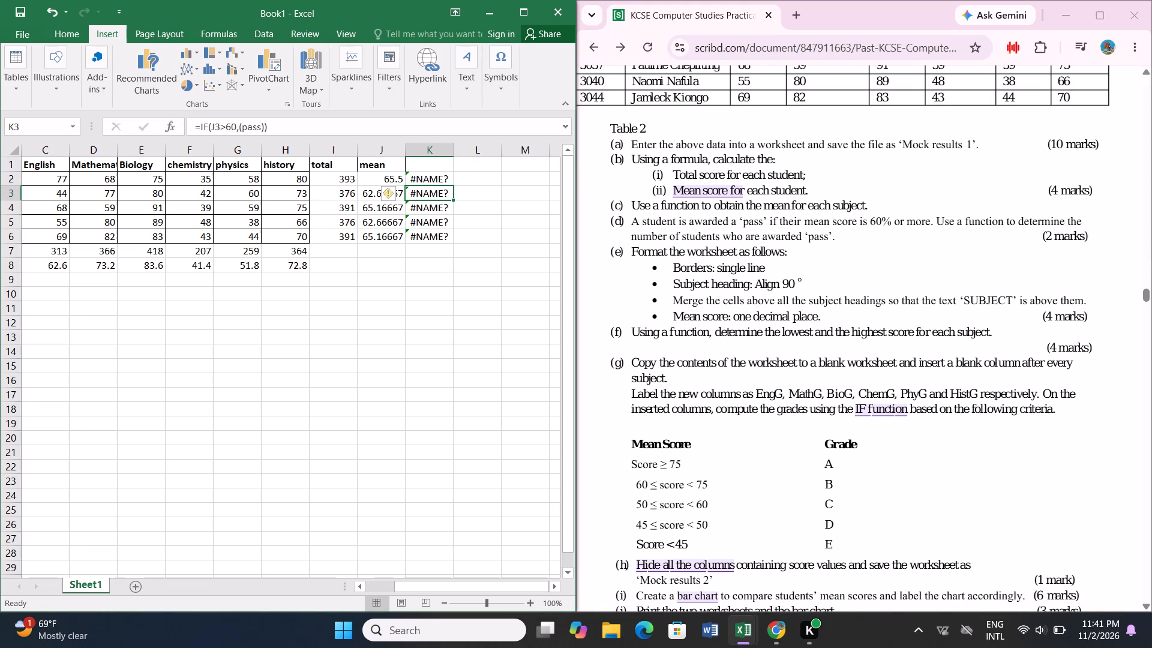
scroll(727, 345, "down", 2)
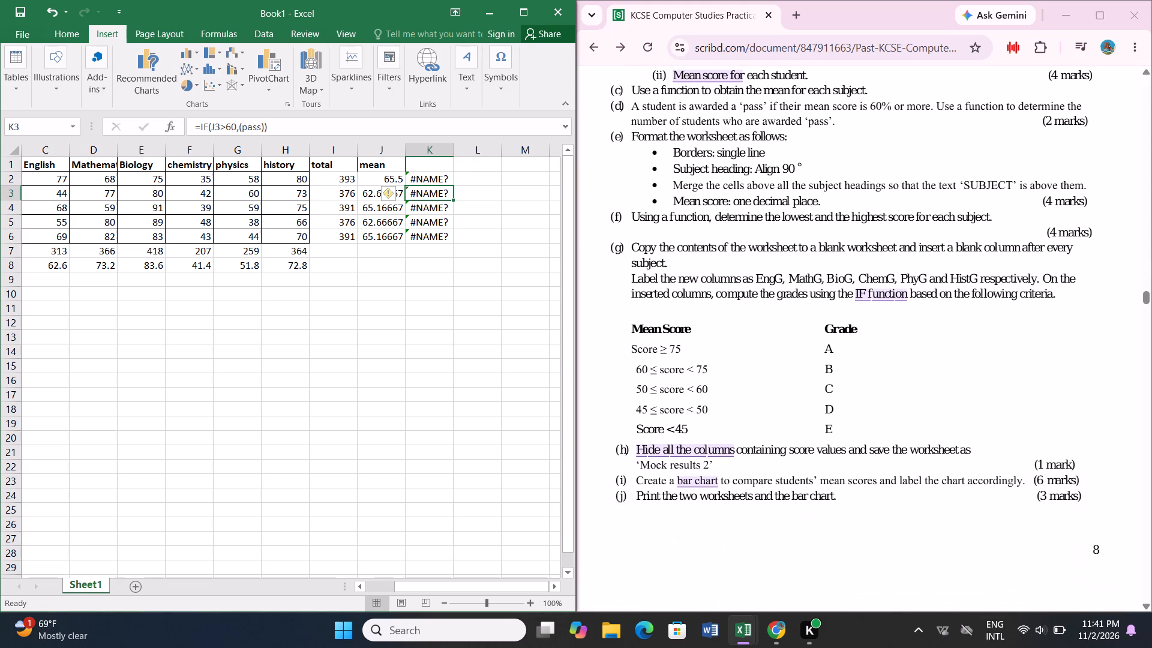
scroll(727, 345, "down", 3)
scroll(727, 345, "right", 1)
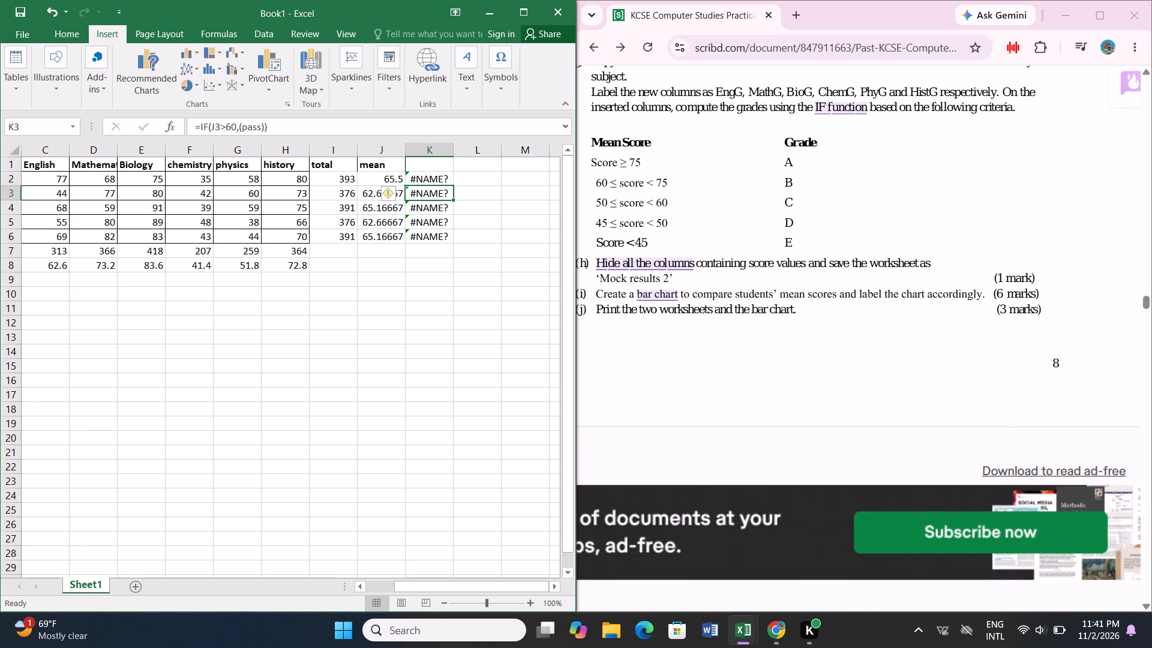
scroll(665, 312, "up", 2)
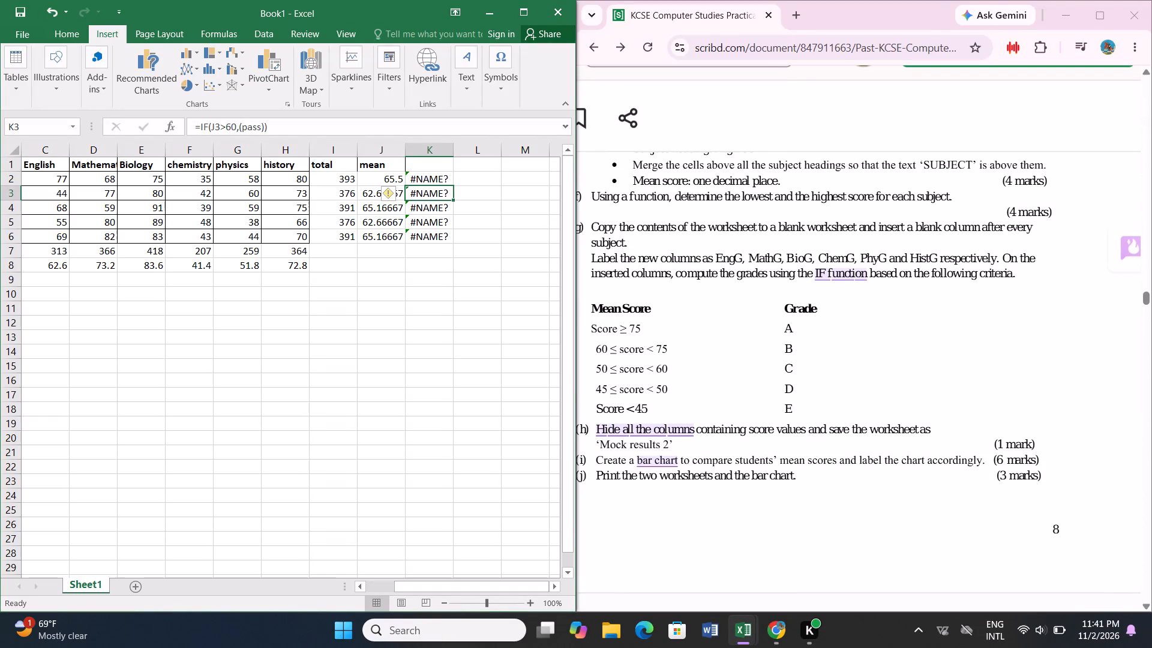
Copy the full text of the K2 formula, =IF(J2>=60,(pass)).
left_click(429, 183)
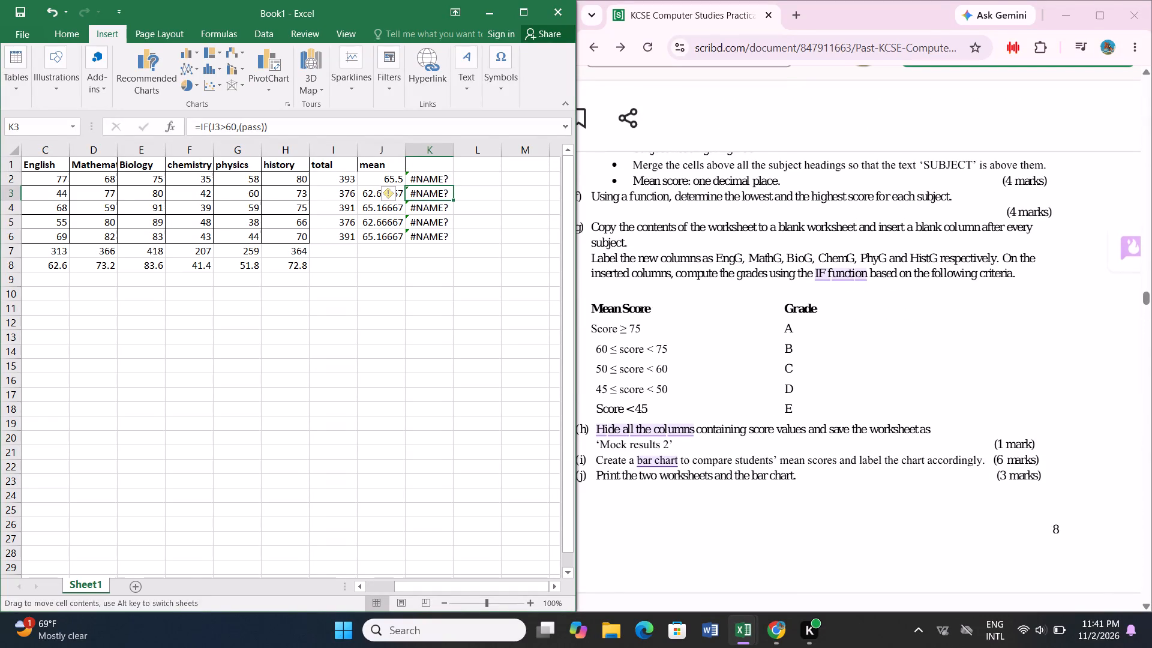
left_click(425, 178)
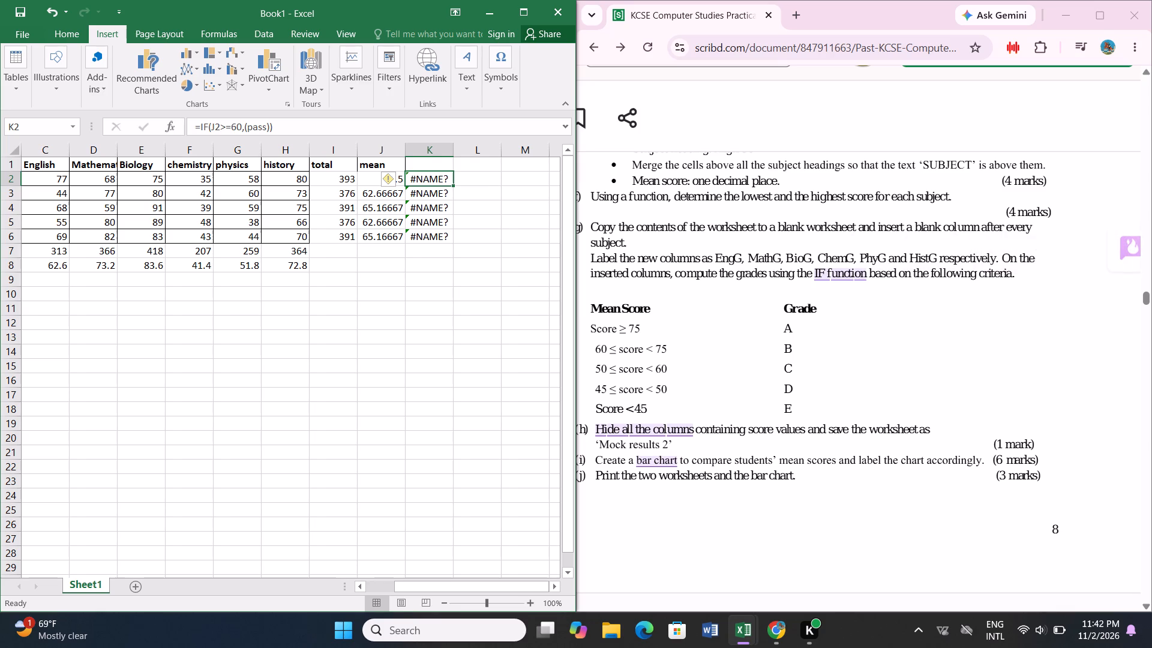
left_click_drag(189, 127, 205, 128)
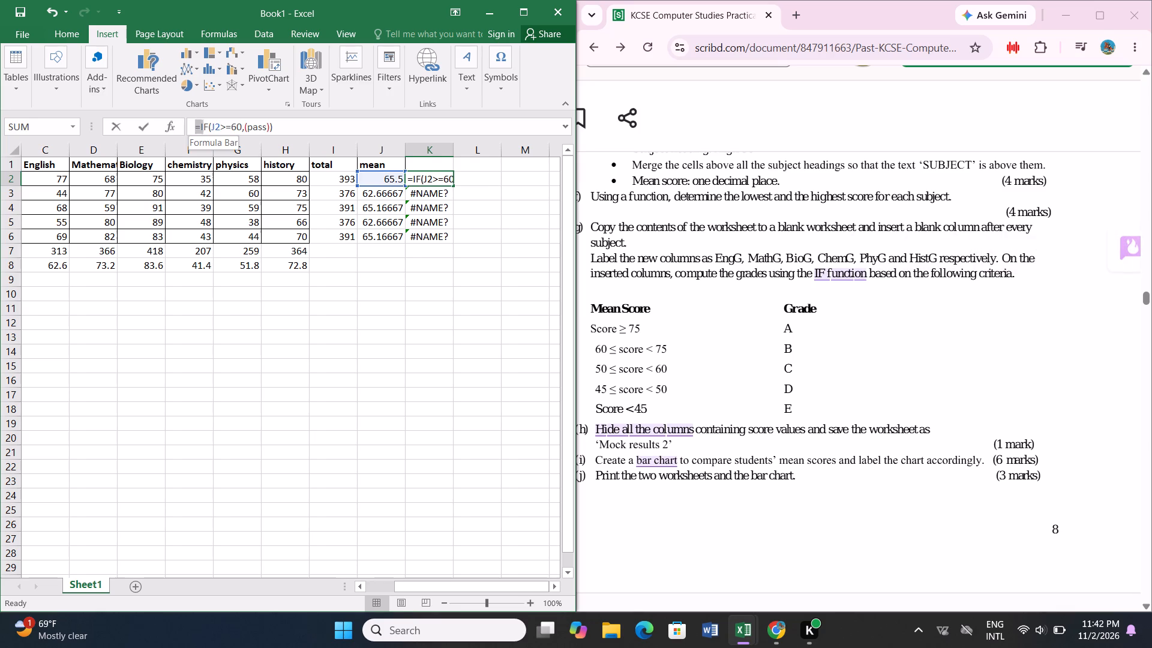
left_click_drag(205, 128, 283, 125)
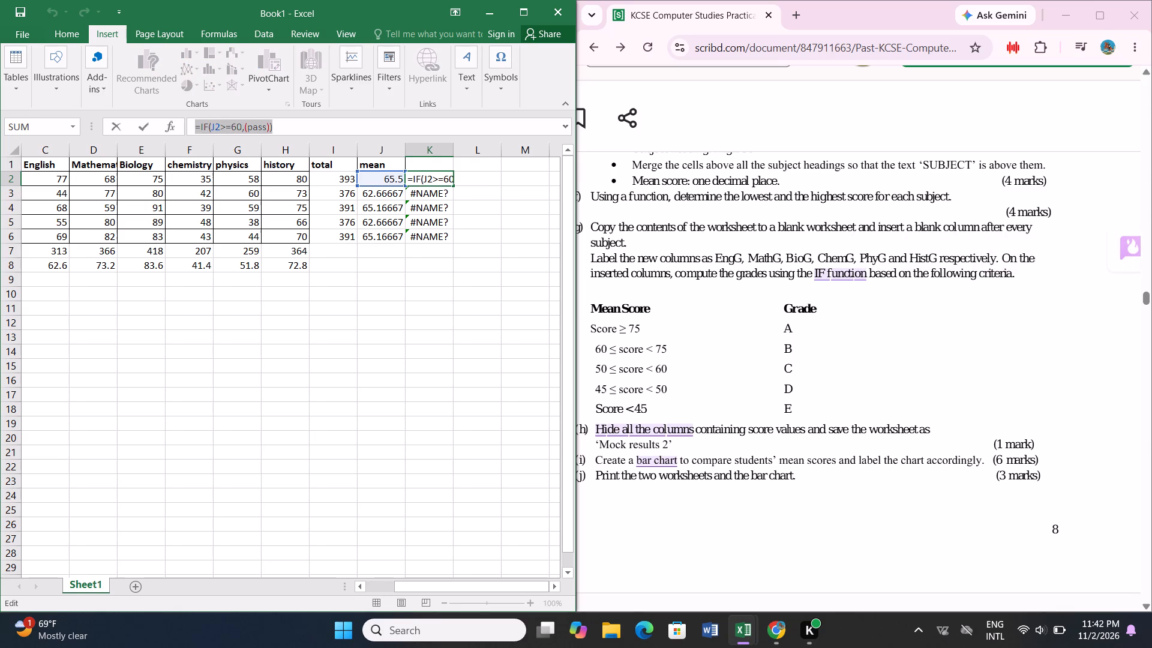
right_click(256, 127)
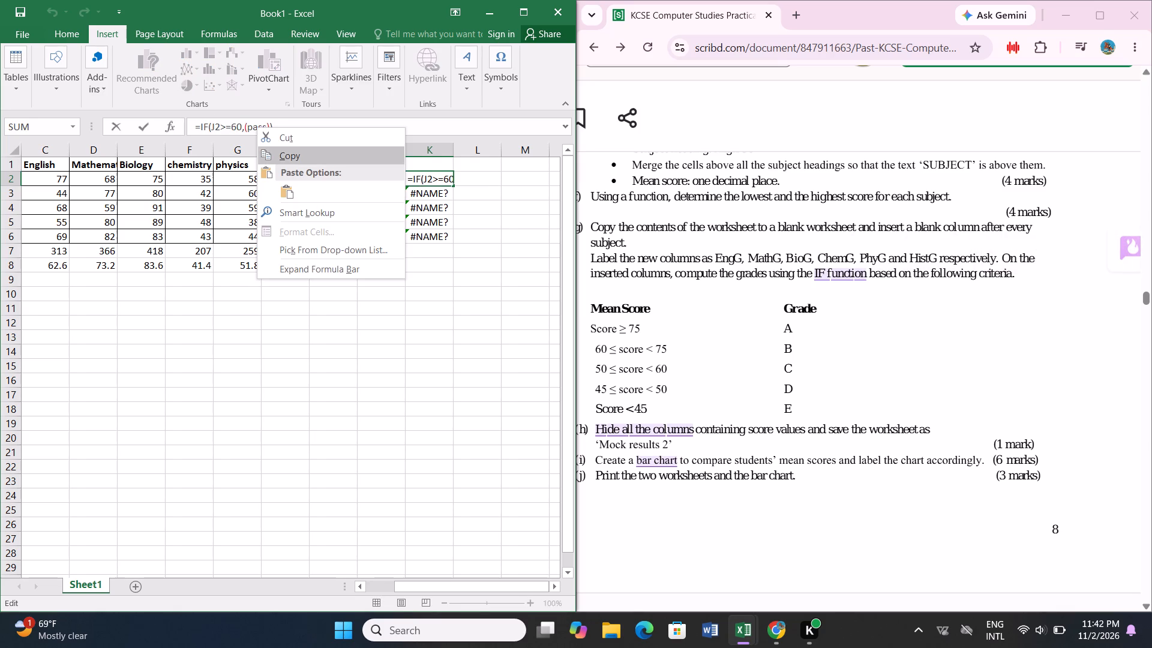
left_click(281, 149)
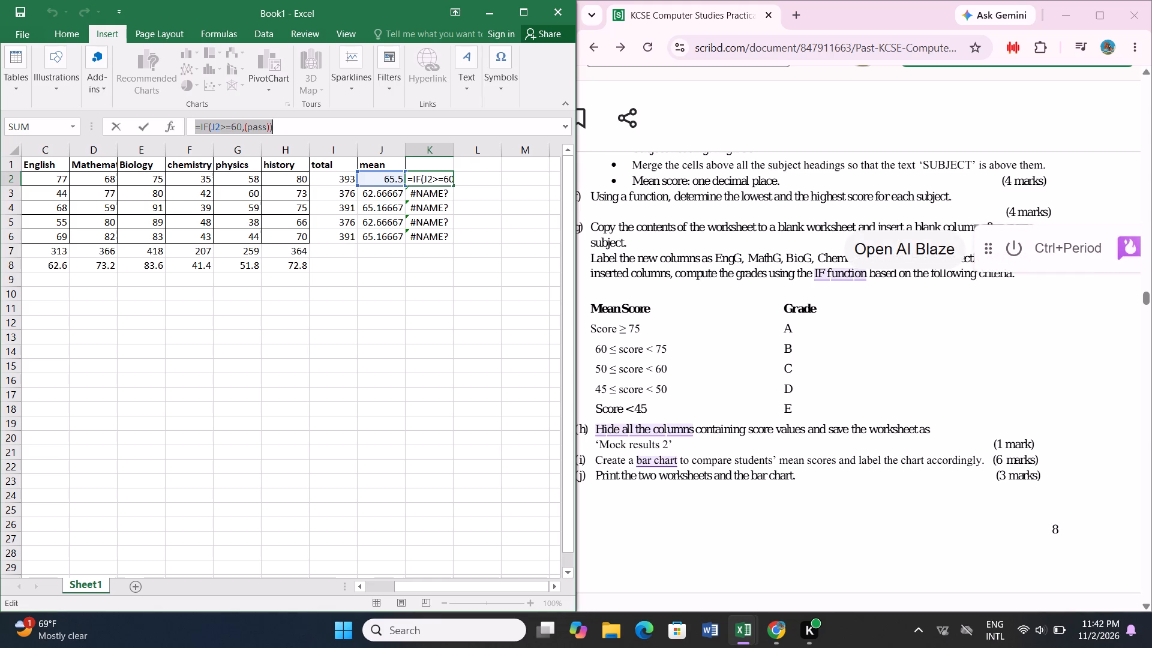
Switch to Chrome and open the AI Blaze assistant beside the question paper, closing its separately opened dashboard.
left_click(1120, 250)
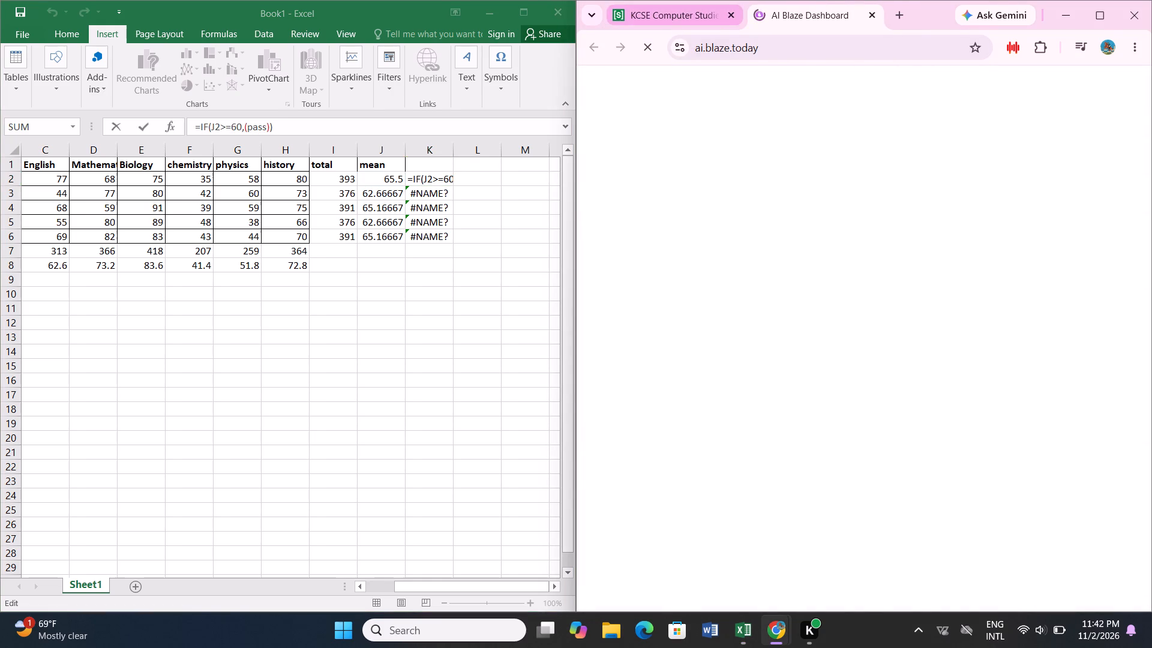
left_click(873, 17)
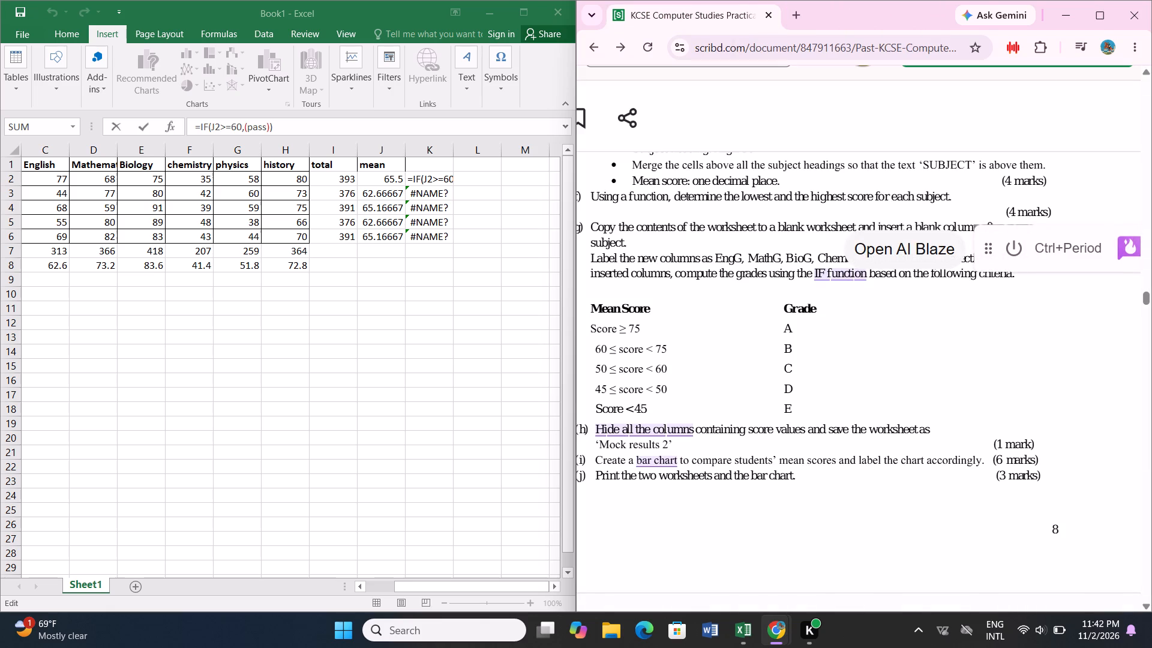
left_click(1096, 248)
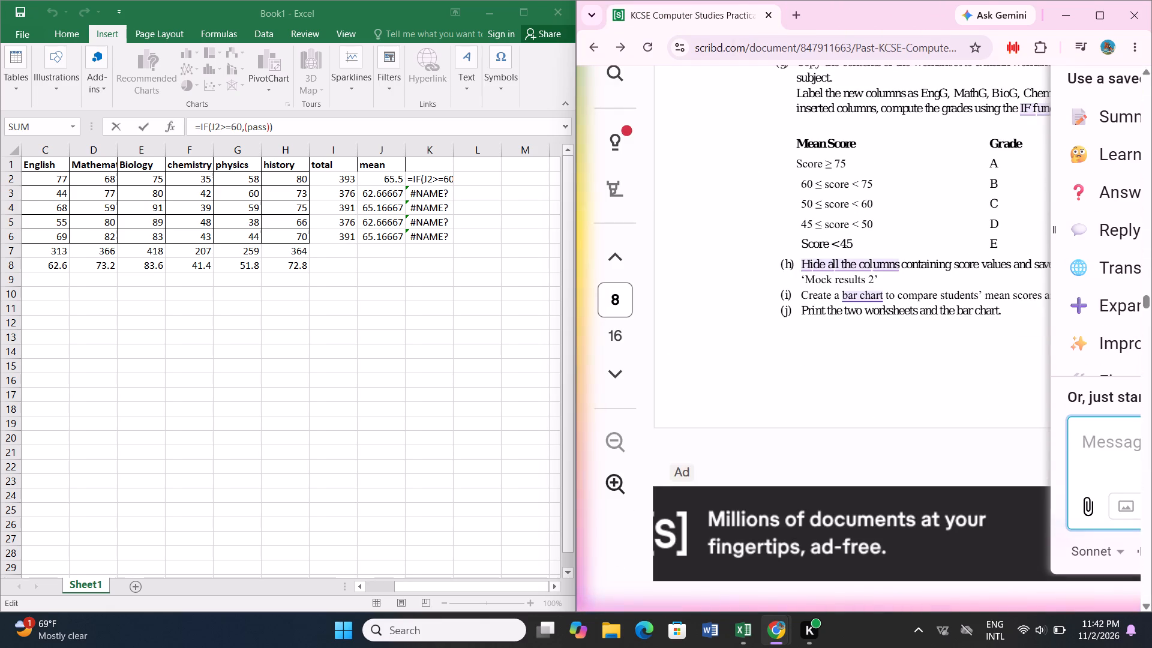
type("whats wrong")
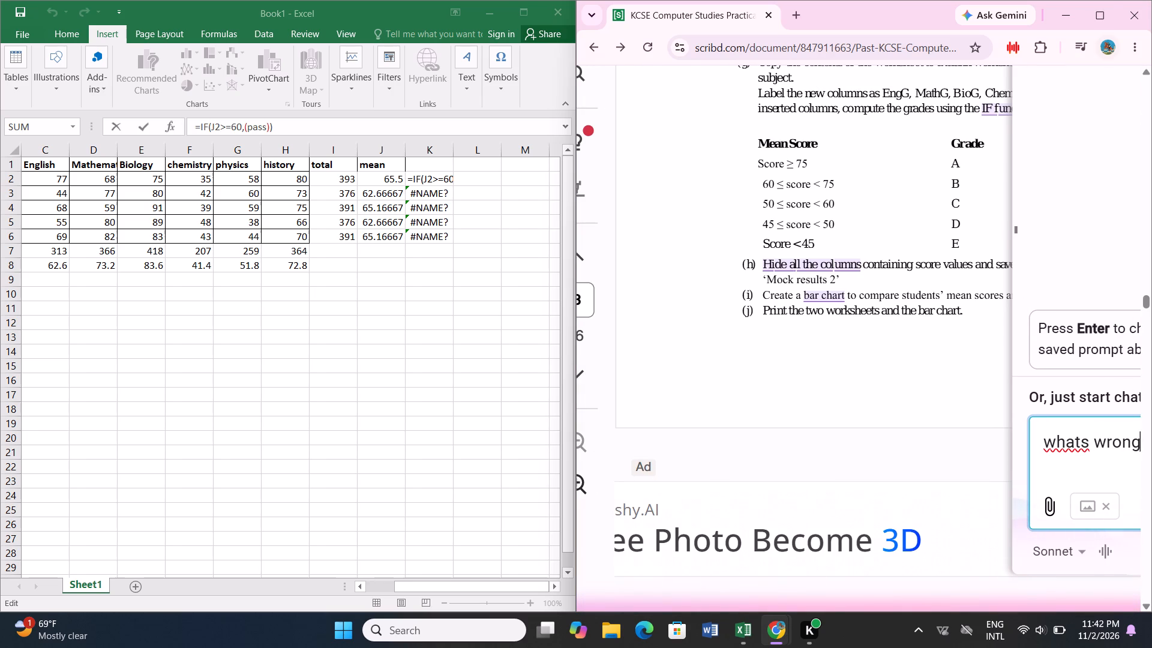
left_click(1102, 11)
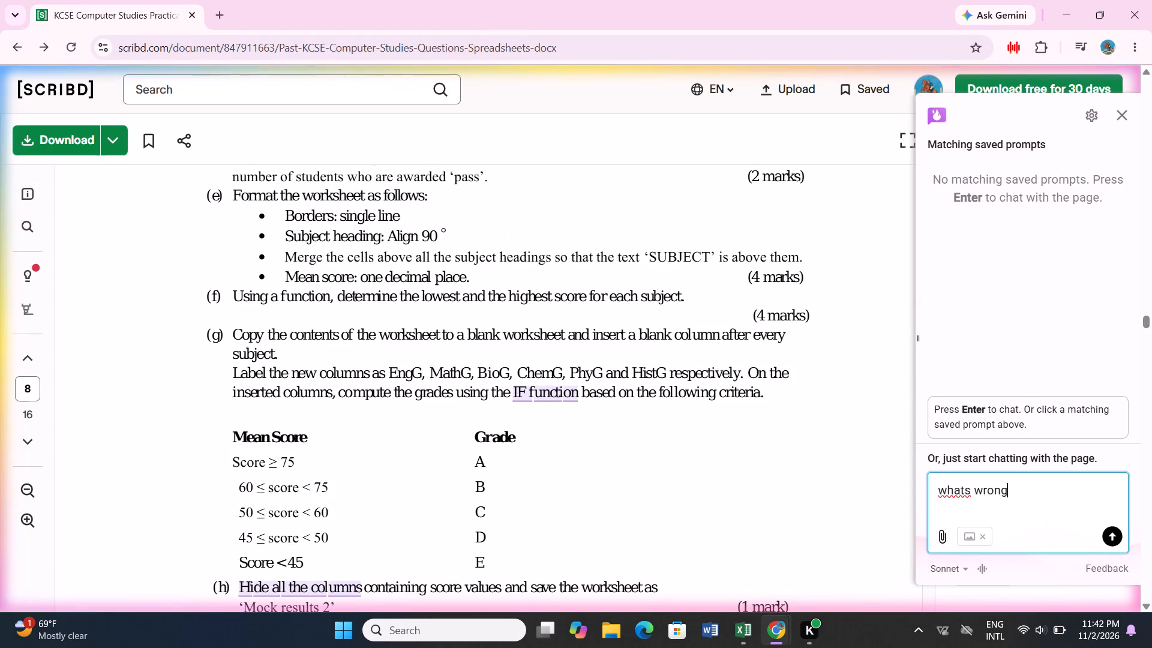
type("with this formular foe")
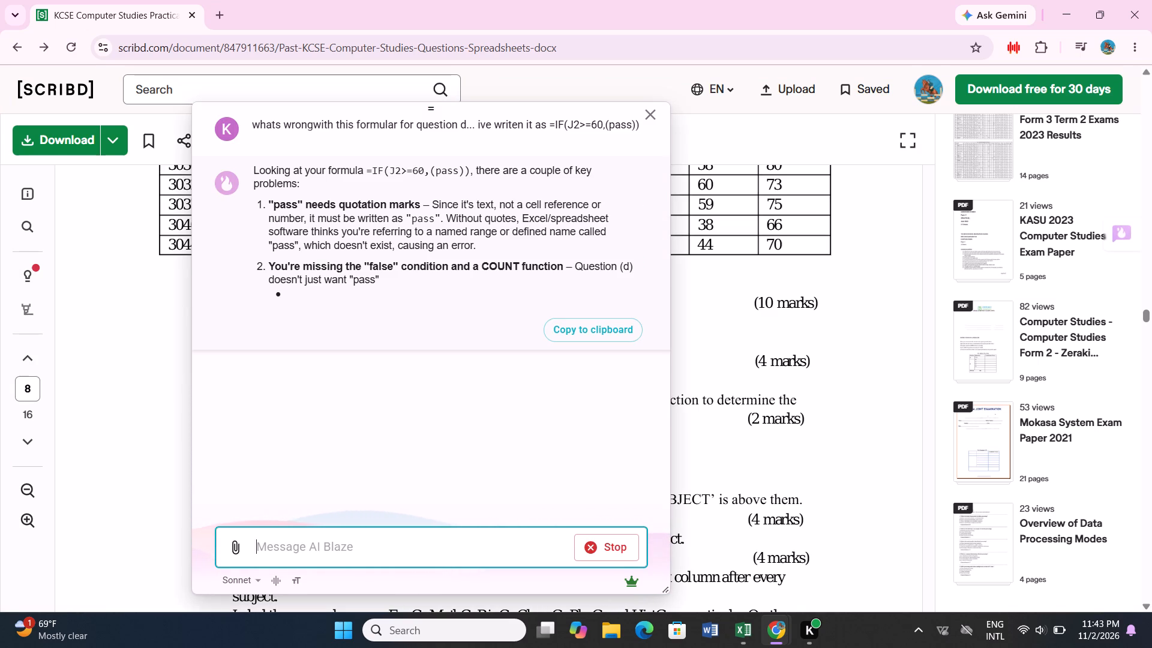
Read the assistant's answer and copy its suggested per-student formula =IF(J2>=60,"Pass","Fail").
scroll(438, 321, "down", 1)
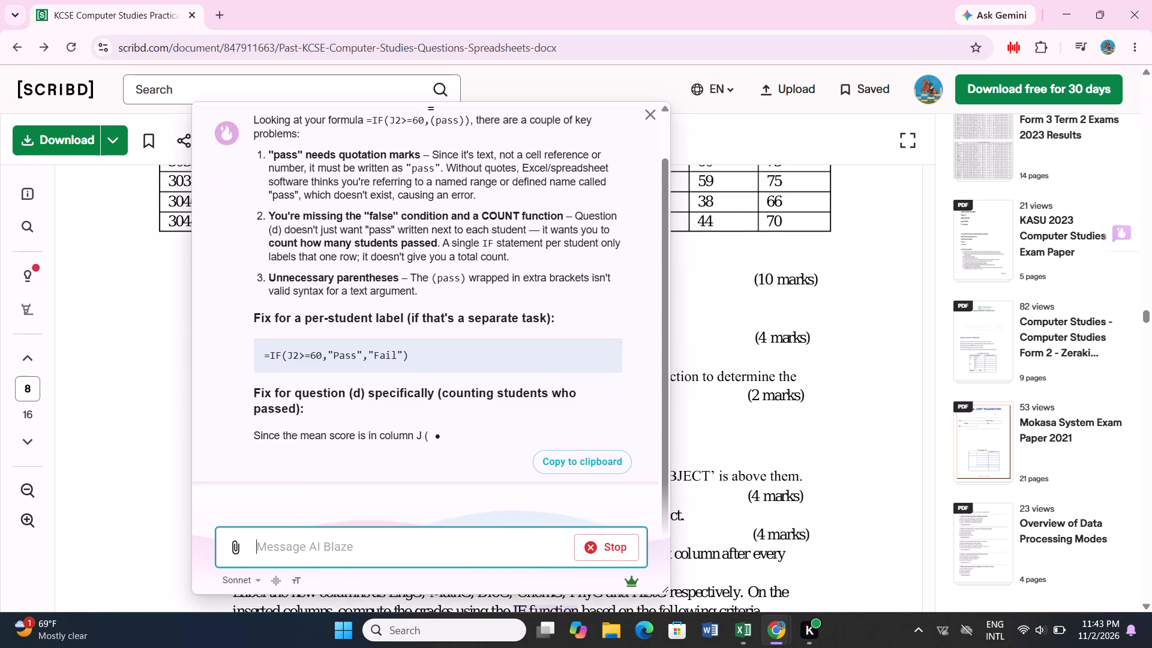
scroll(438, 321, "down", 1)
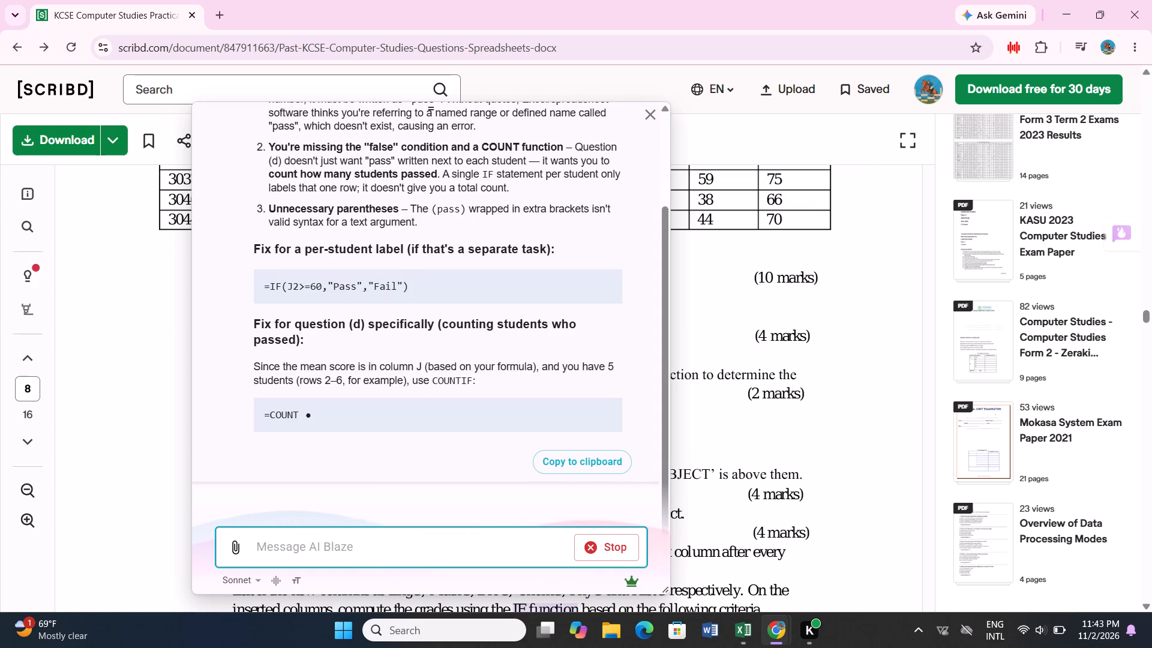
left_click(591, 255)
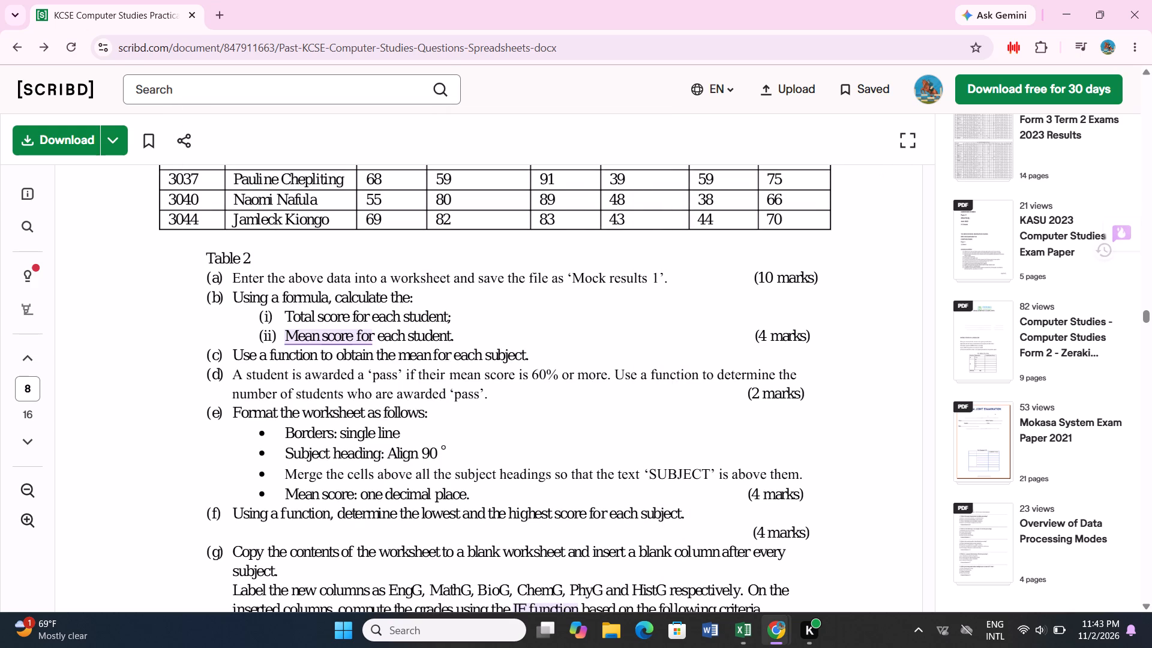
Switch to the Book1 workbook in Excel and replace the K2 formula with the copied =IF(J2>=60,"Pass","Fail").
left_click(746, 631)
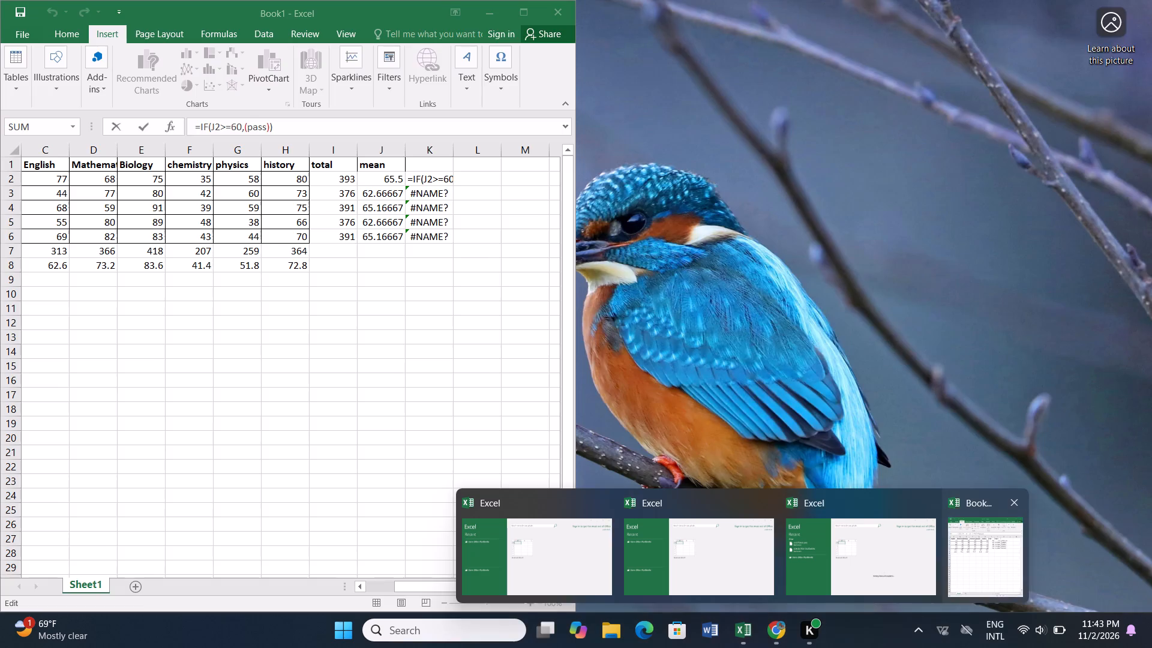
left_click(1012, 545)
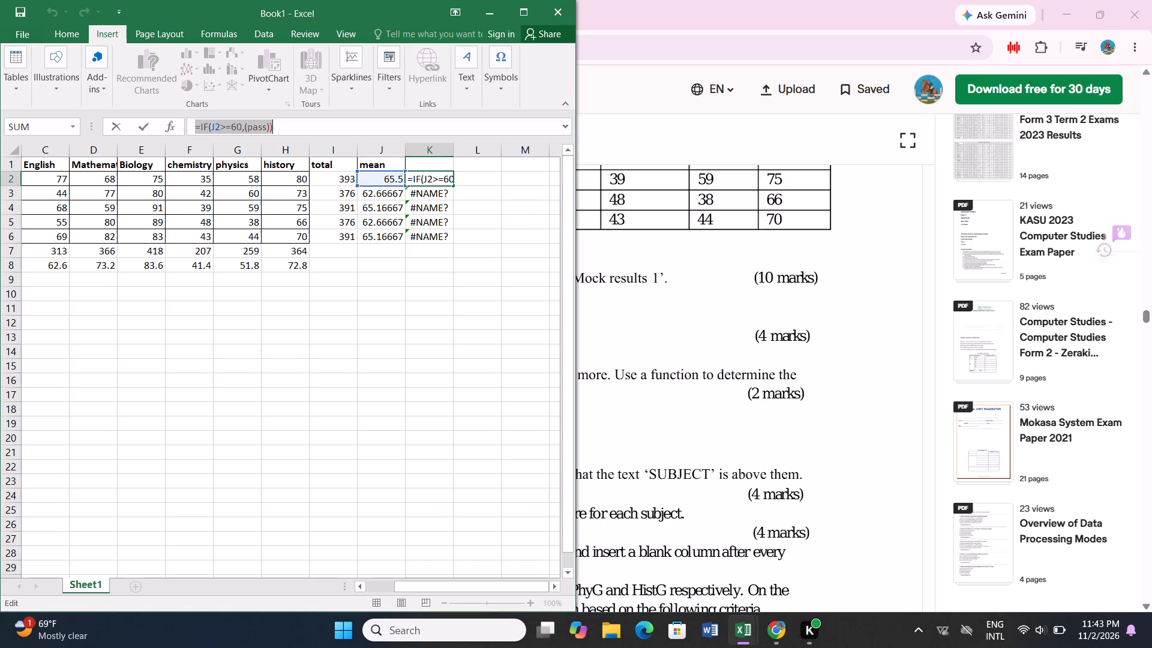
left_click(316, 124)
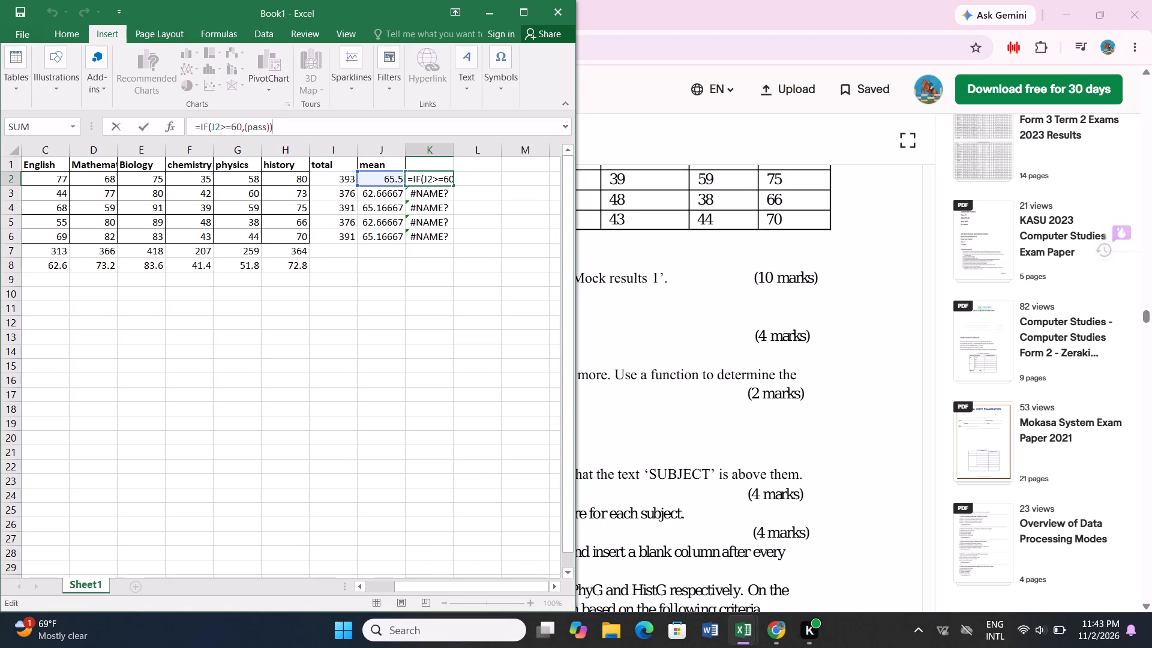
right_click(316, 124)
left_click(338, 184)
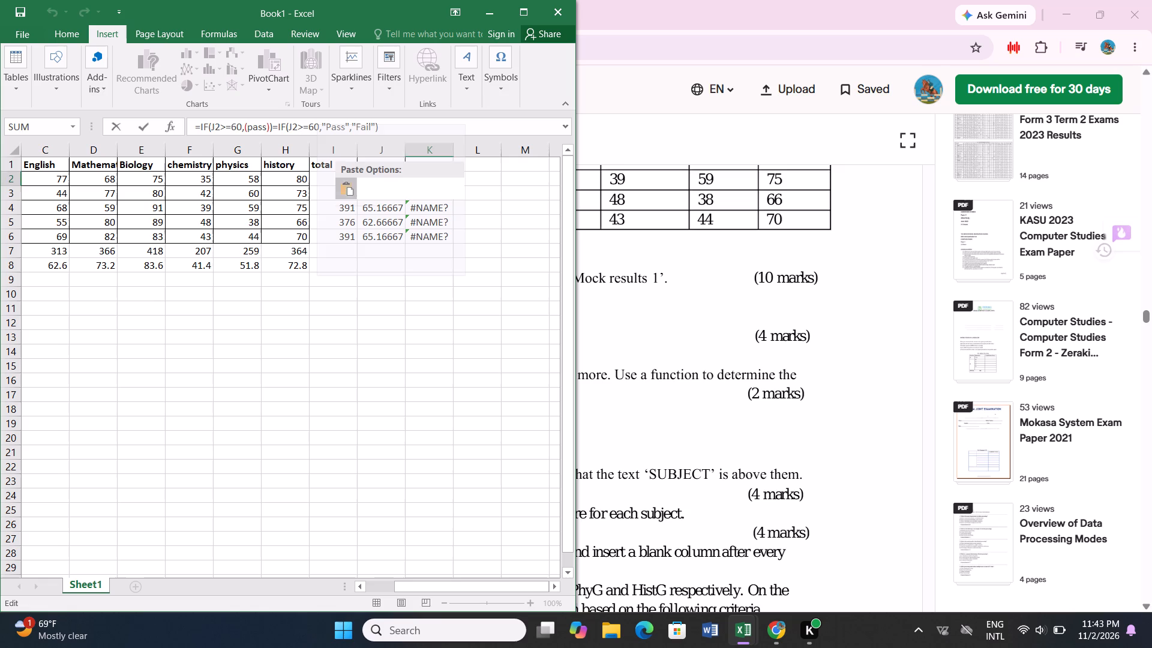
left_click(274, 125)
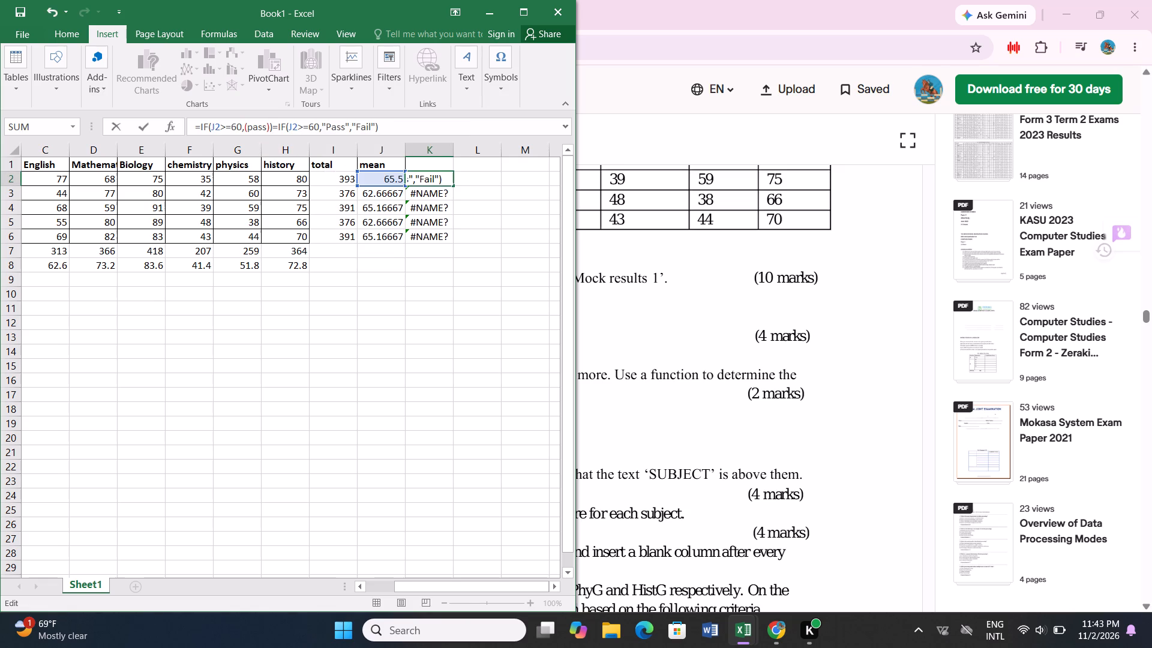
key("BackSpace")
key("BackSpace")
key("BackSpace")
key("BackSpace")
key("BackSpace")
key("BackSpace")
key("BackSpace")
key("BackSpace")
key("BackSpace")
key("BackSpace")
key("BackSpace")
key("BackSpace")
key("BackSpace")
key("BackSpace")
key("BackSpace")
key("BackSpace")
key("BackSpace")
key("BackSpace")
key("BackSpace")
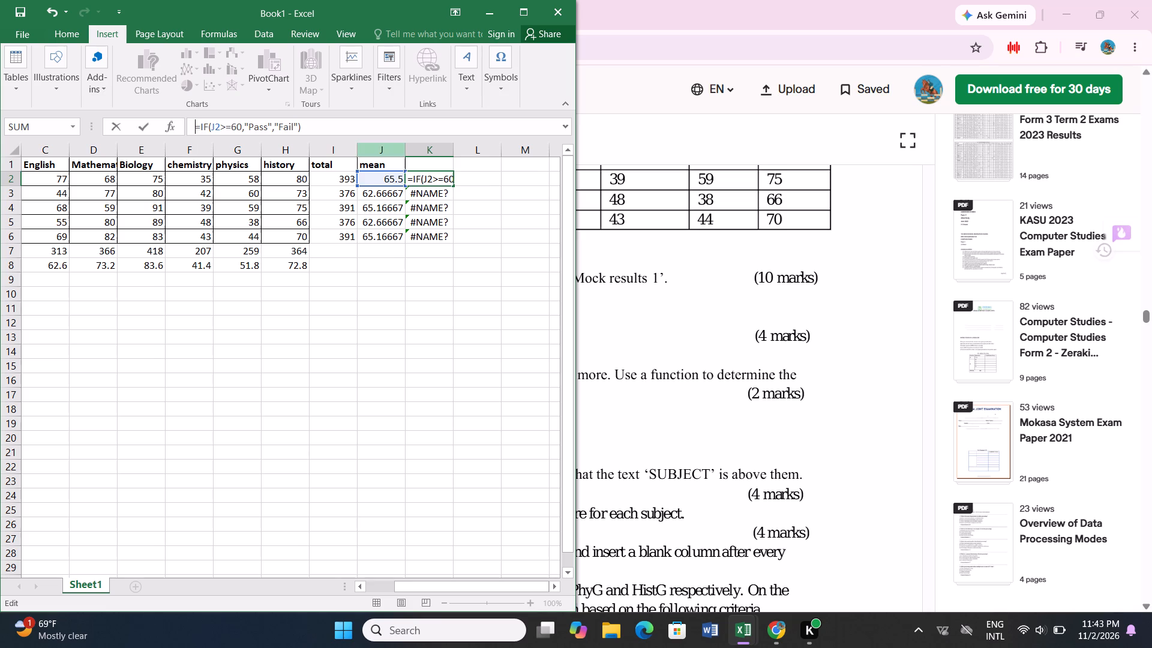
key("Return")
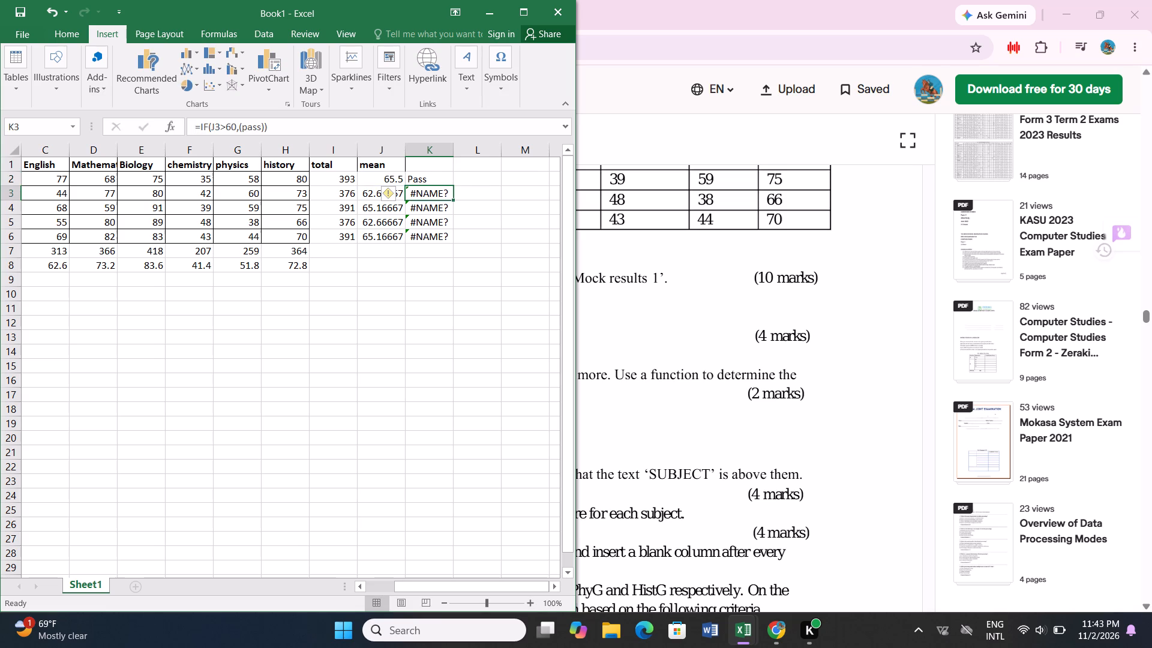
Fill the K2 pass/fail formula down through K6.
double_click(435, 176)
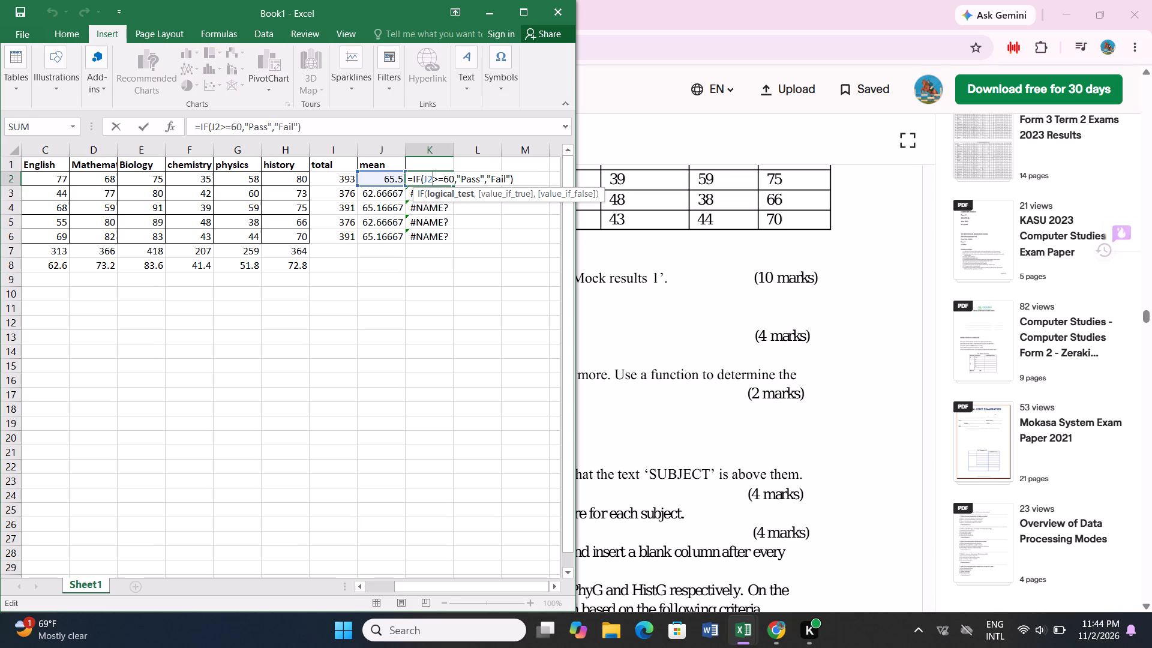
left_click(525, 176)
key("Return")
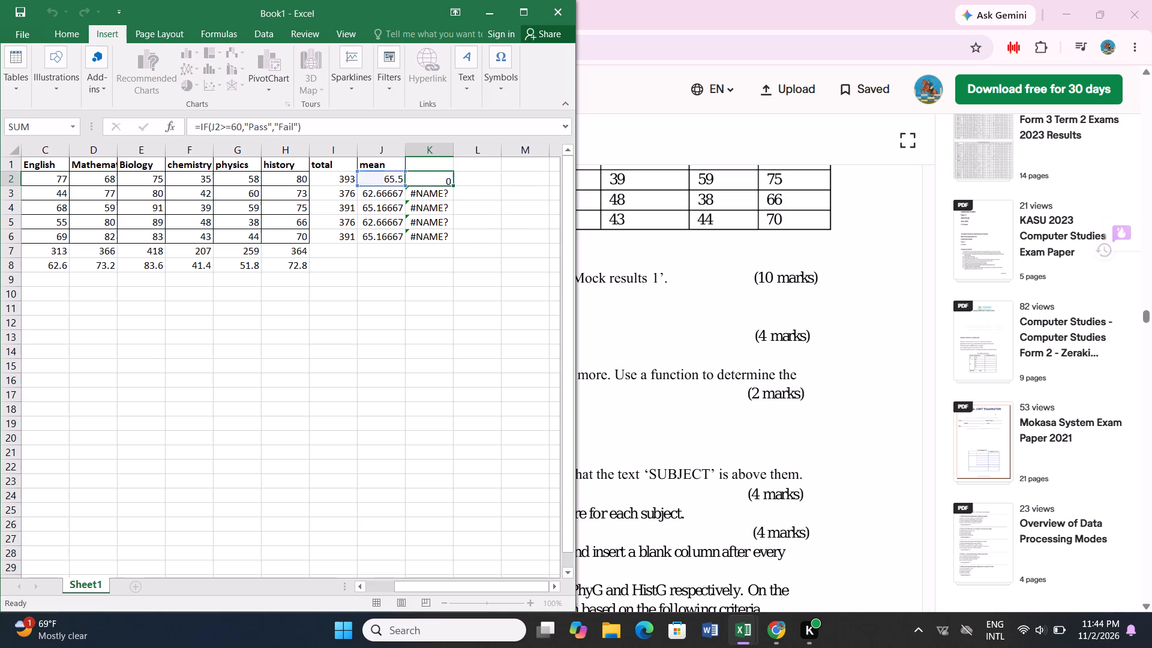
left_click(422, 178)
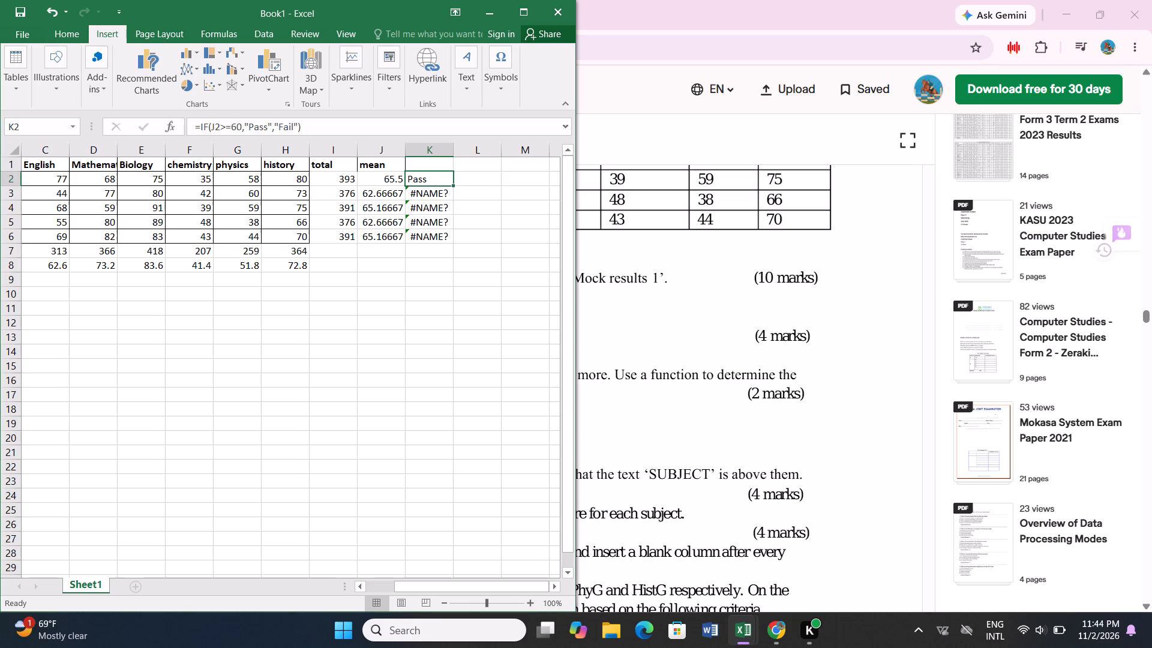
left_click_drag(453, 185, 454, 238)
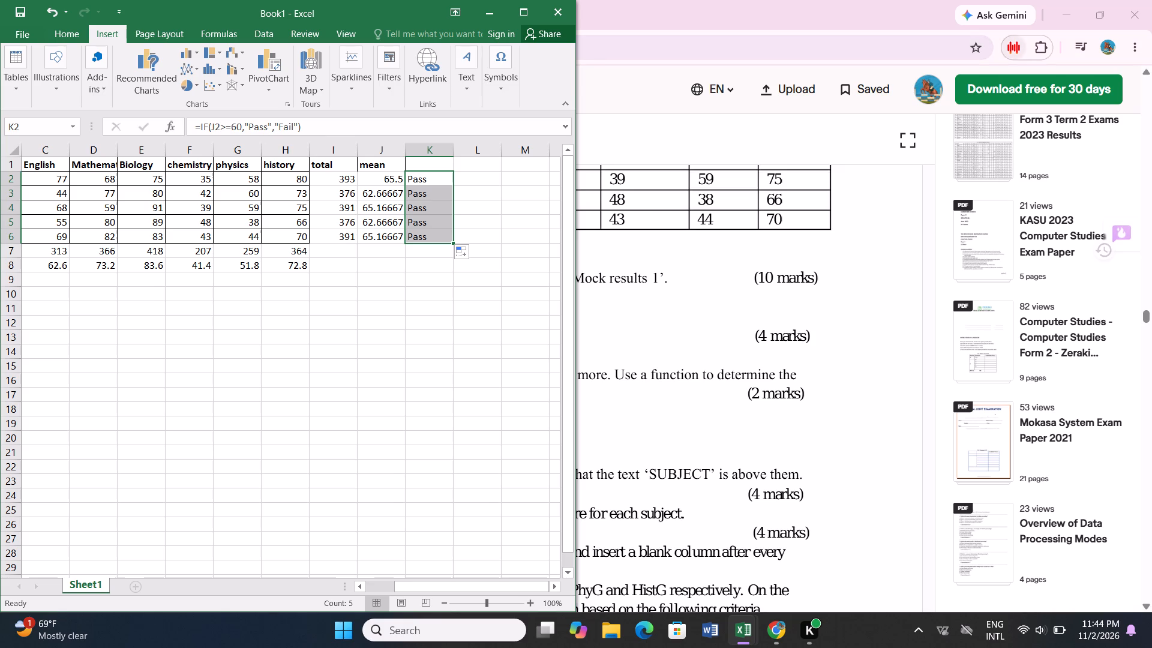
Switch to the Scribd exercise in Chrome and read the worksheet formatting requirements in question (e).
left_click(1105, 17)
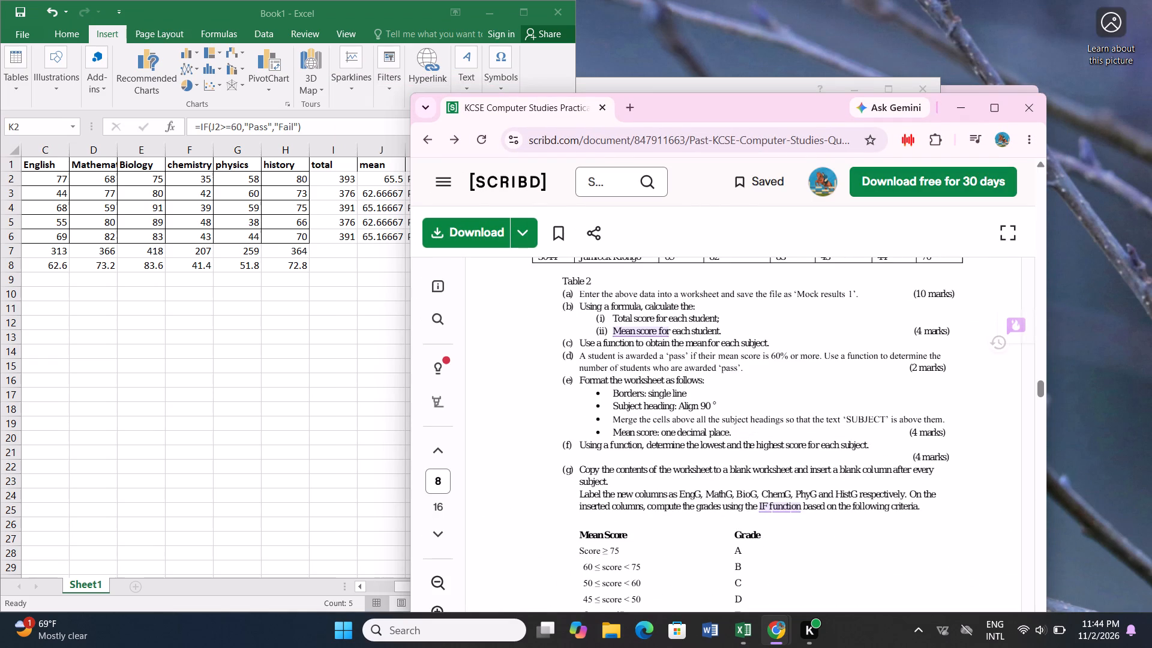
left_click(989, 104)
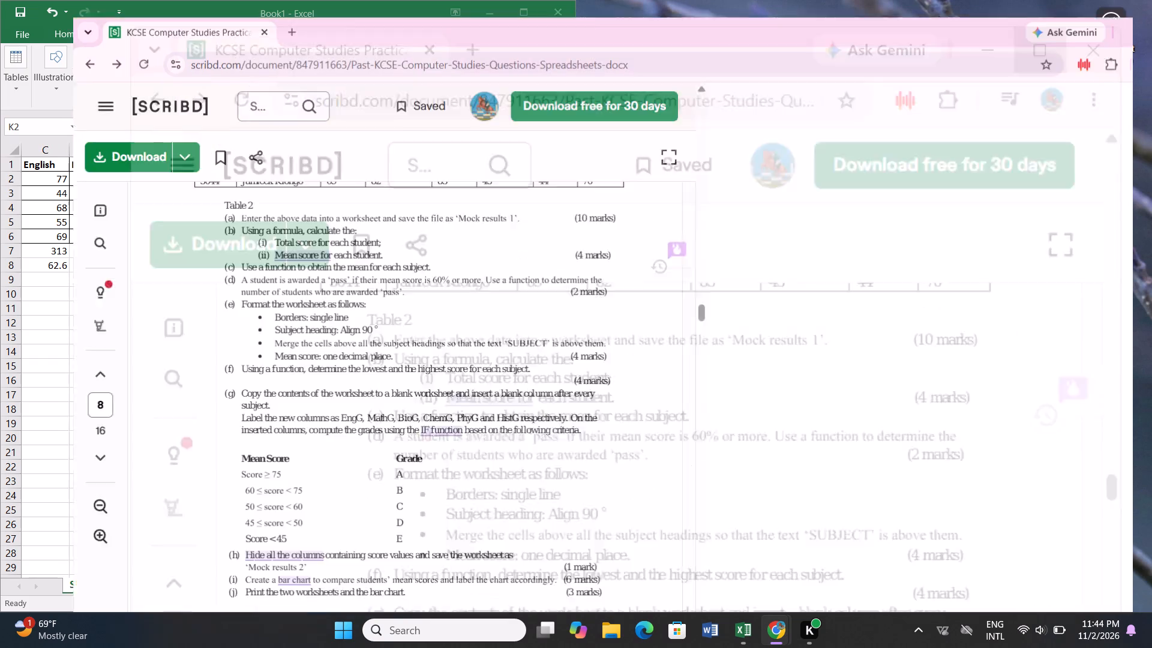
scroll(629, 296, "down", 1)
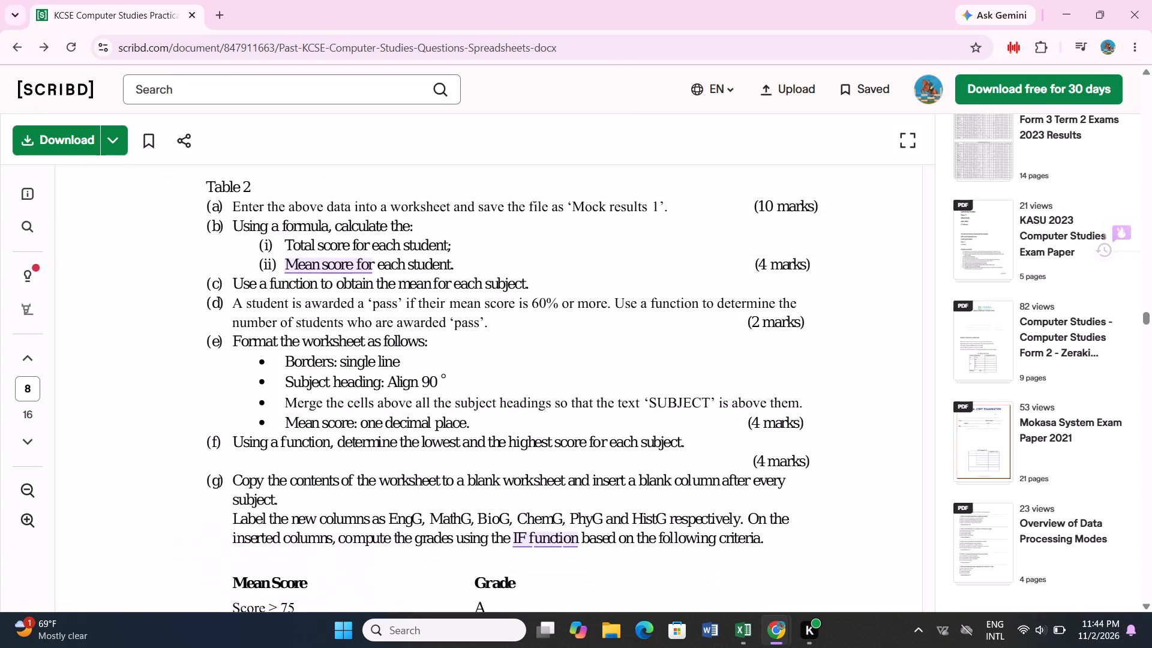
scroll(629, 296, "down", 1)
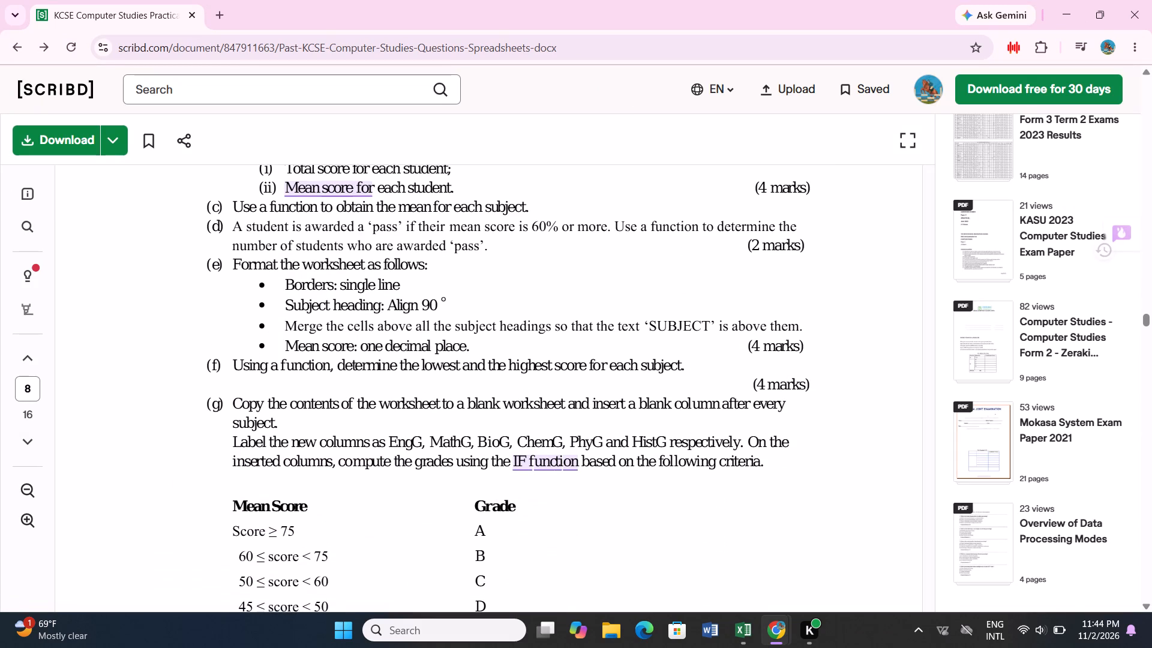
Close the three extra Excel start windows, declining to make Excel the default spreadsheet program, and keep Book1 open.
left_click(740, 637)
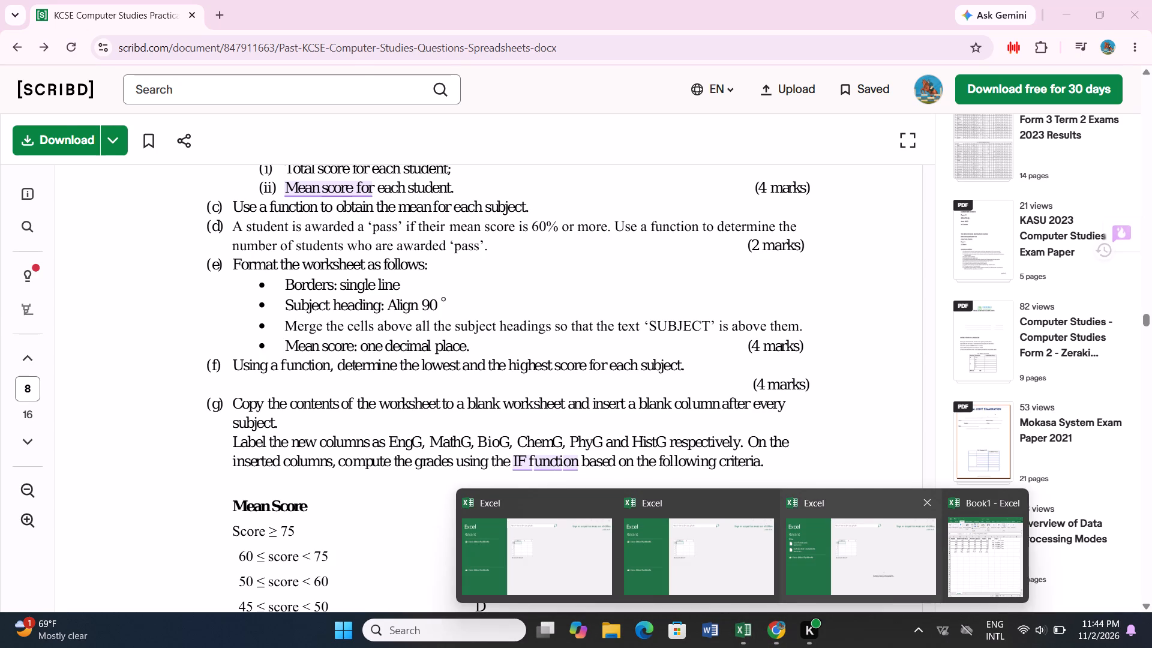
left_click(926, 500)
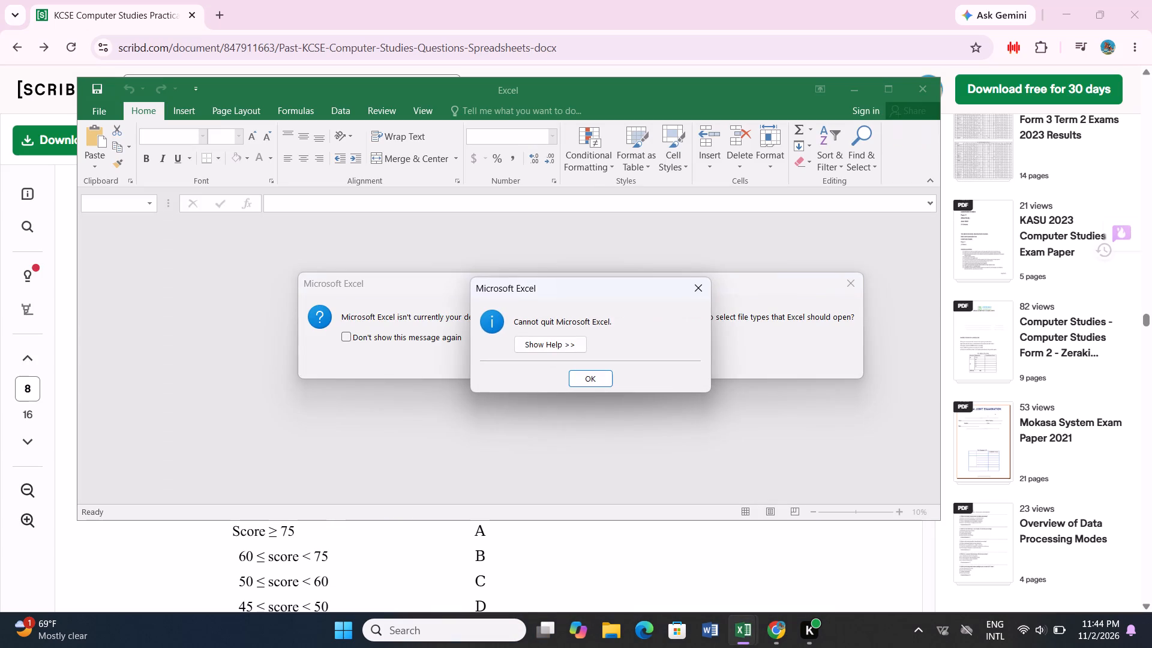
left_click(575, 374)
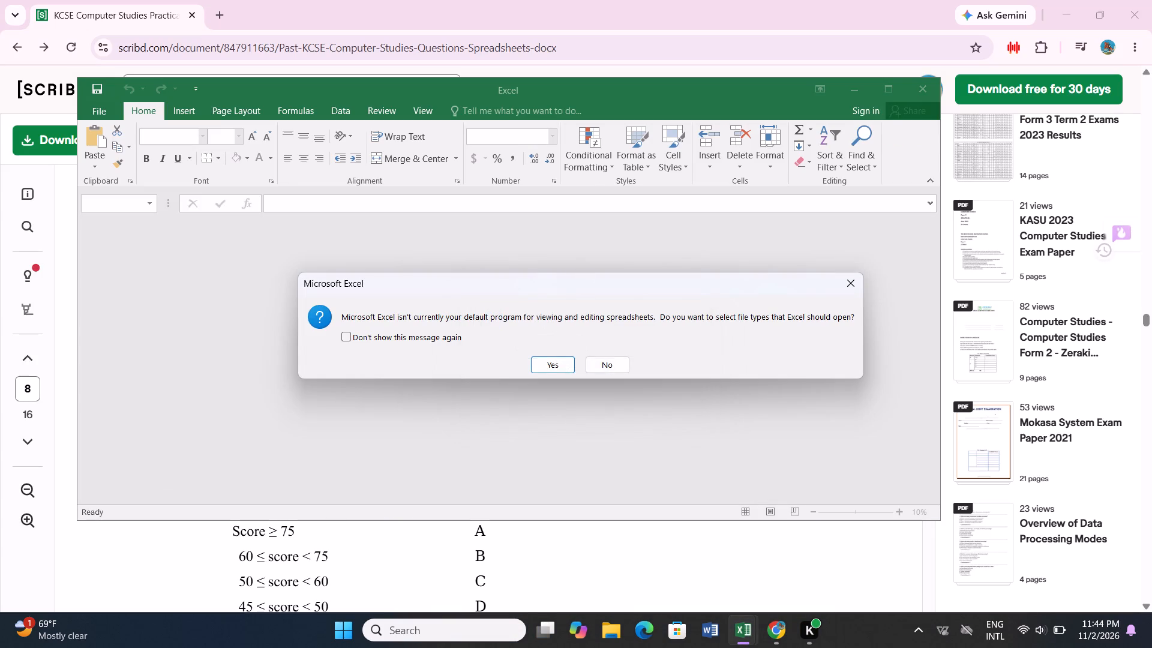
left_click(594, 361)
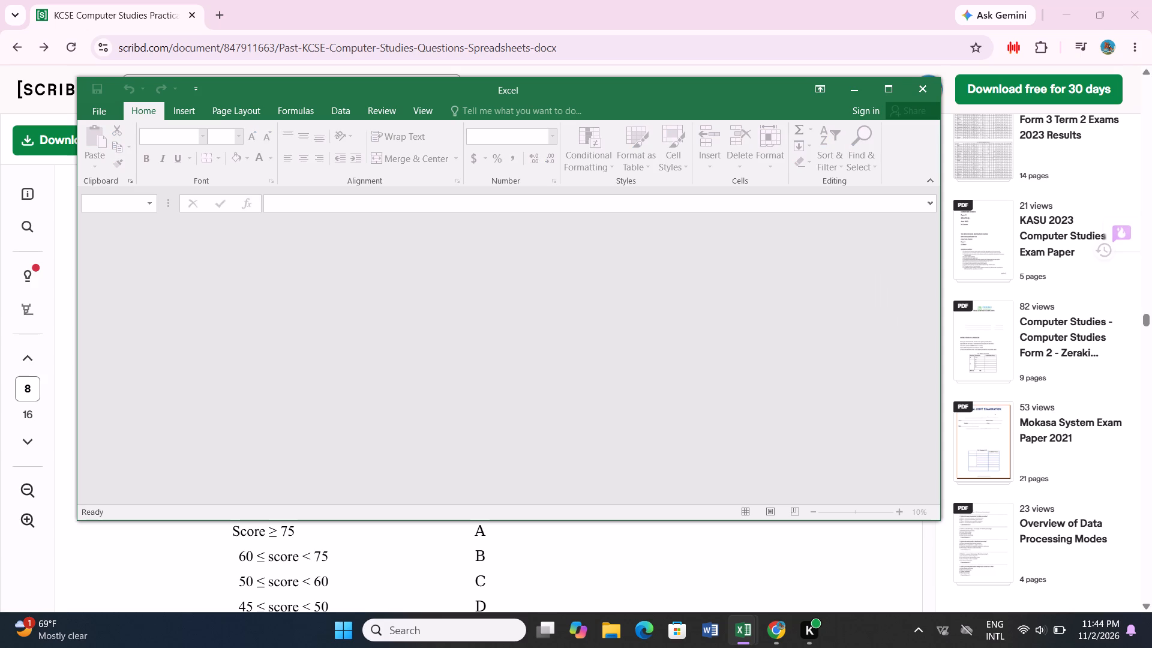
left_click(926, 90)
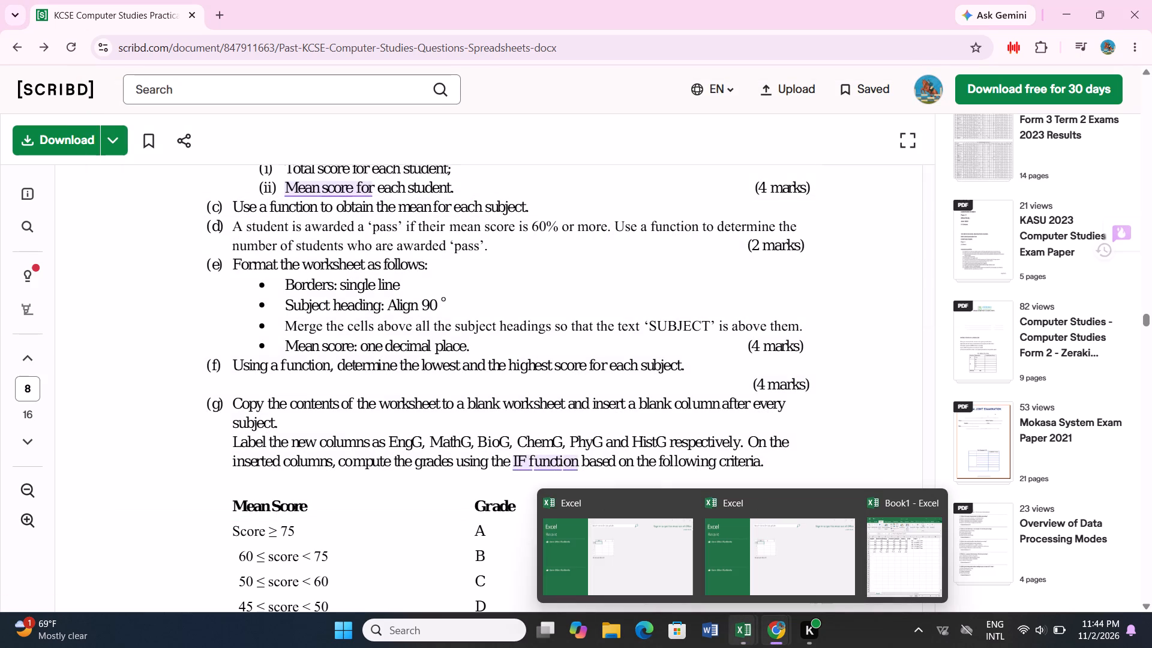
left_click(688, 509)
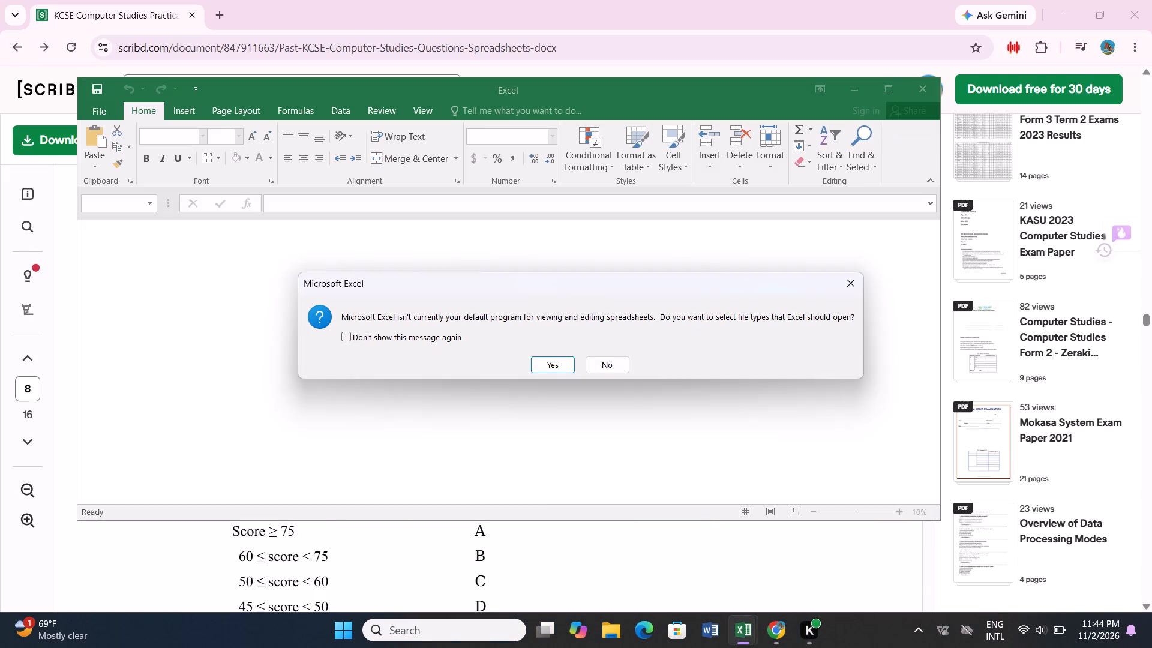
left_click(604, 378)
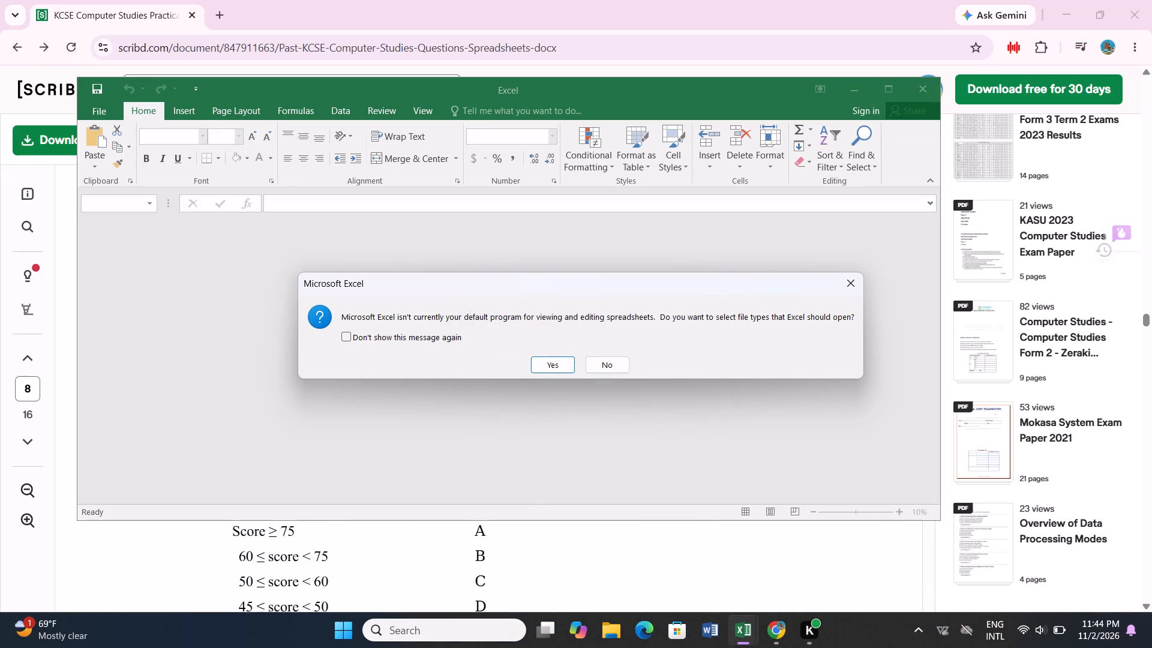
left_click(607, 362)
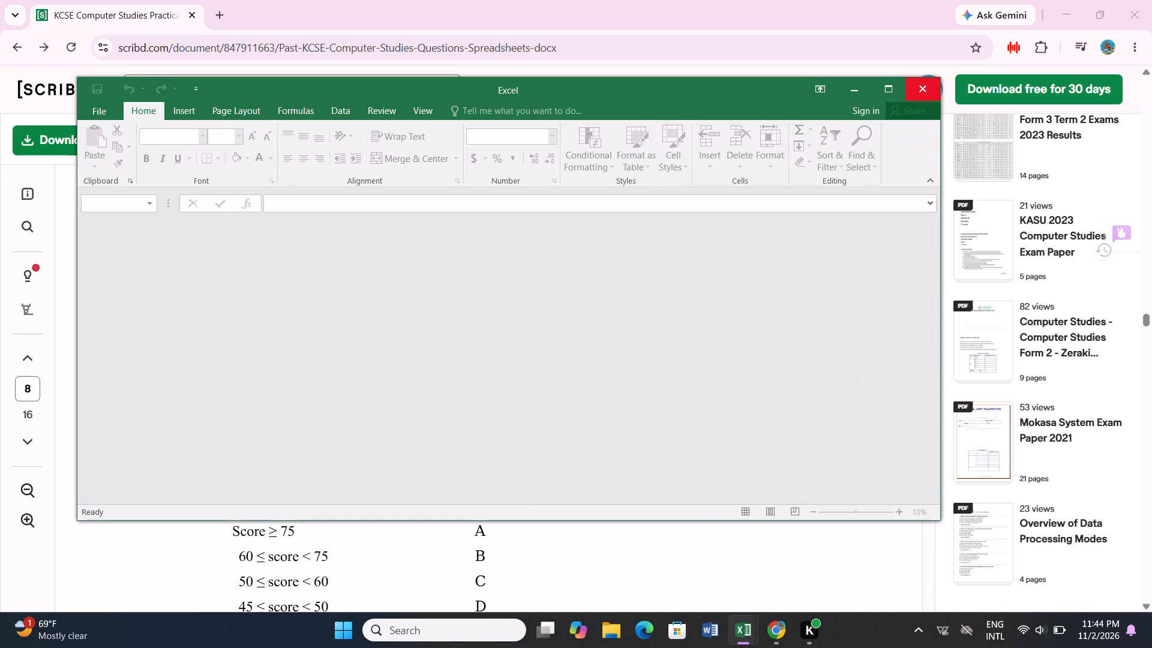
left_click(917, 85)
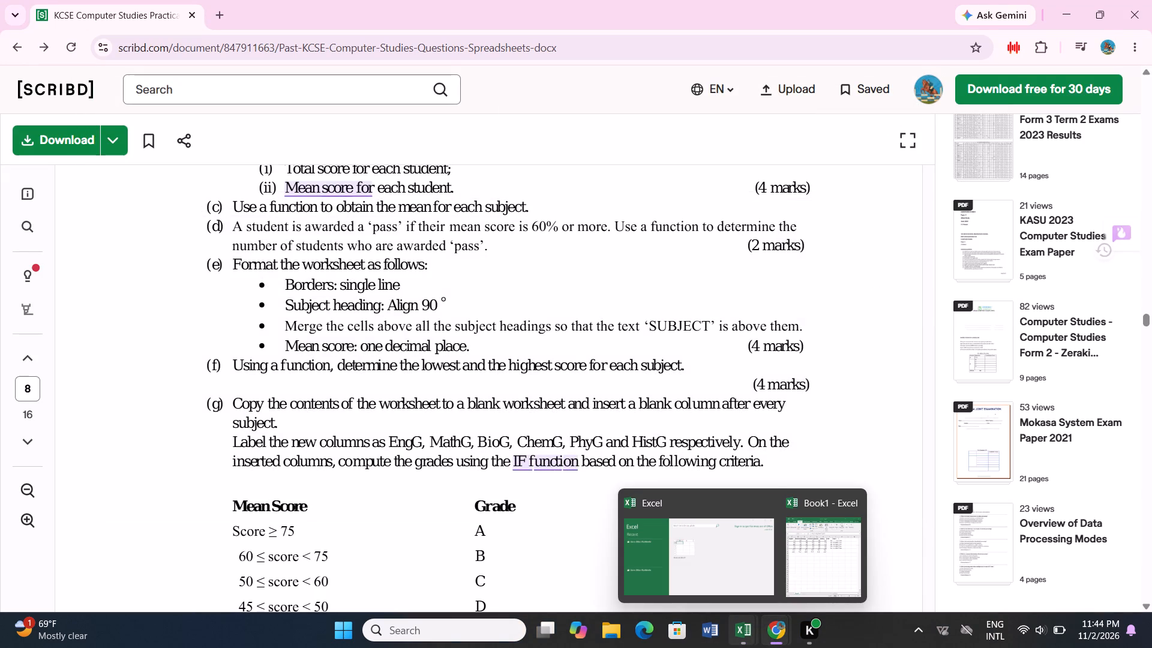
left_click(766, 505)
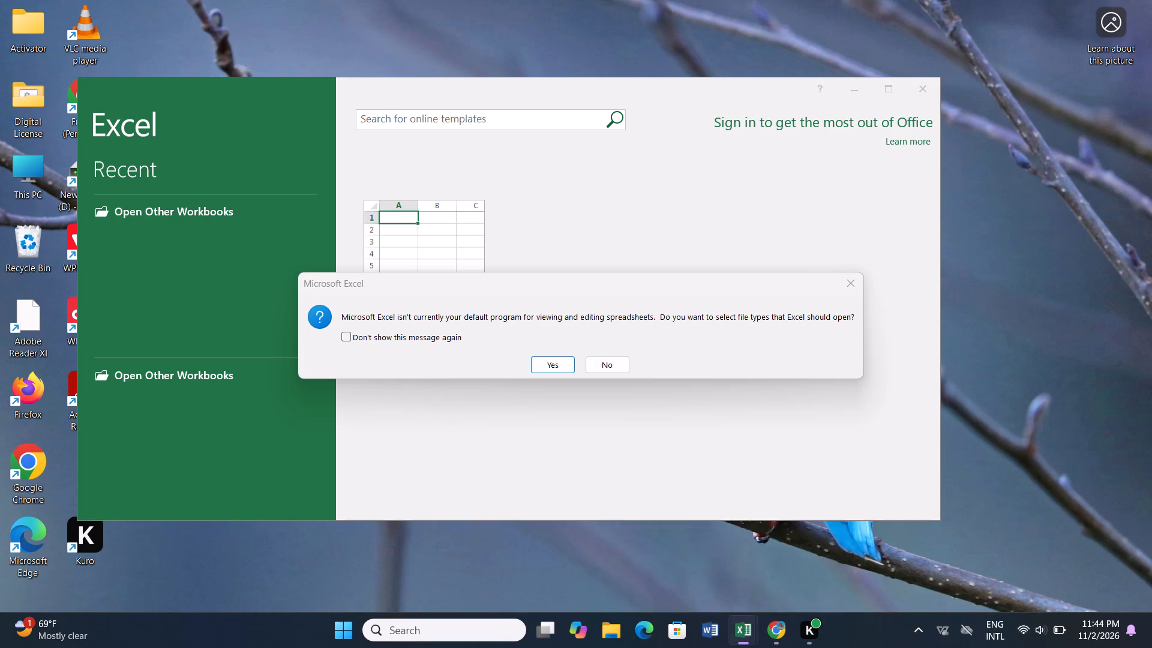
left_click(598, 383)
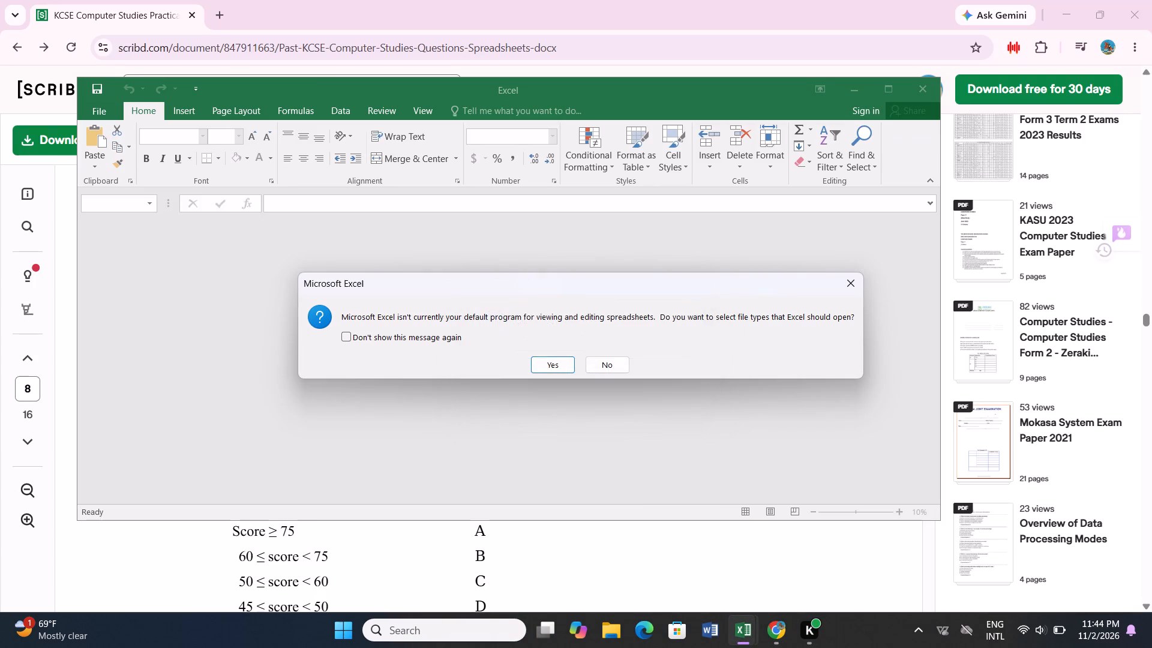
left_click(611, 362)
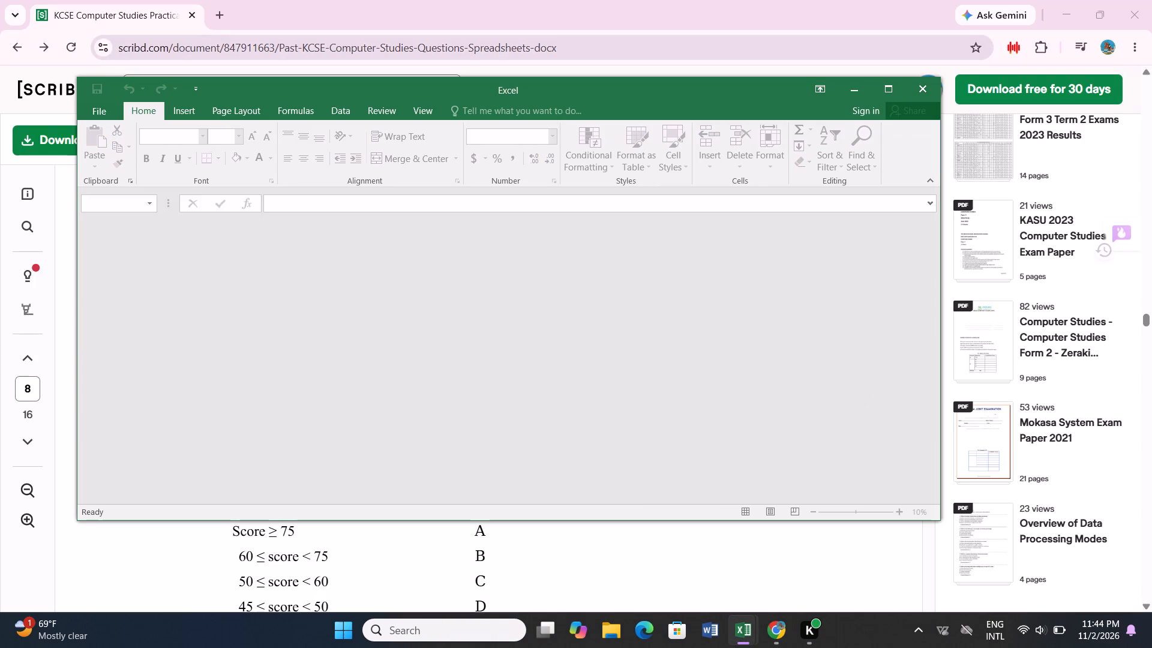
left_click(923, 86)
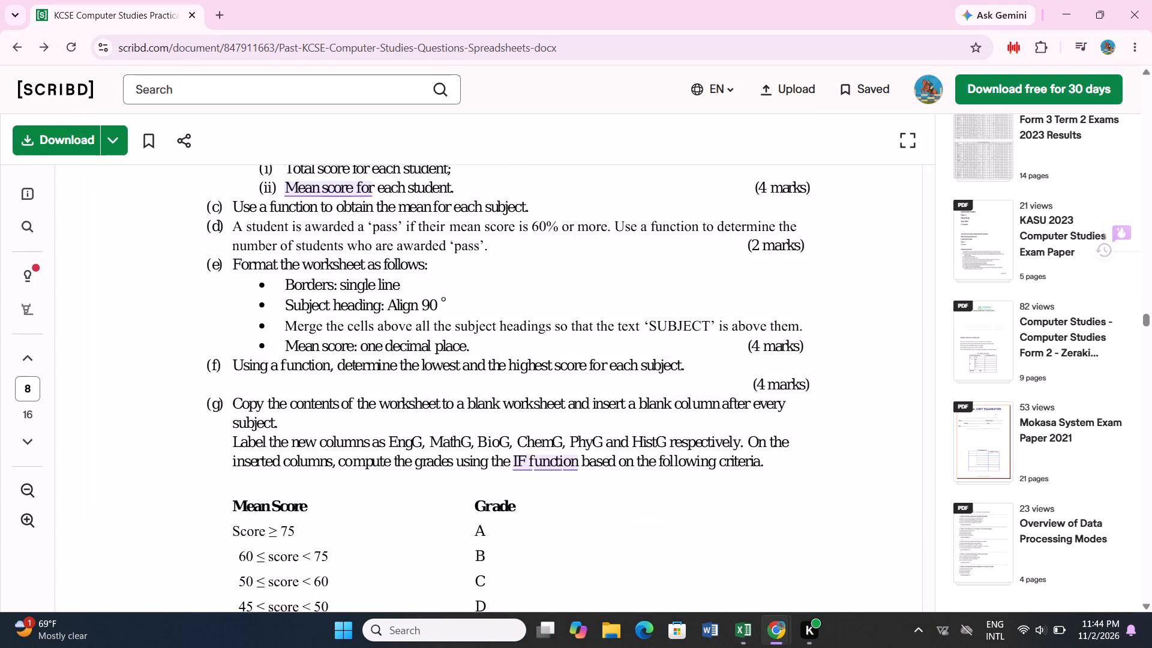
Bring the Book1 workbook in Excel to the front and maximize its window.
left_click(735, 630)
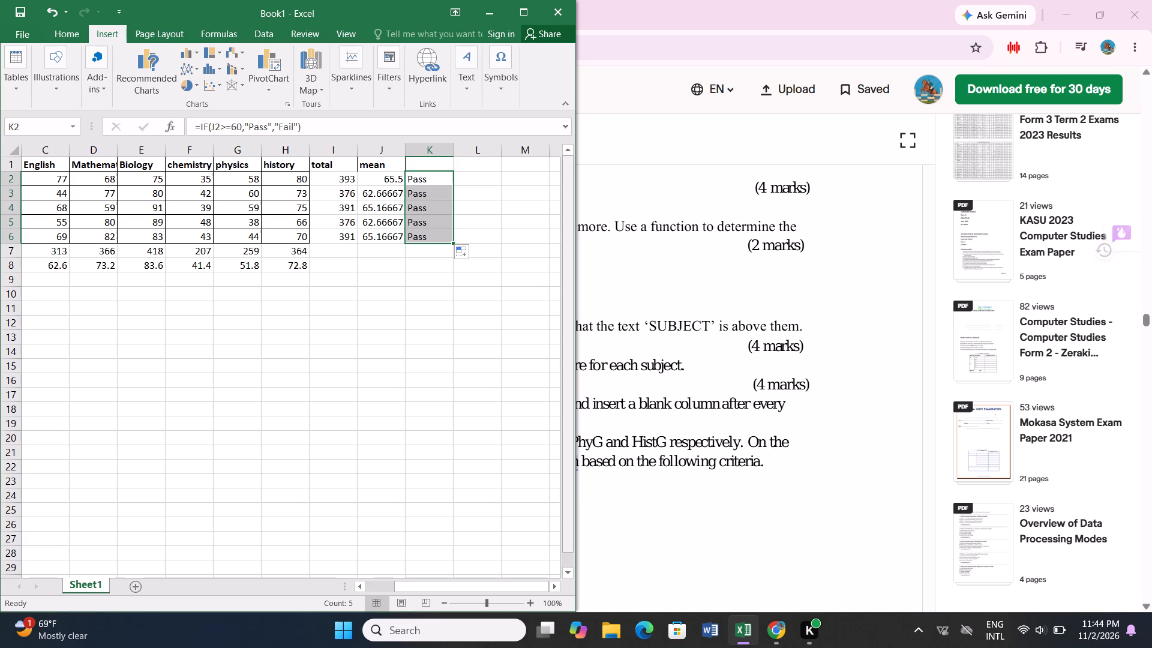
left_click(831, 327)
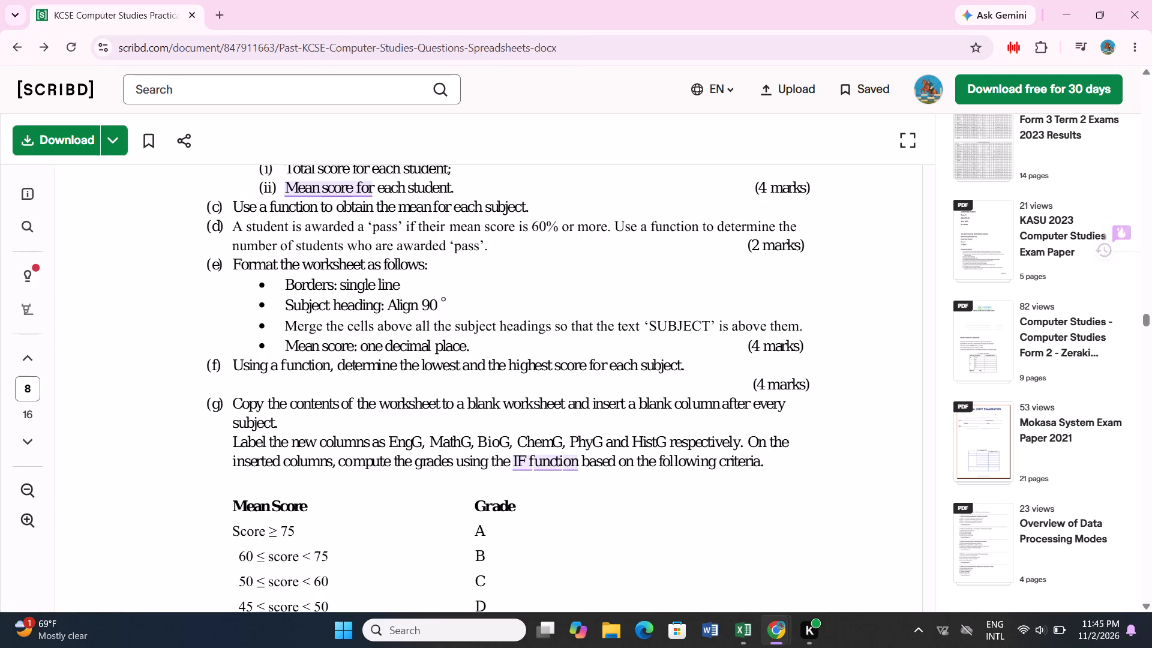
left_click(753, 635)
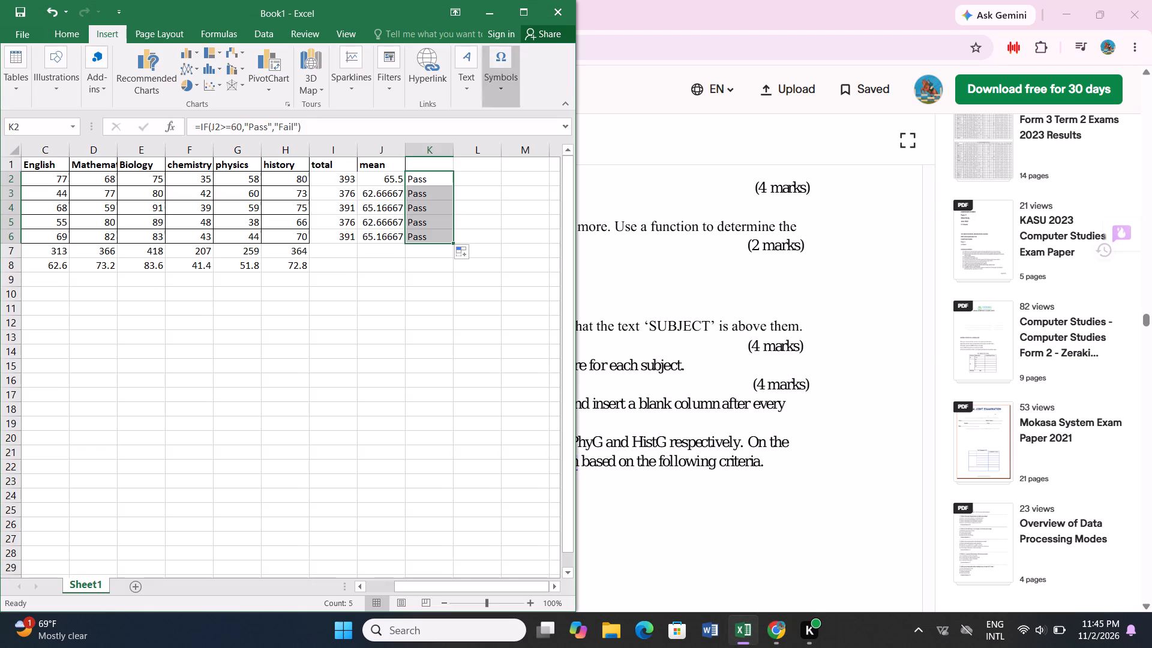
left_click(526, 11)
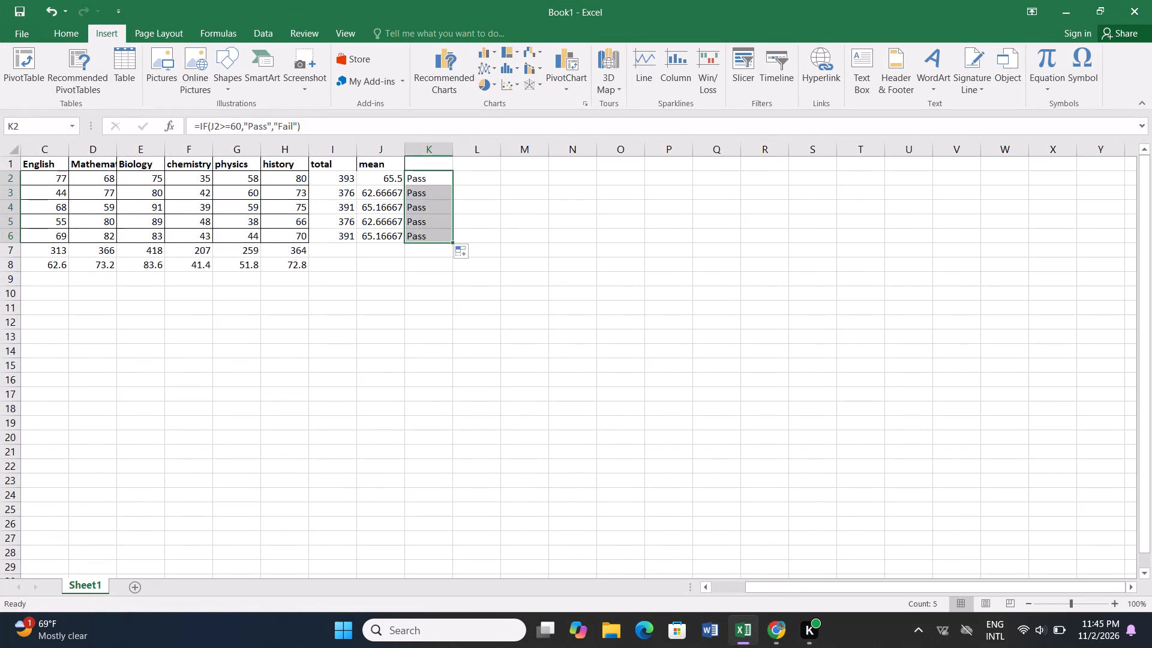
Rotate the header cells C1:J1, from English to mean, to a 90-degree text orientation.
left_click(36, 165)
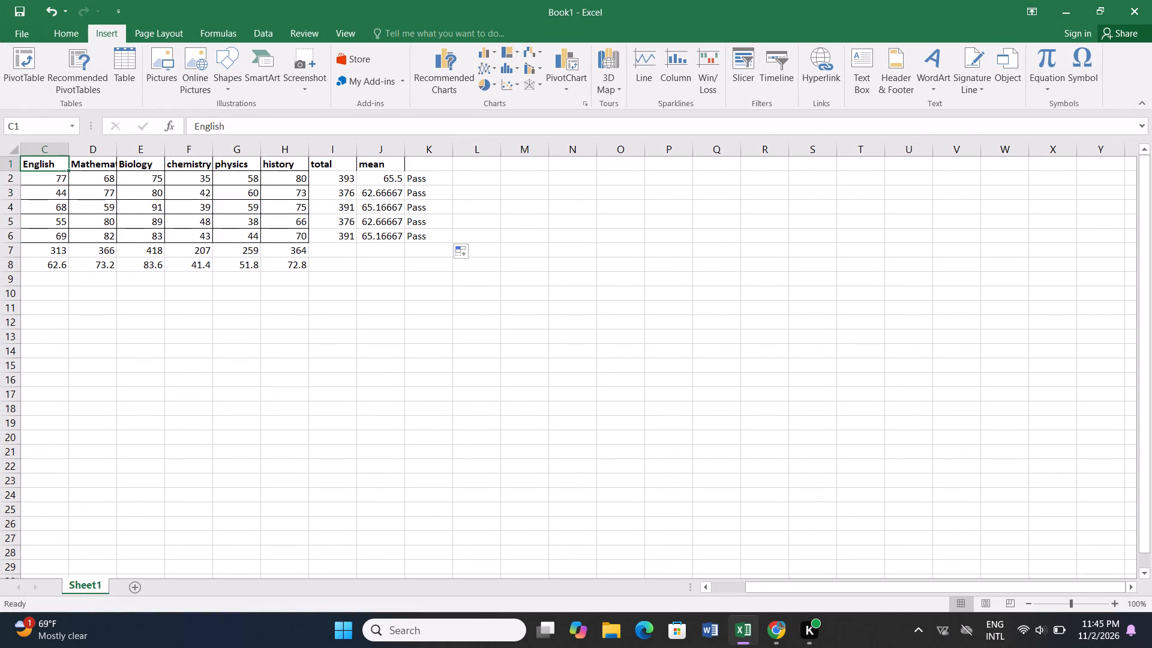
left_click_drag(36, 165, 256, 157)
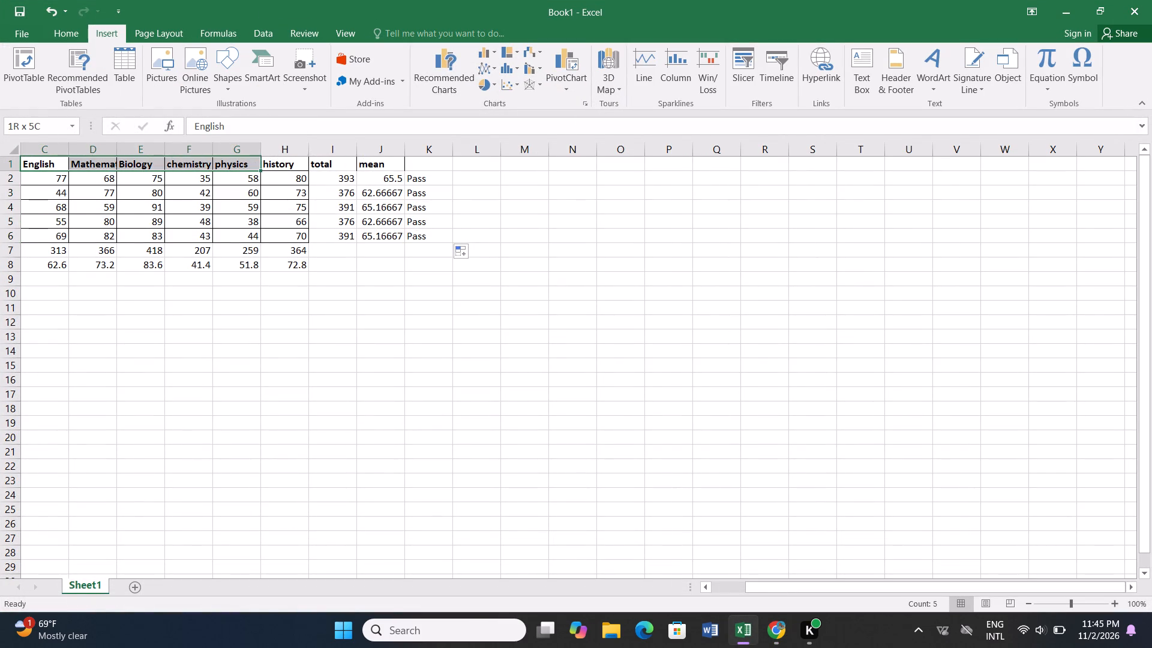
left_click_drag(256, 157, 379, 164)
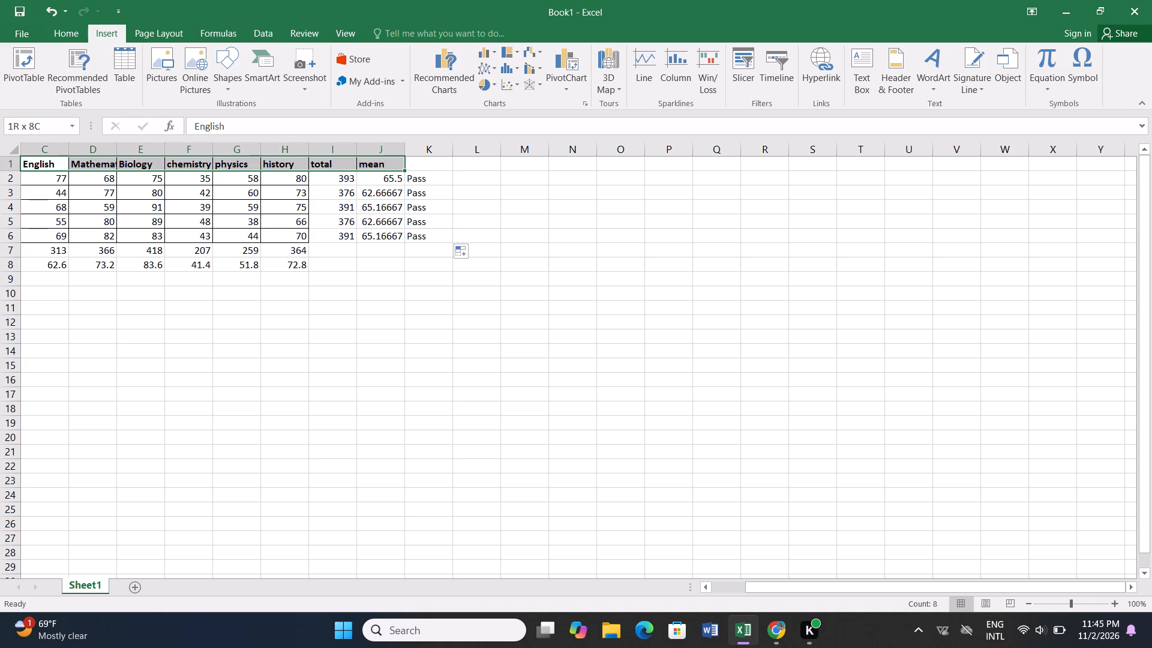
left_click_drag(379, 164, 379, 164)
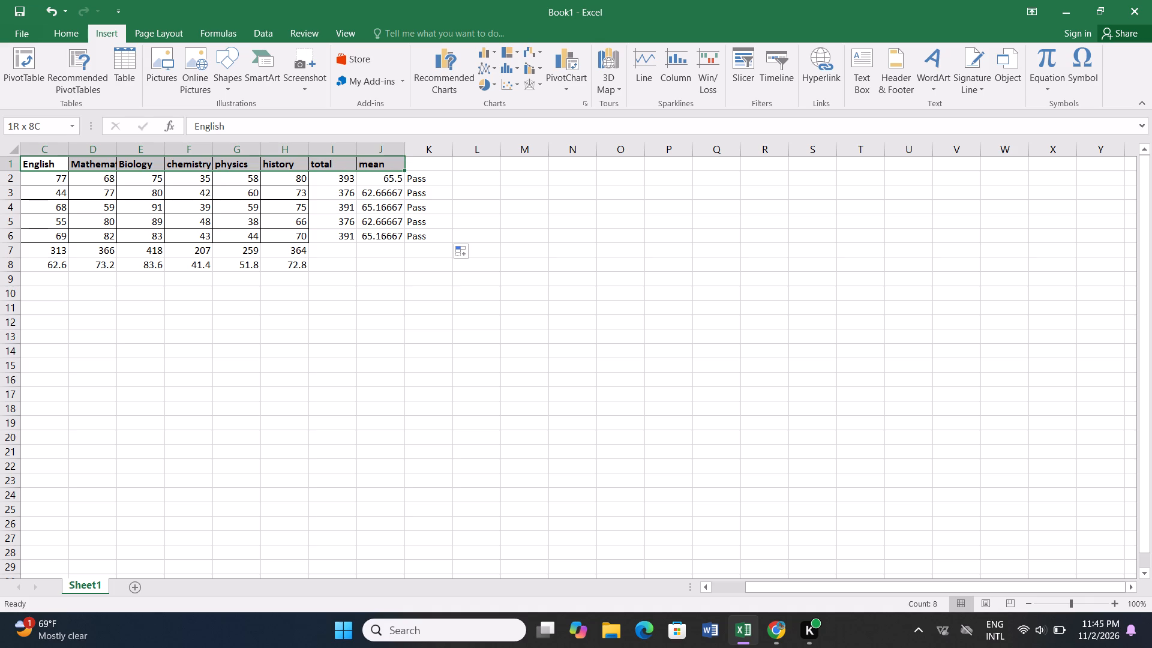
right_click(379, 164)
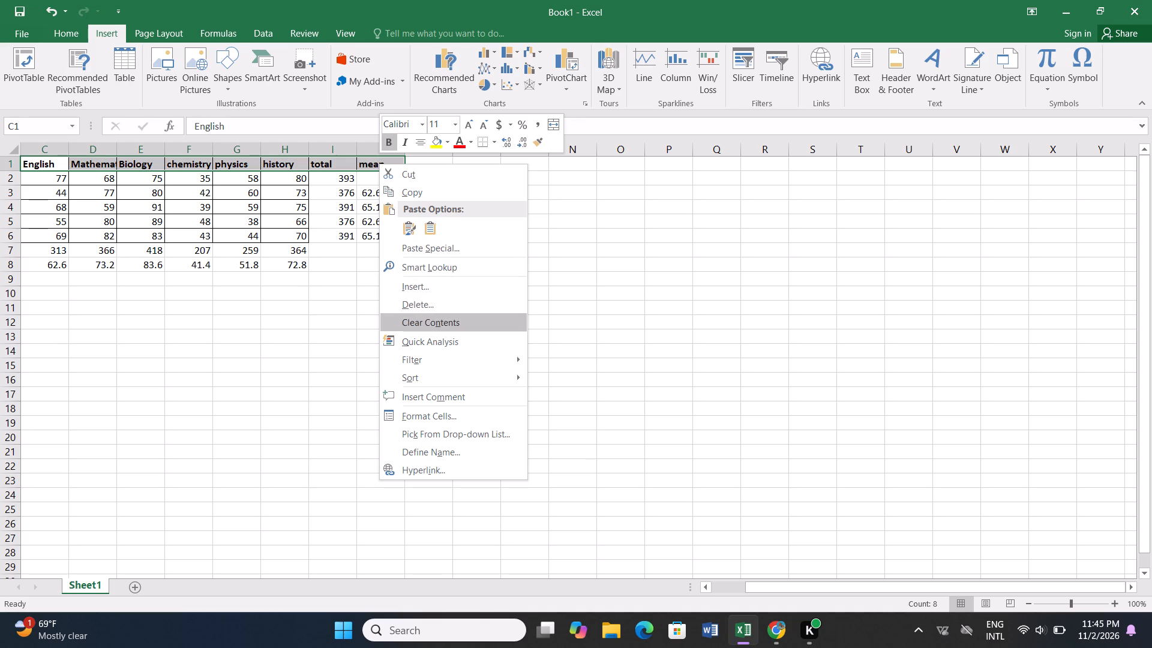
left_click(470, 417)
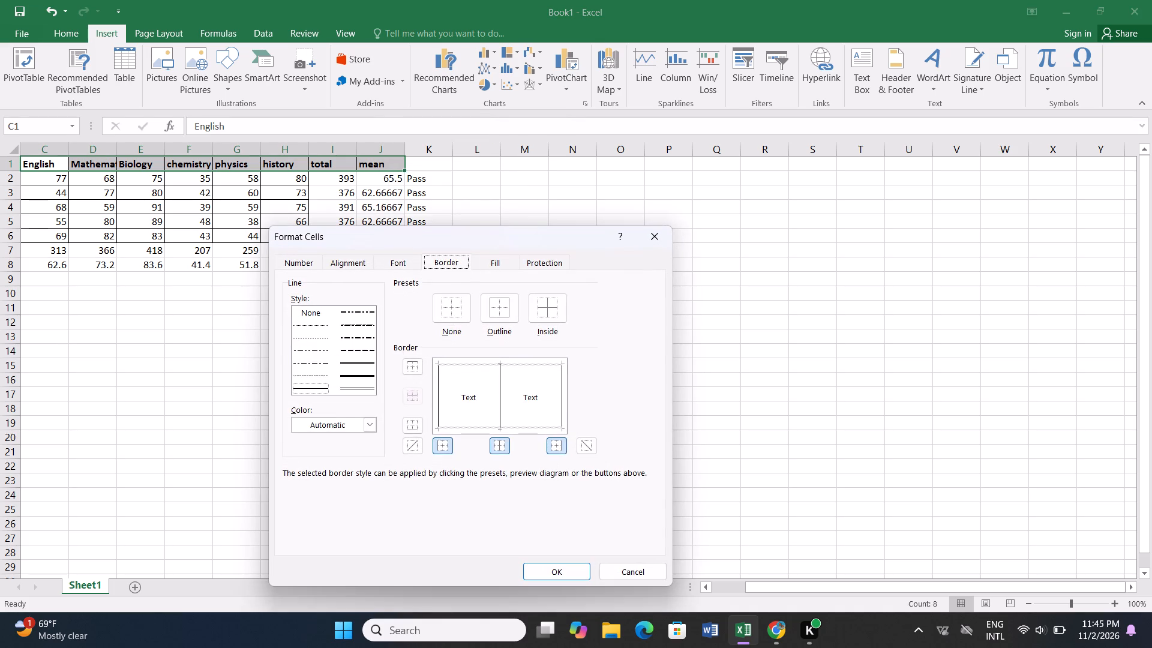
left_click(334, 259)
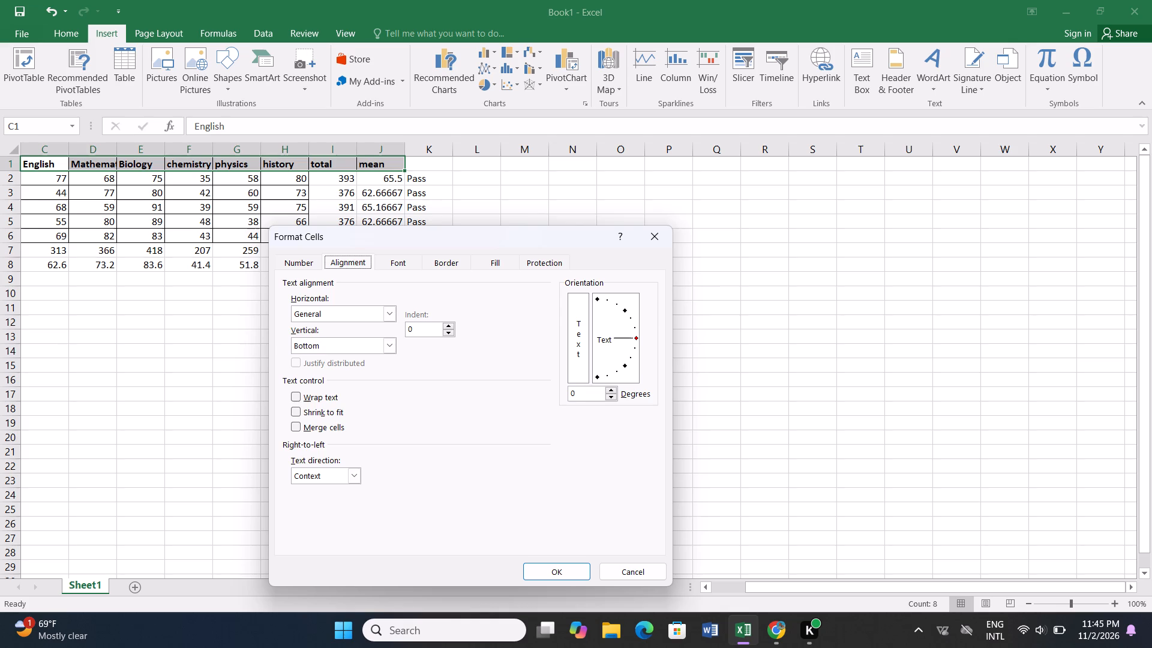
left_click(781, 622)
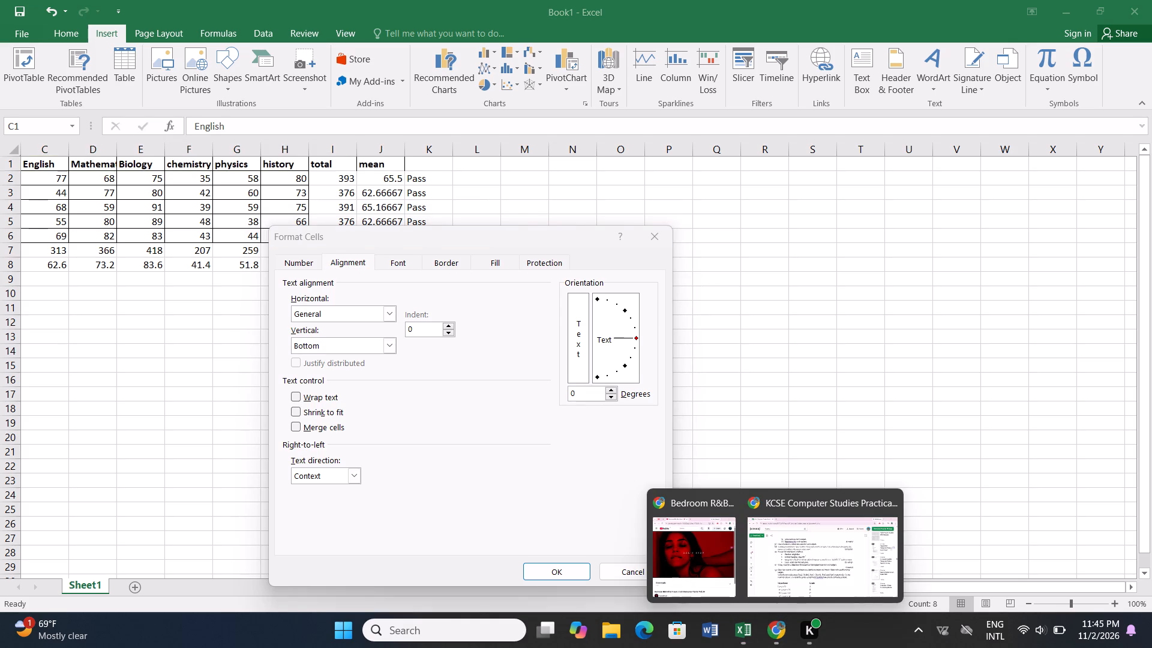
left_click(785, 577)
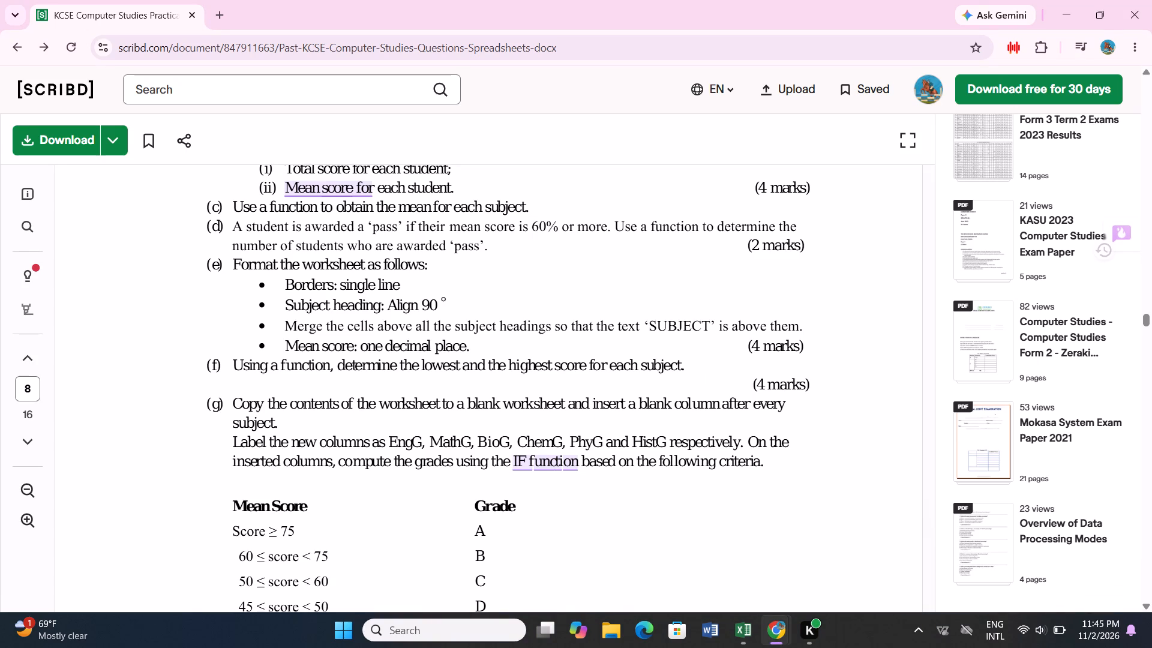
left_click(746, 637)
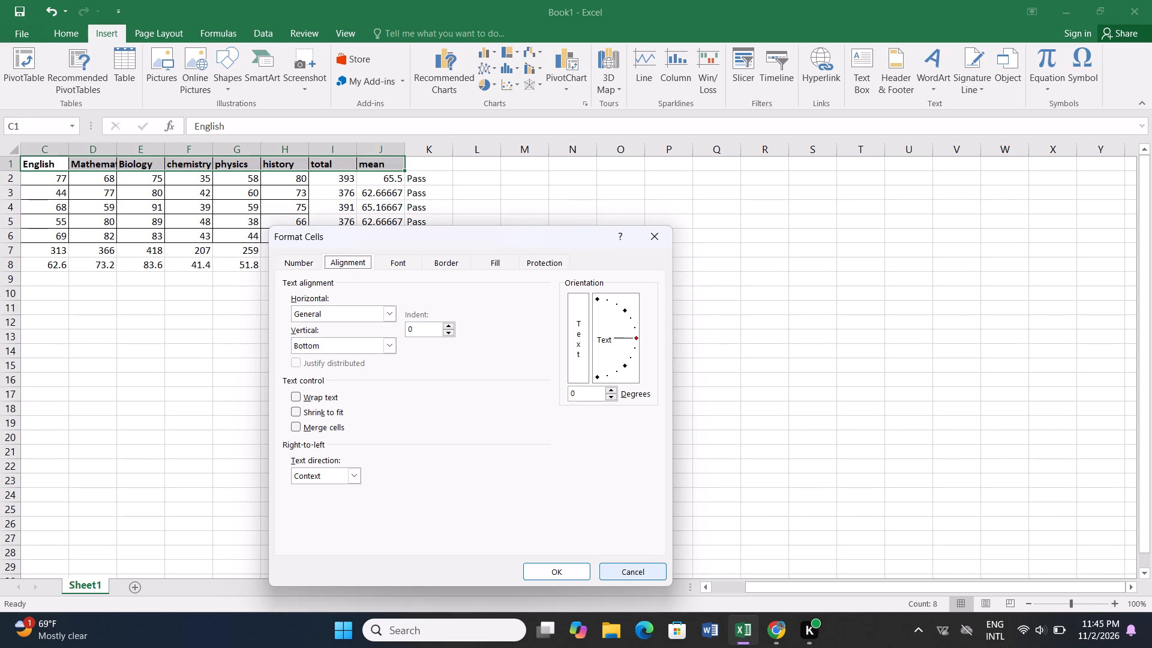
left_click(598, 300)
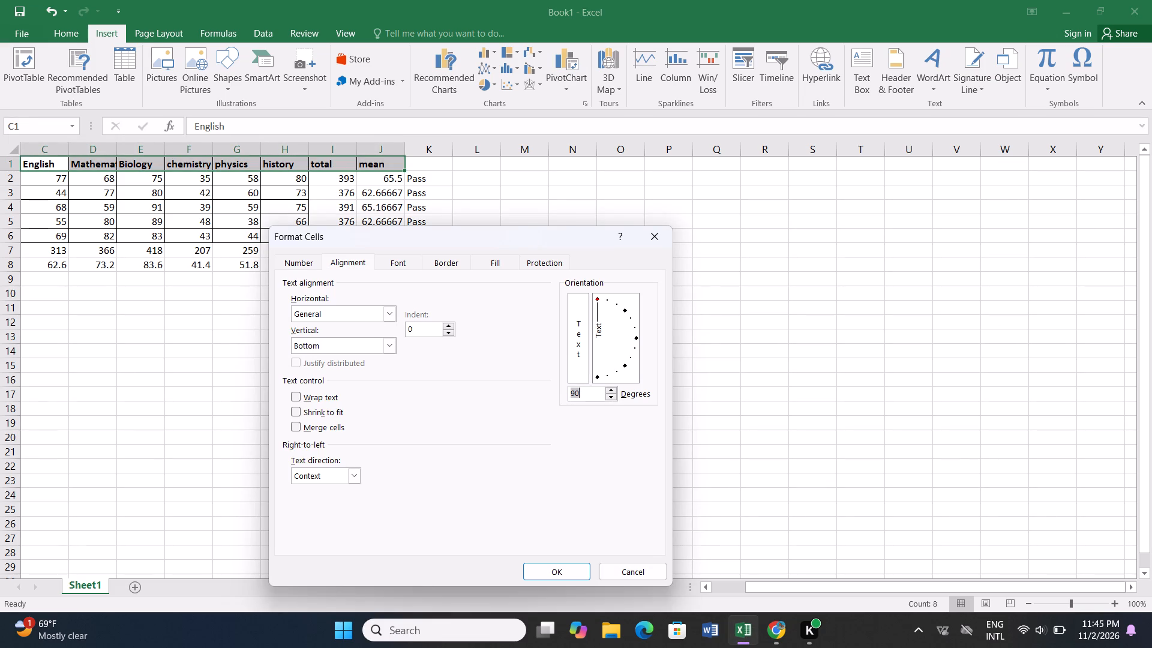
left_click(545, 571)
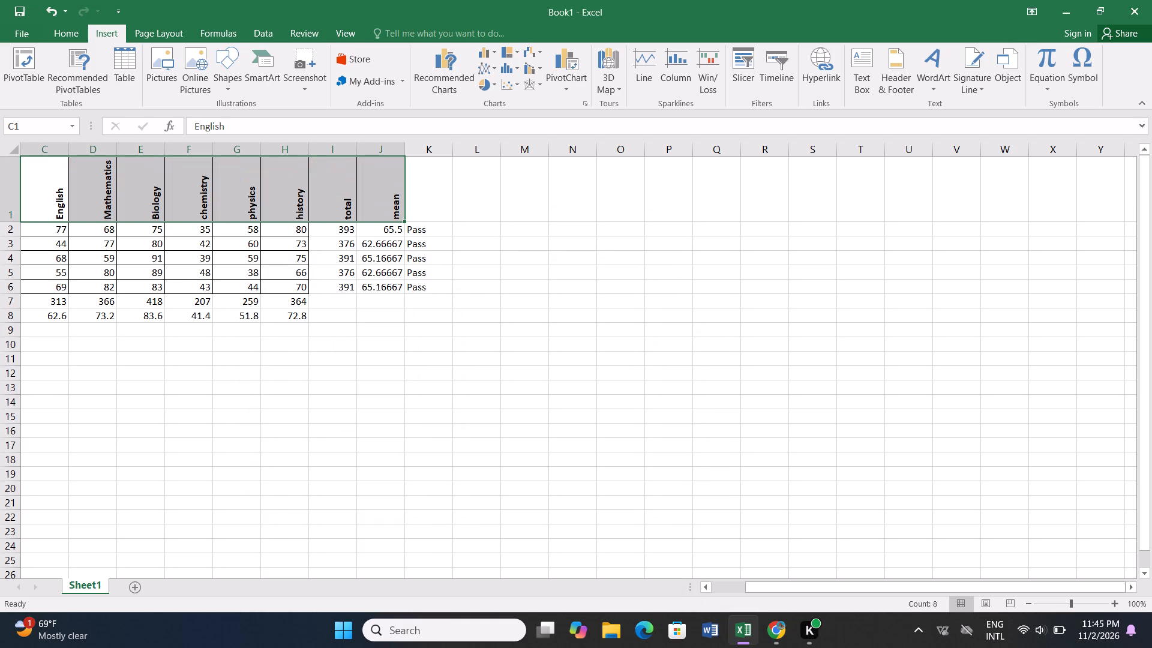
Switch to the Scribd exercise in Chrome and check the remaining formatting requirements in question (e).
left_click(778, 631)
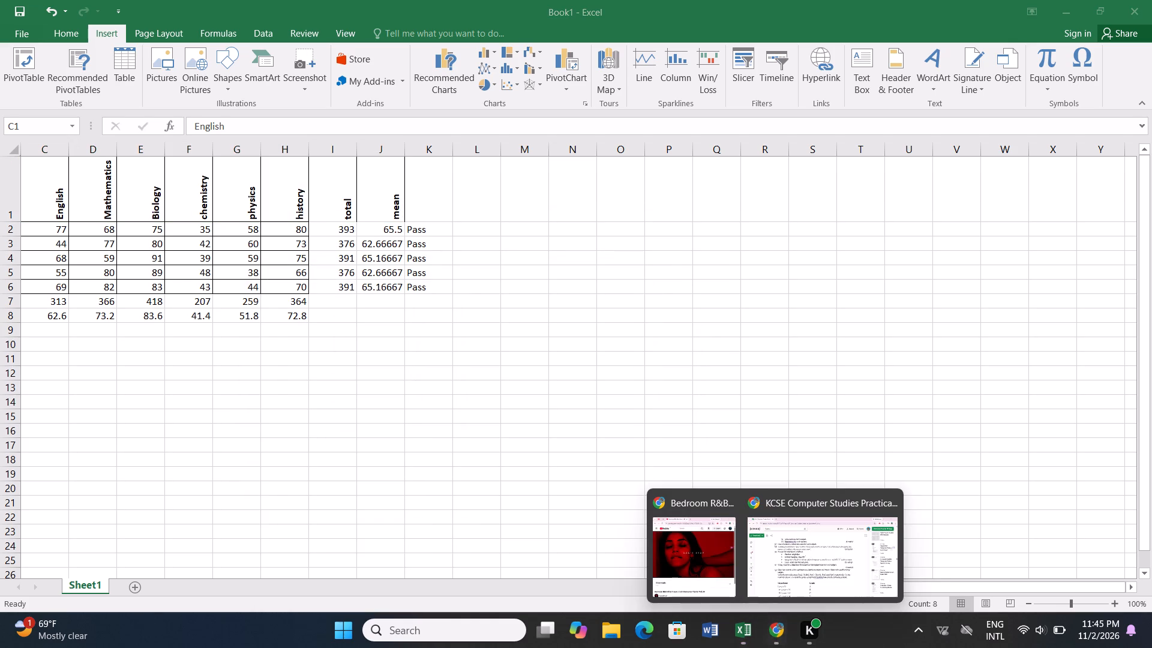
left_click(797, 570)
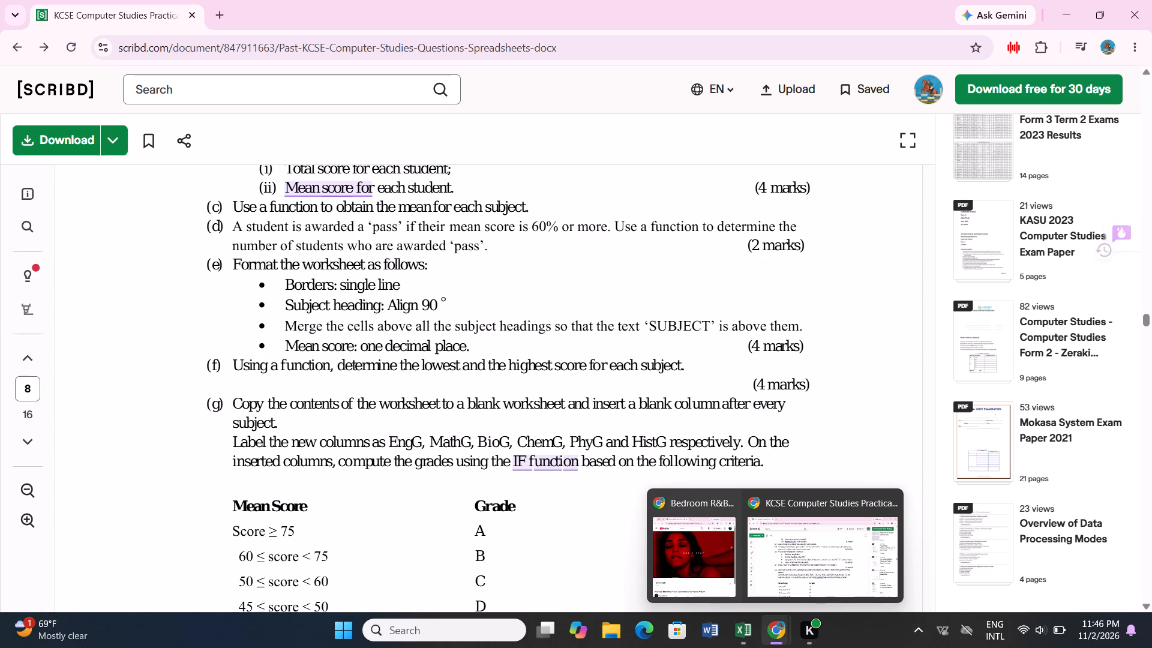
Compare the Book1 worksheet in Excel with question (e)'s formatting requirements in the Scribd exercise in Chrome.
left_click(746, 636)
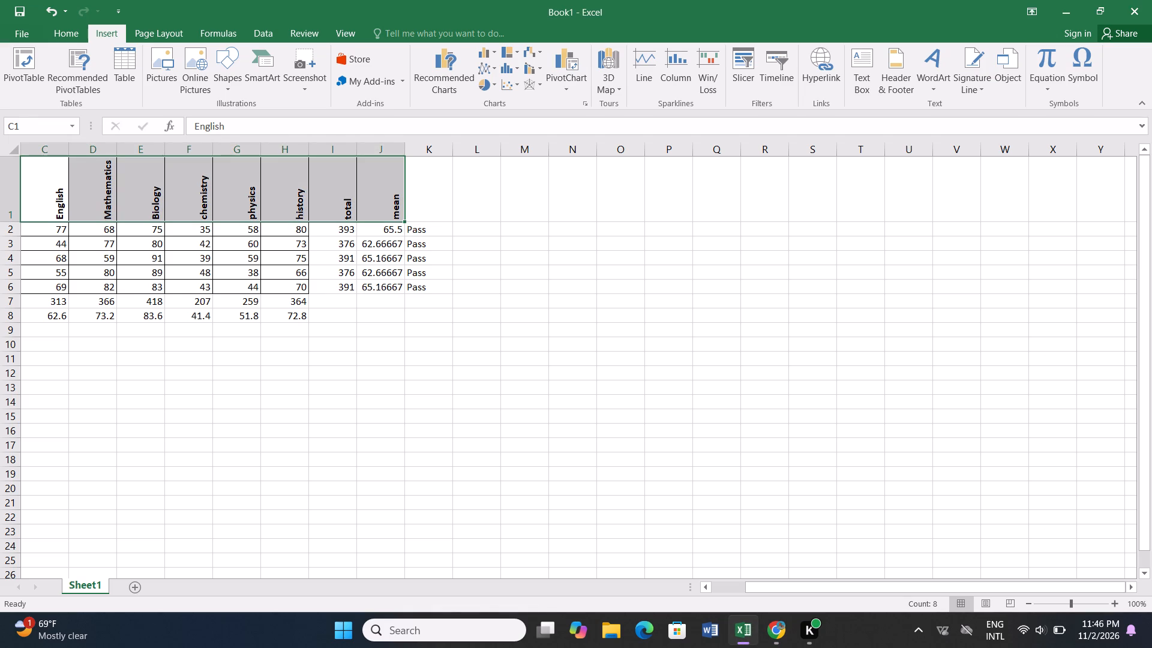
left_click(601, 494)
scroll(521, 434, "right", 3)
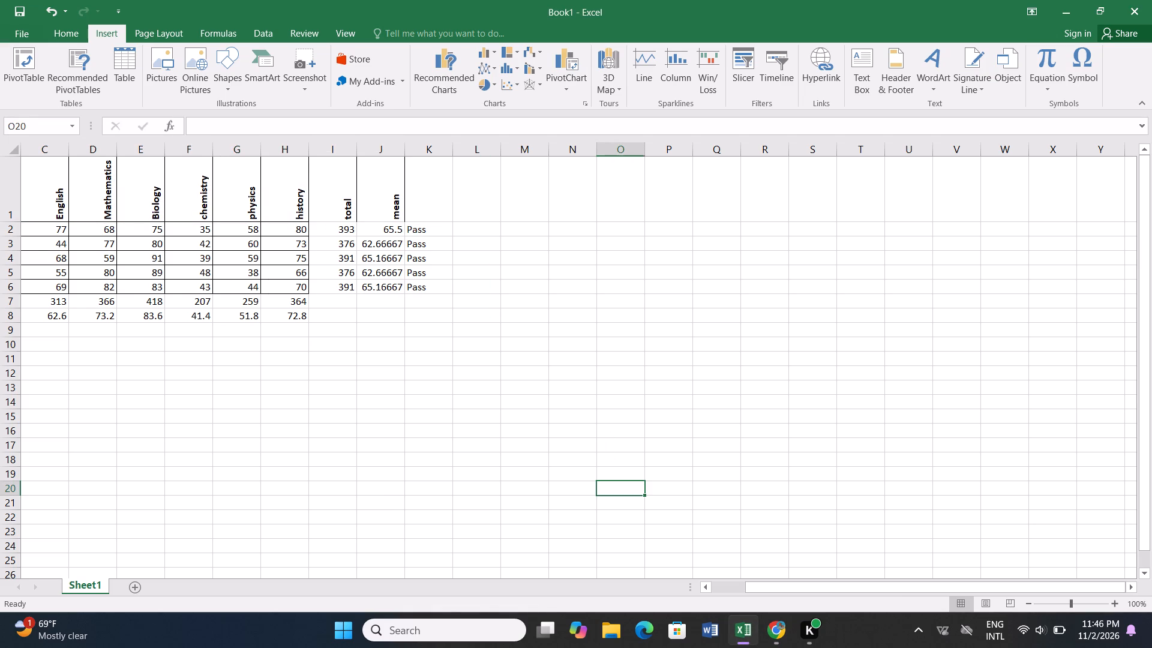
scroll(829, 441, "right", 5)
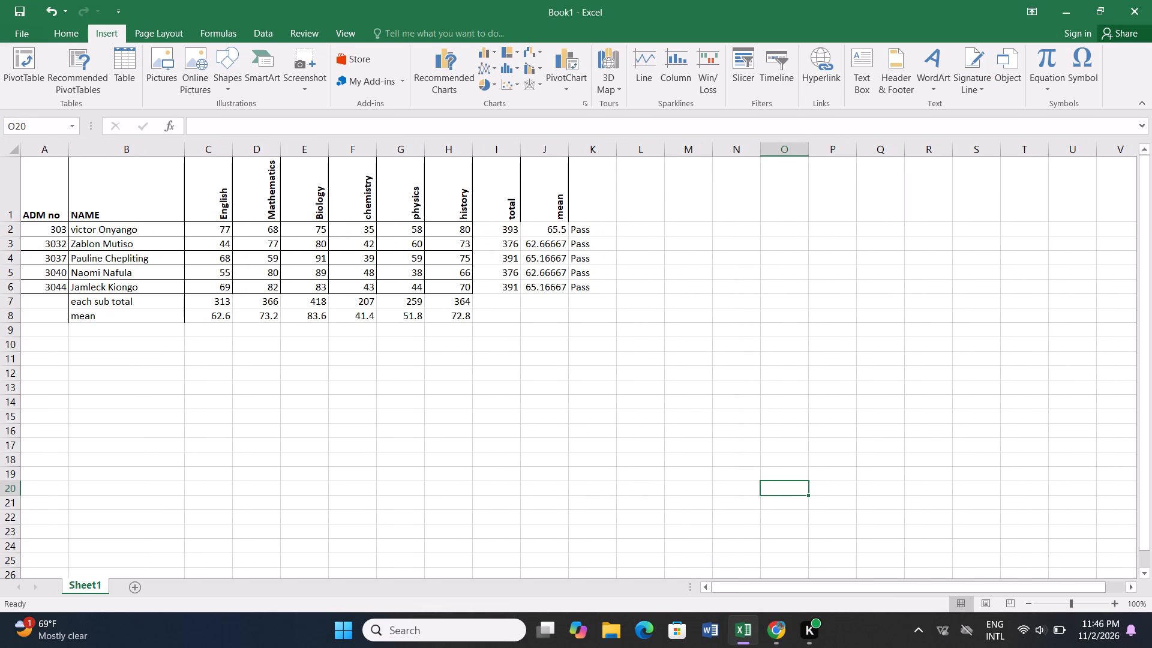
left_click(773, 626)
left_click(811, 577)
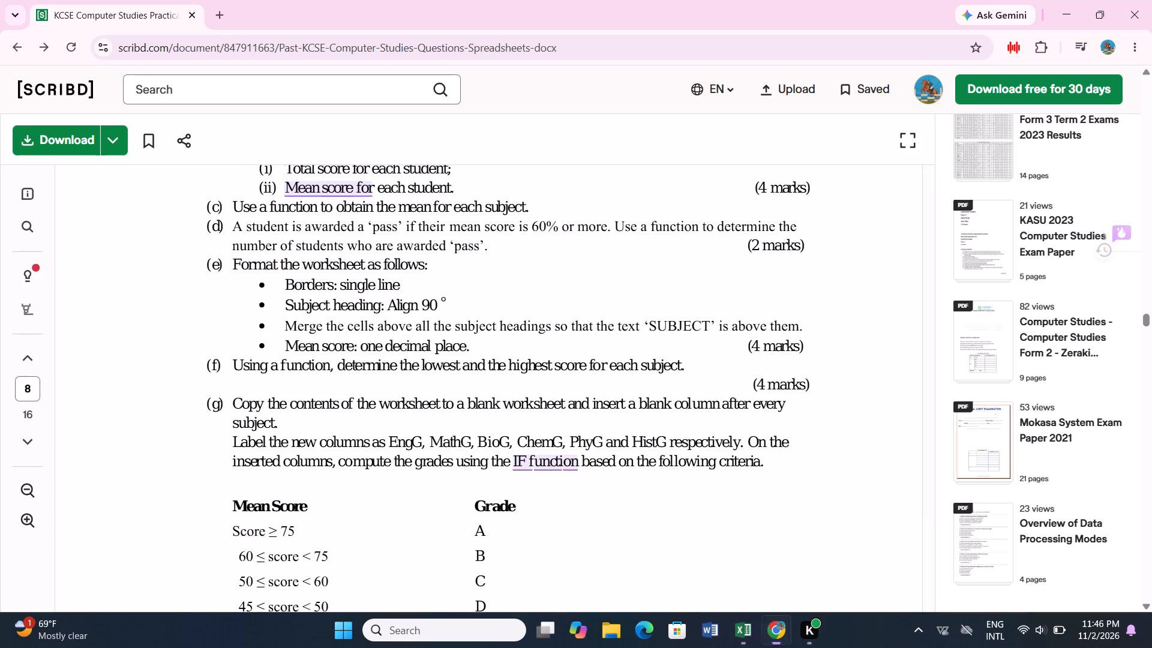
scroll(364, 424, "down", 1)
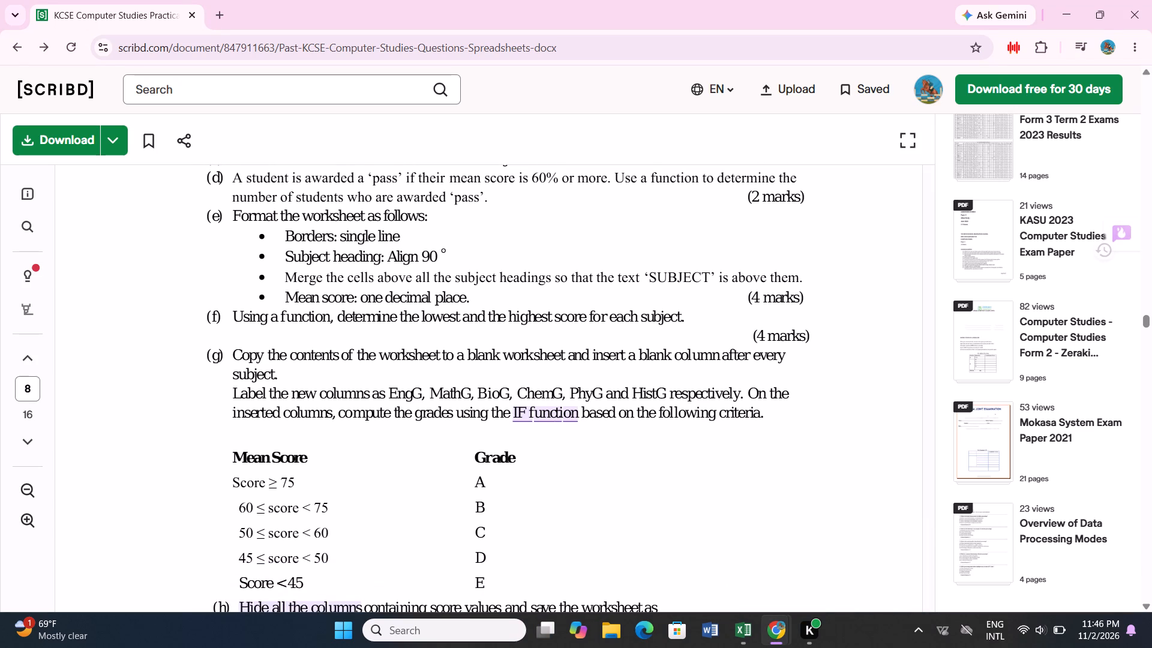
In Excel, format the students' mean scores in J2:J6 as Number with 1 decimal place.
left_click(745, 635)
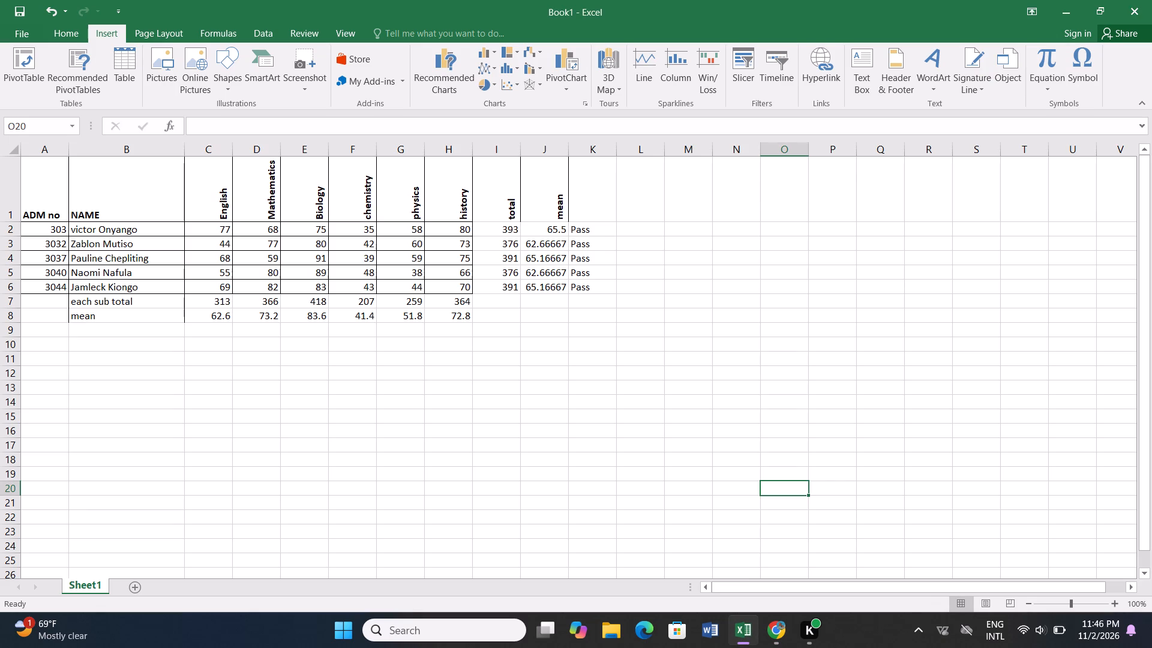
left_click_drag(529, 226, 562, 289)
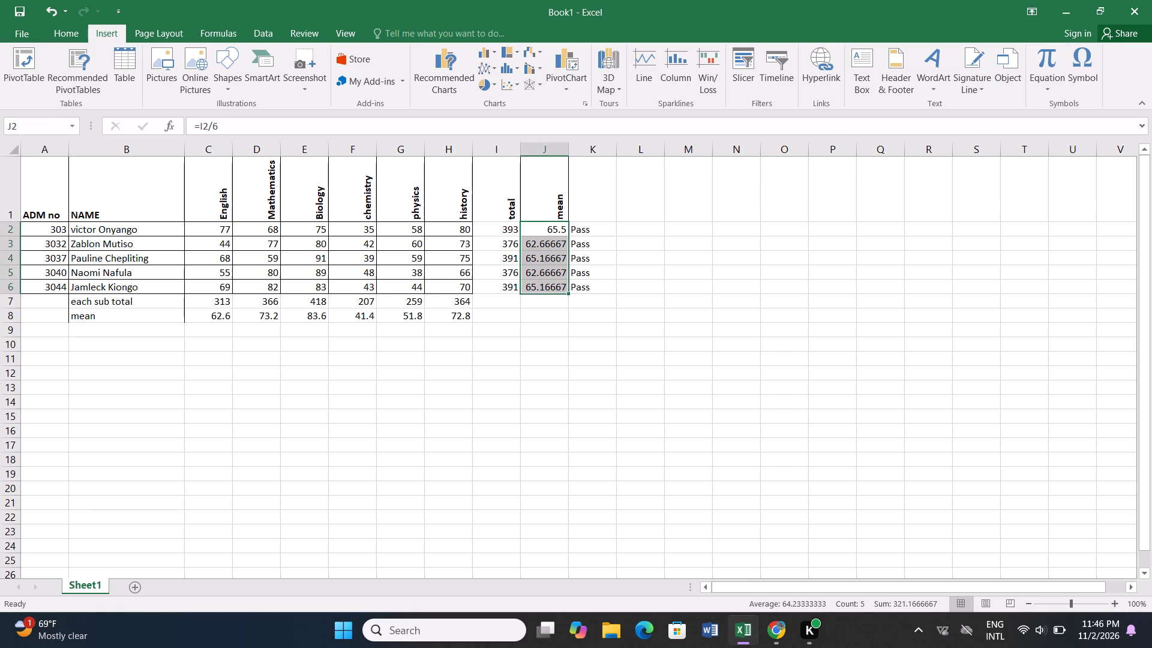
right_click(553, 274)
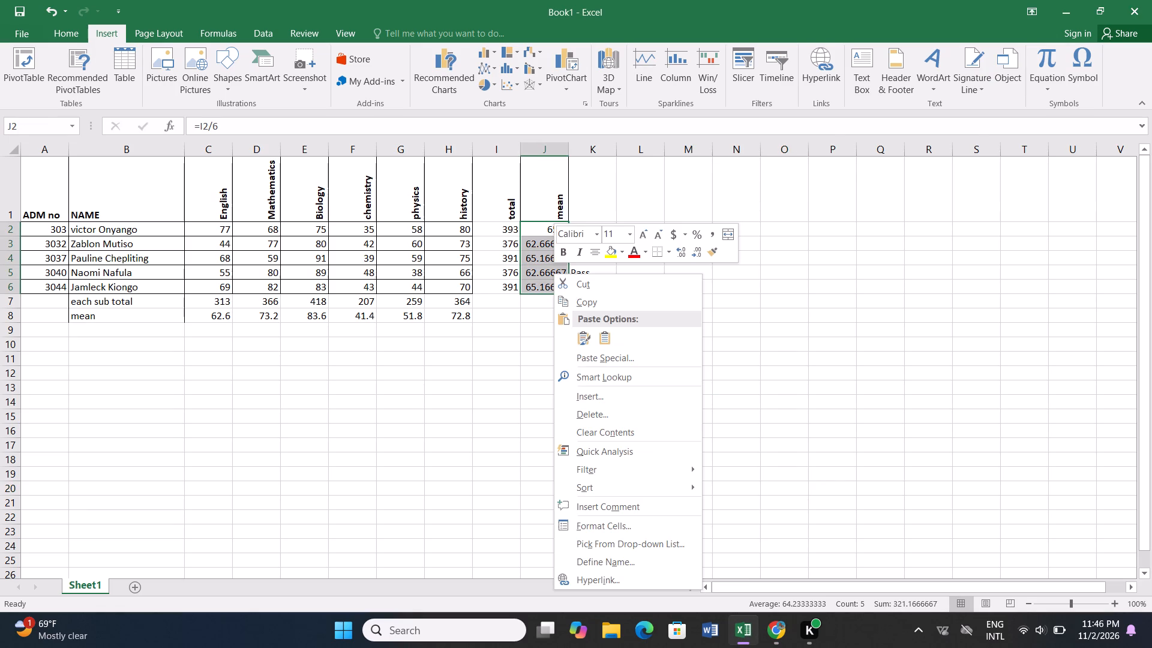
left_click(619, 526)
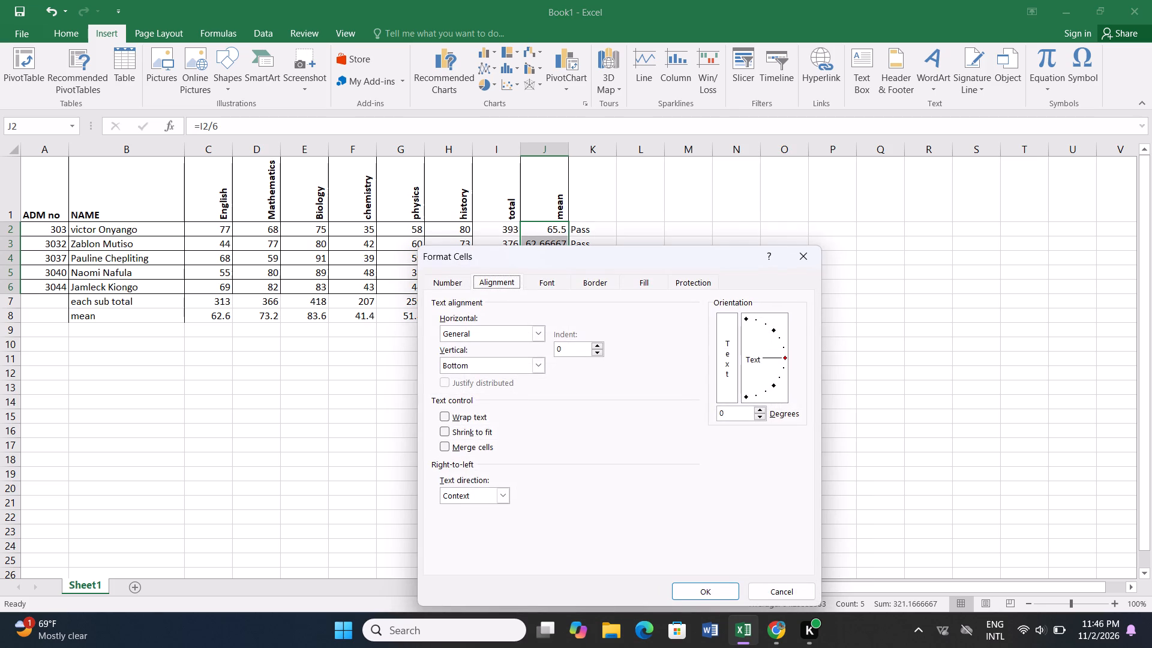
left_click(454, 277)
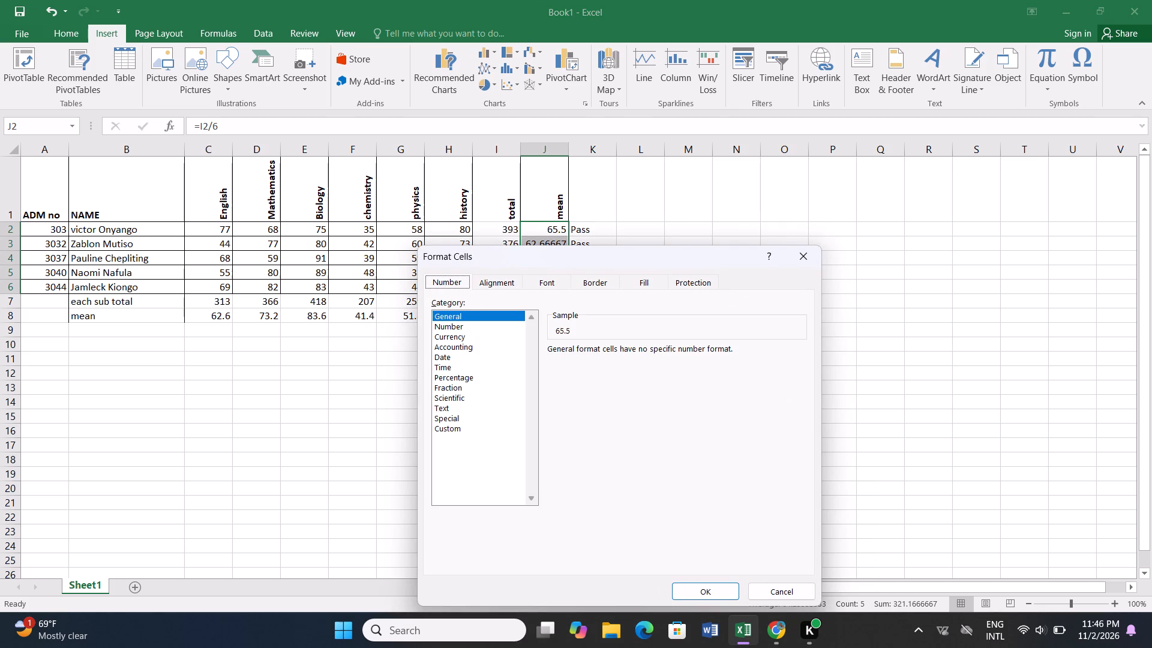
left_click(475, 326)
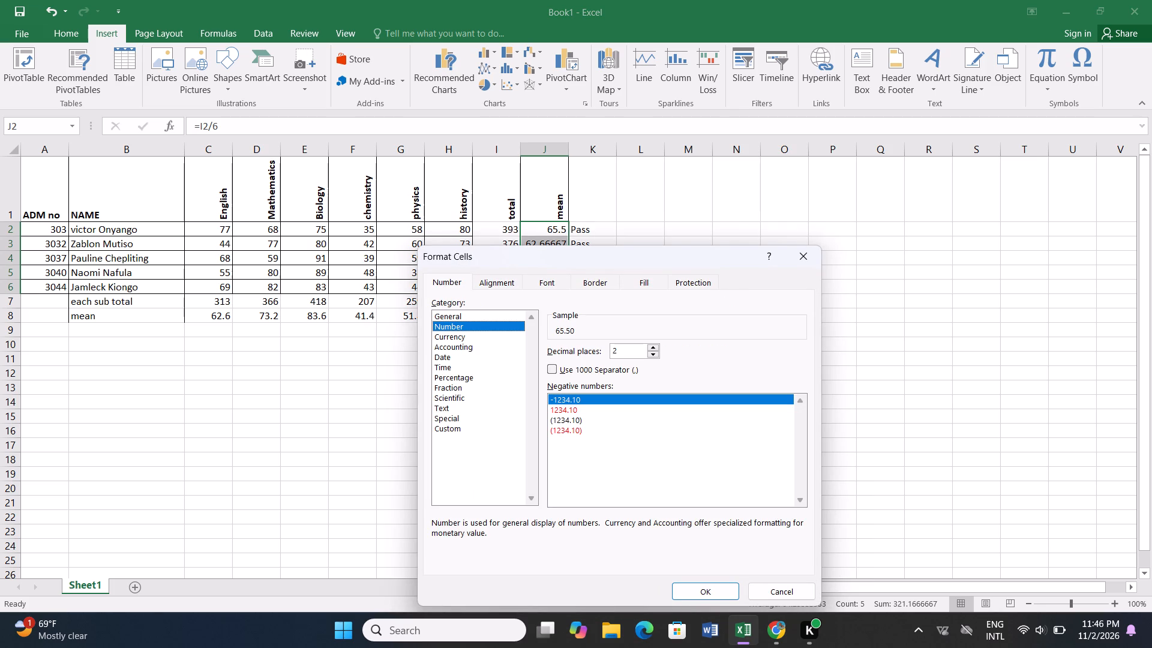
left_click(623, 350)
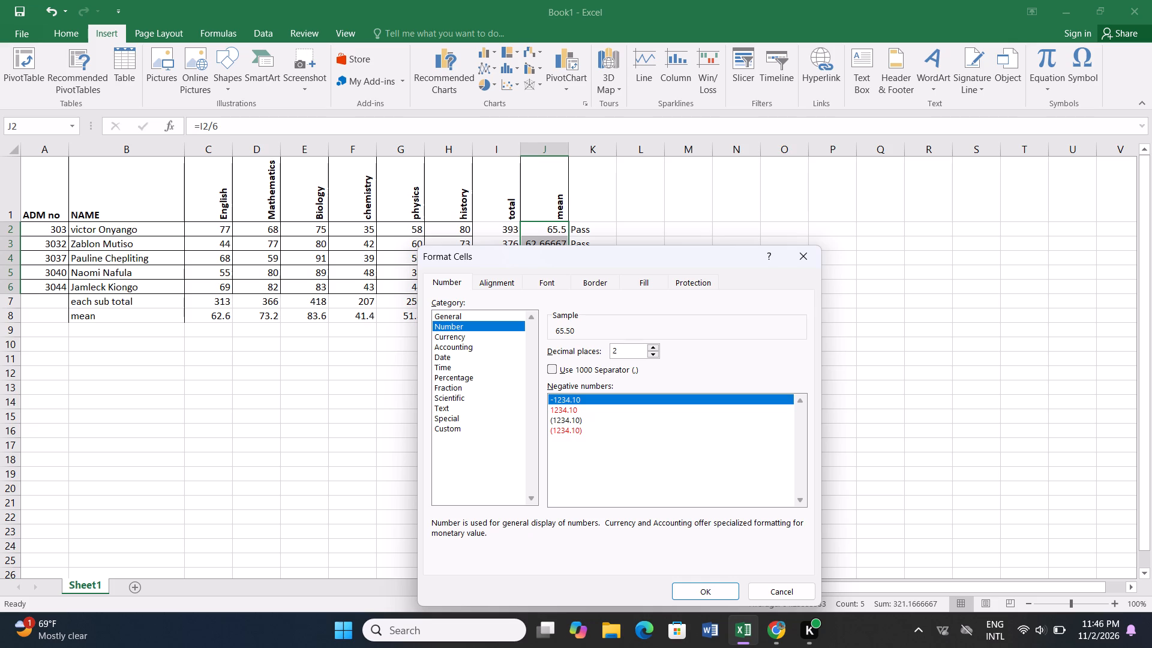
key("BackSpace")
key("1")
left_click(701, 586)
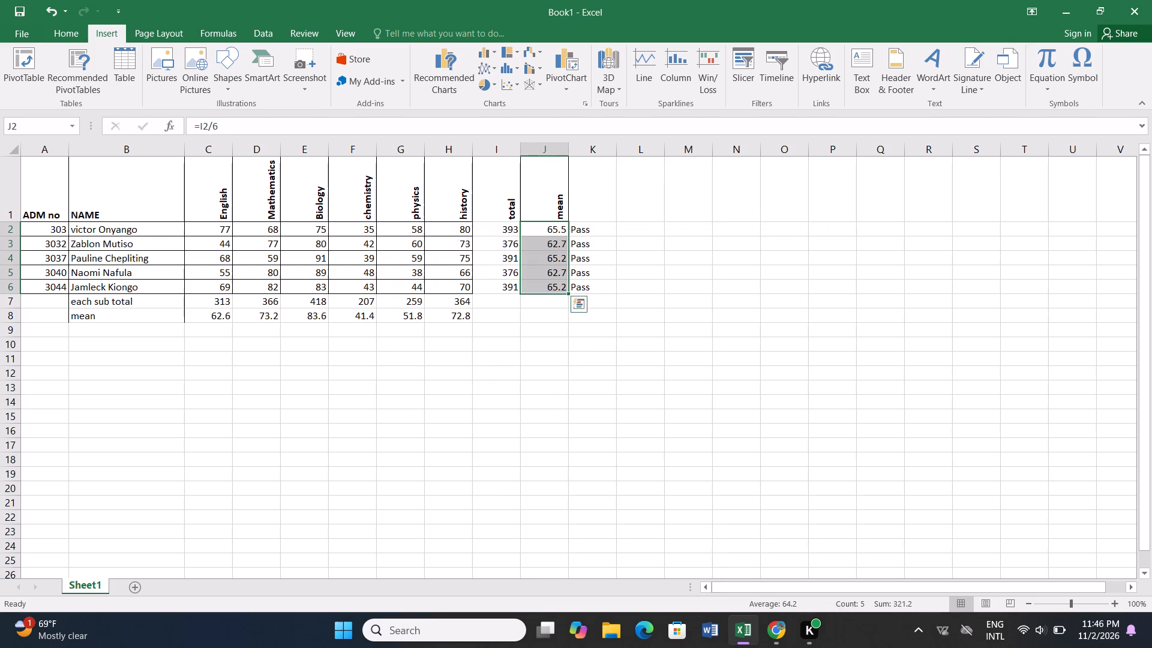
Switch to the Scribd exercise in Chrome and read the questions from (f) onwards.
left_click(776, 636)
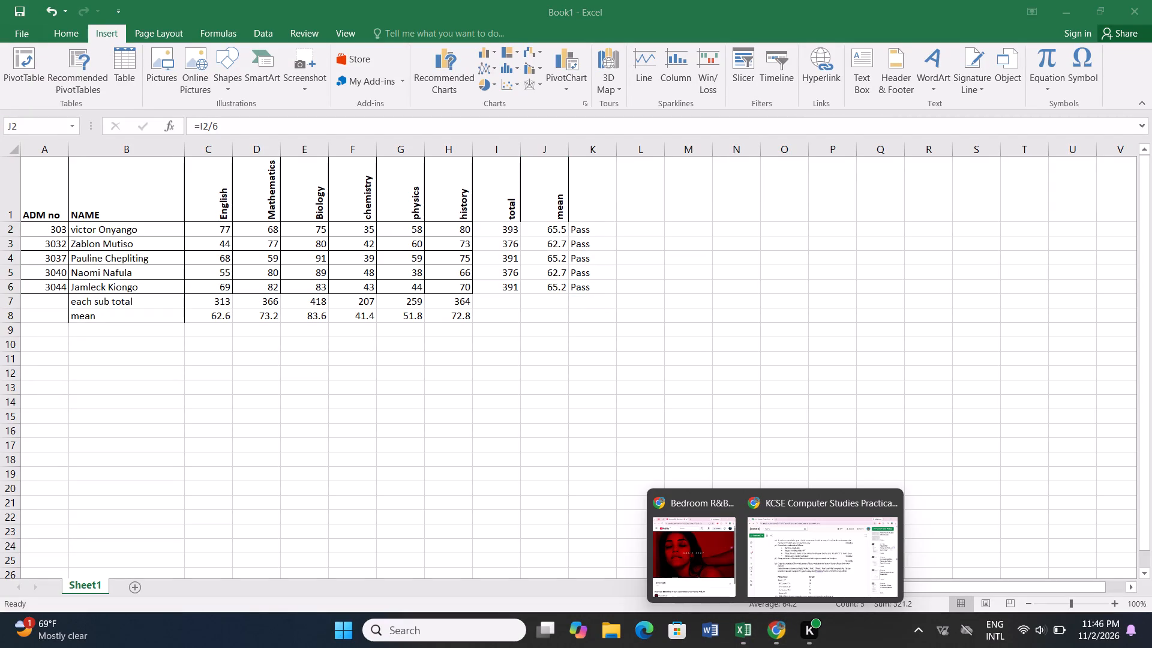
left_click(800, 540)
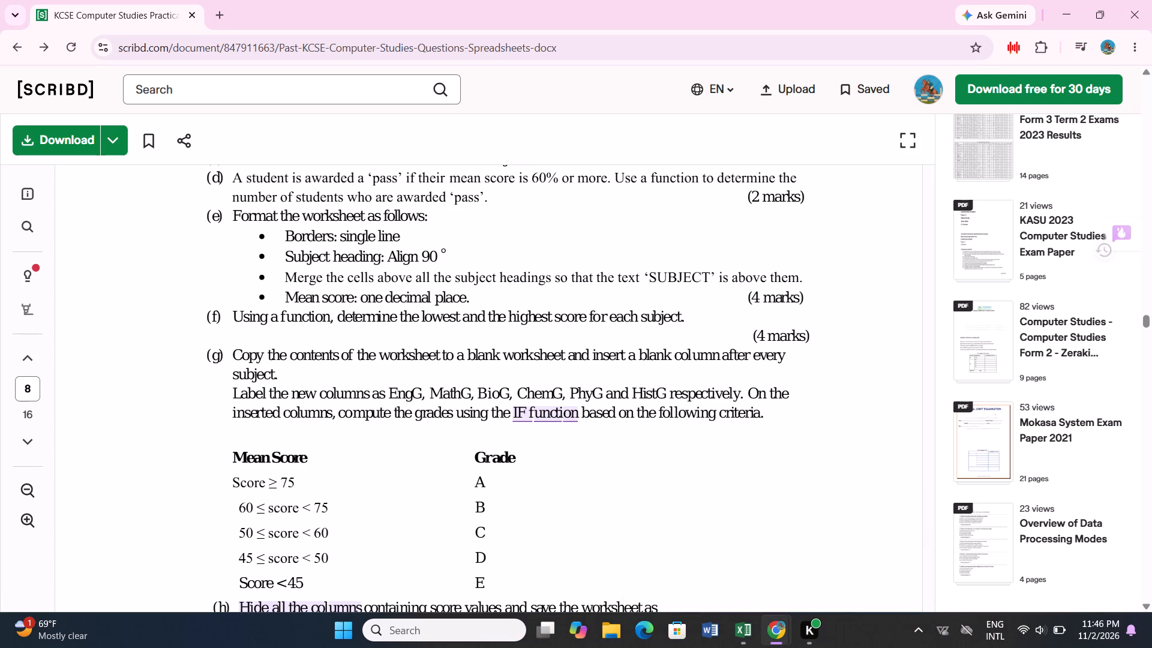
scroll(401, 413, "down", 3)
scroll(401, 413, "up", 1)
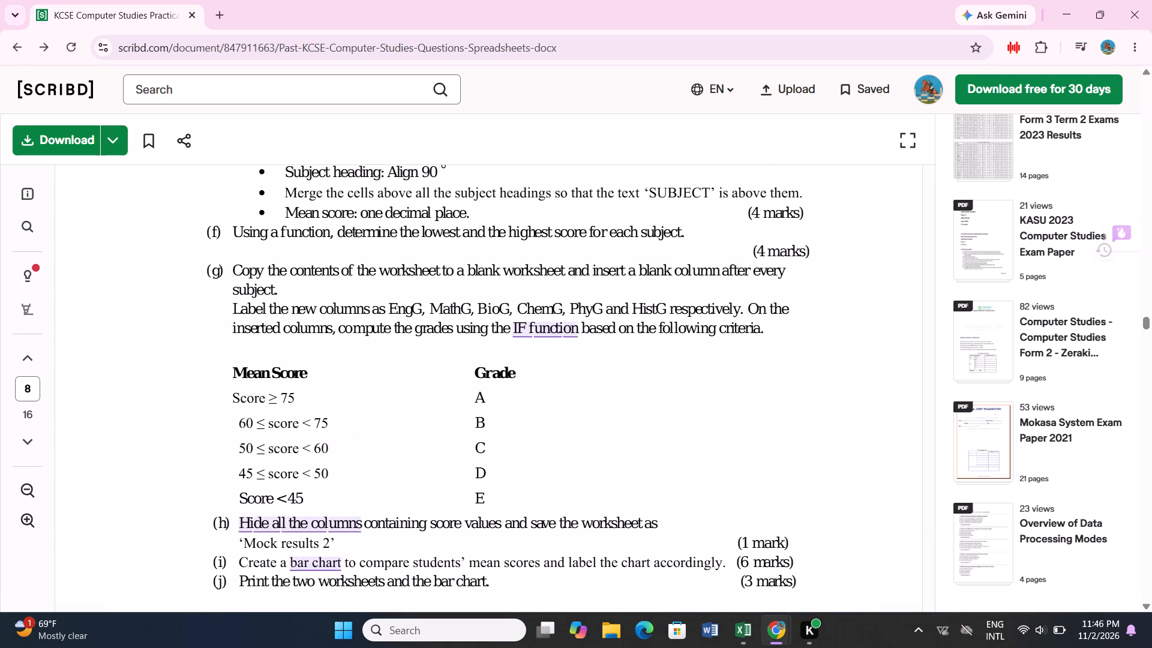
scroll(401, 413, "up", 2)
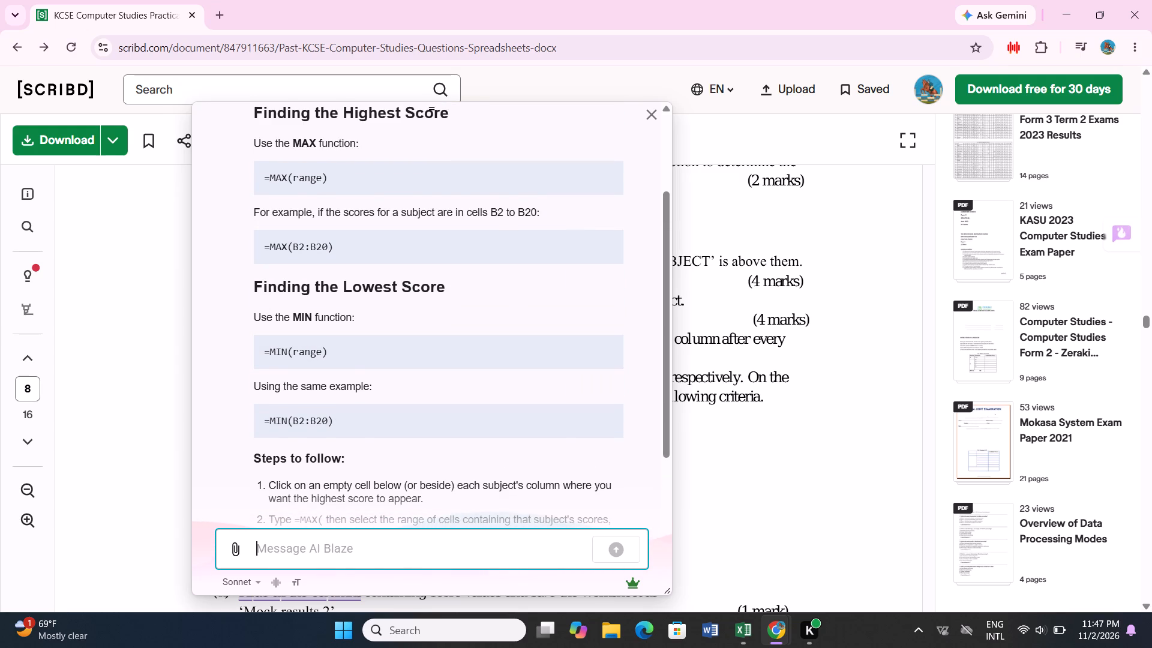
left_click(645, 119)
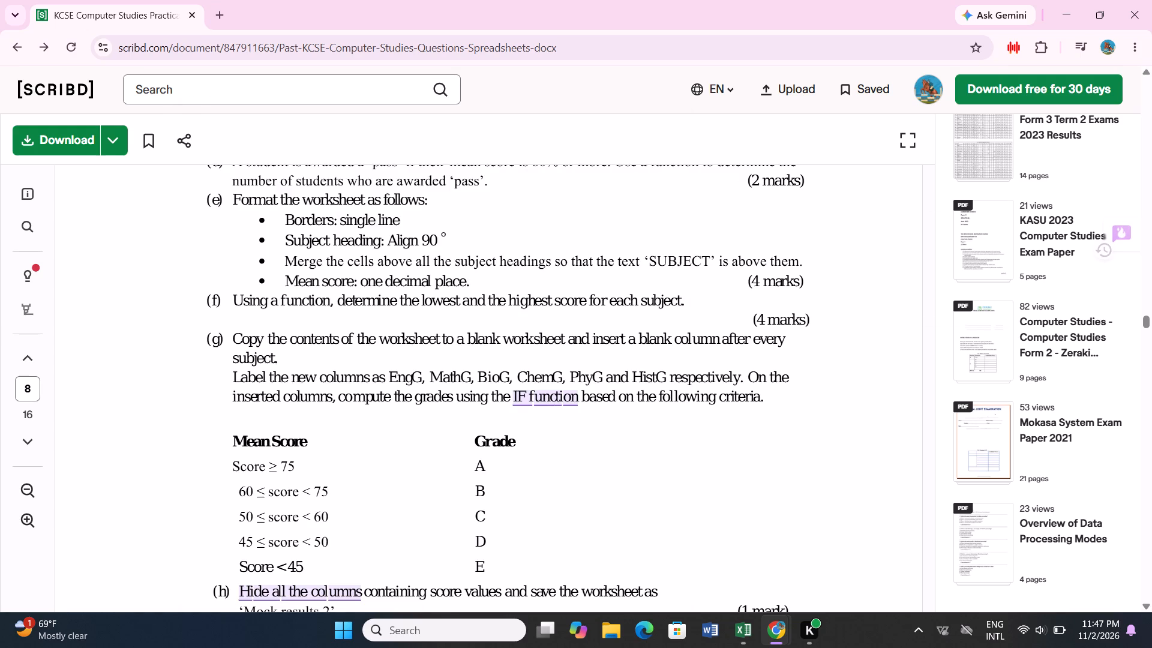
Return to Book1 in Excel and enter the row labels "lowest score for subject" in B9 and "highest score for subject" in B10.
left_click(742, 631)
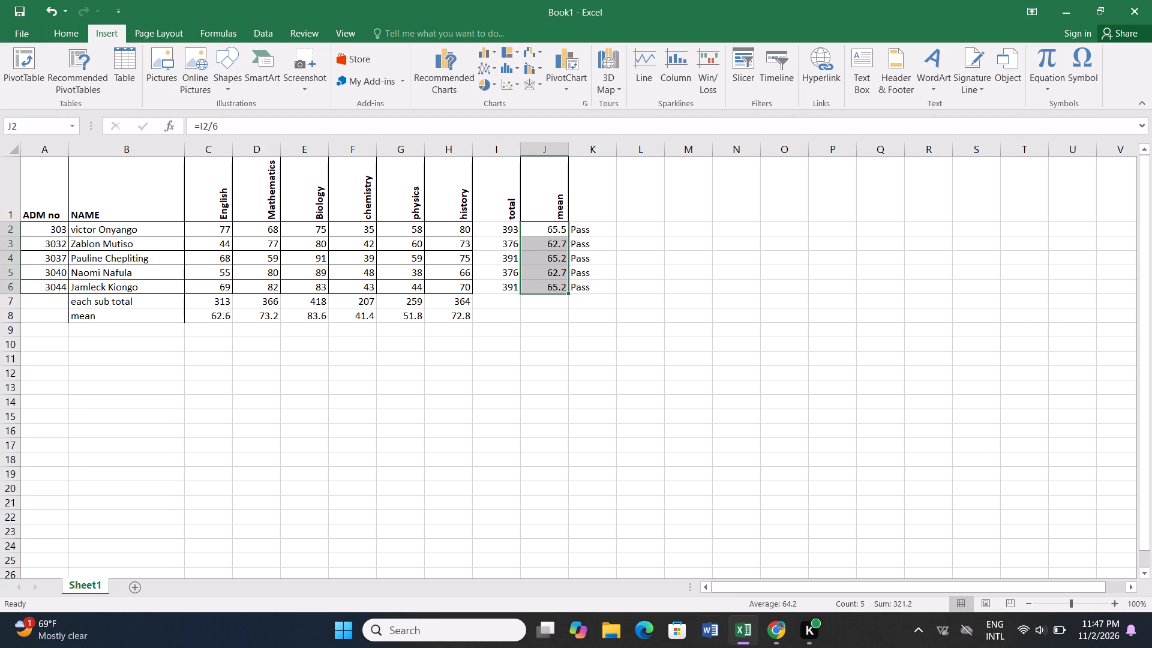
left_click(780, 643)
left_click(800, 587)
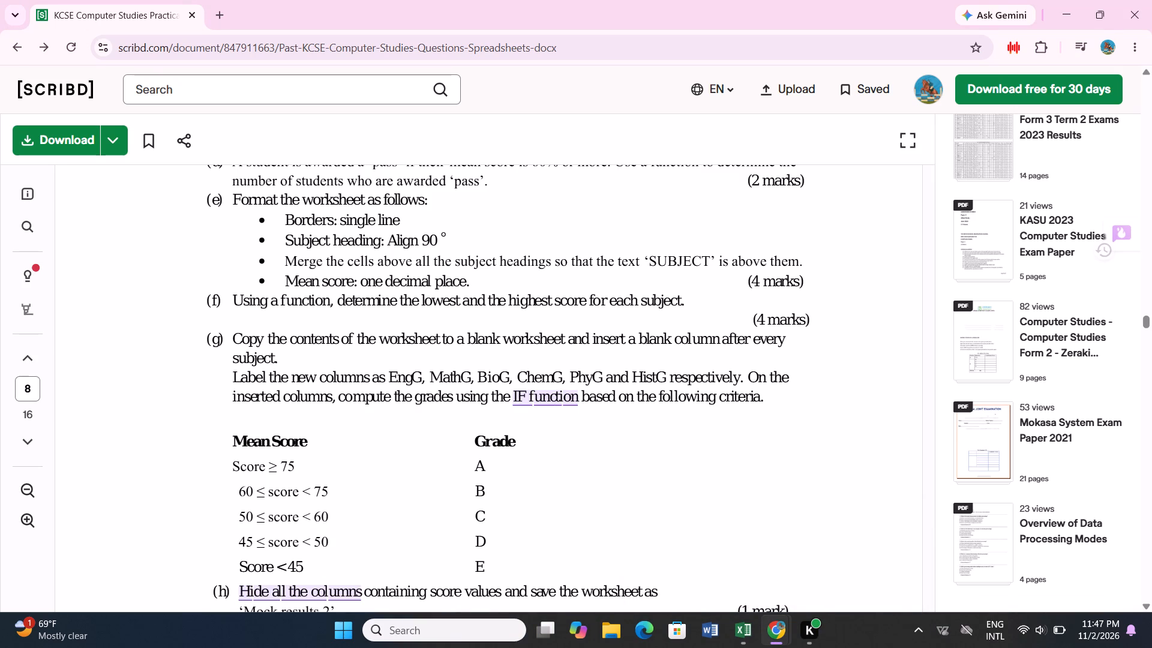
left_click(776, 638)
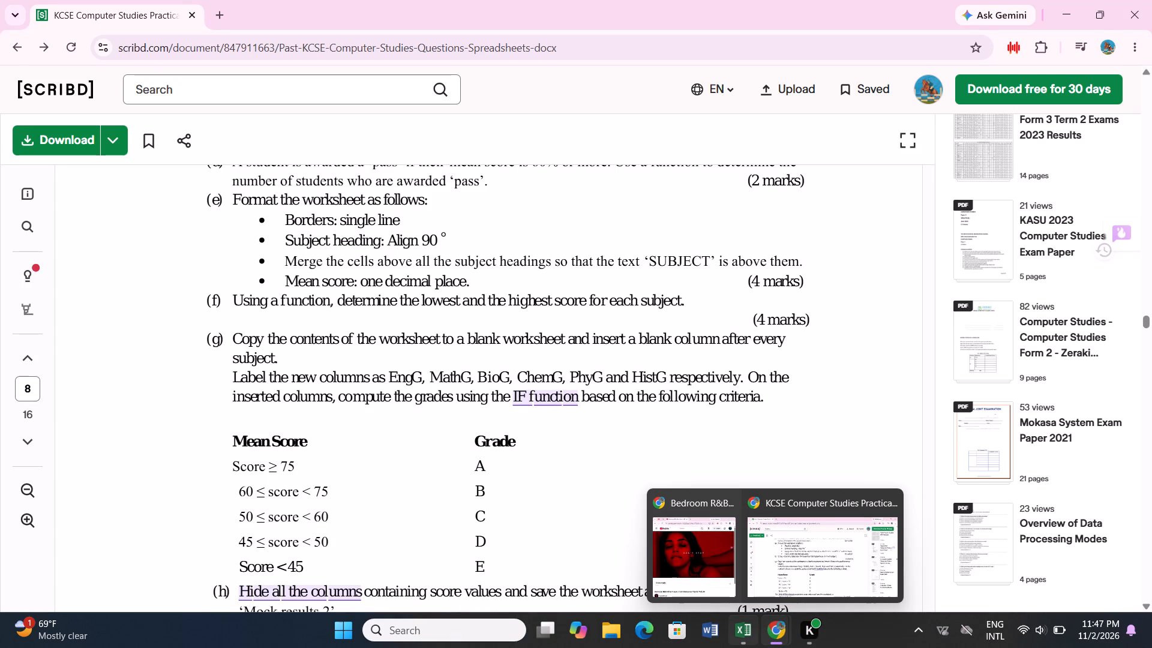
left_click(738, 629)
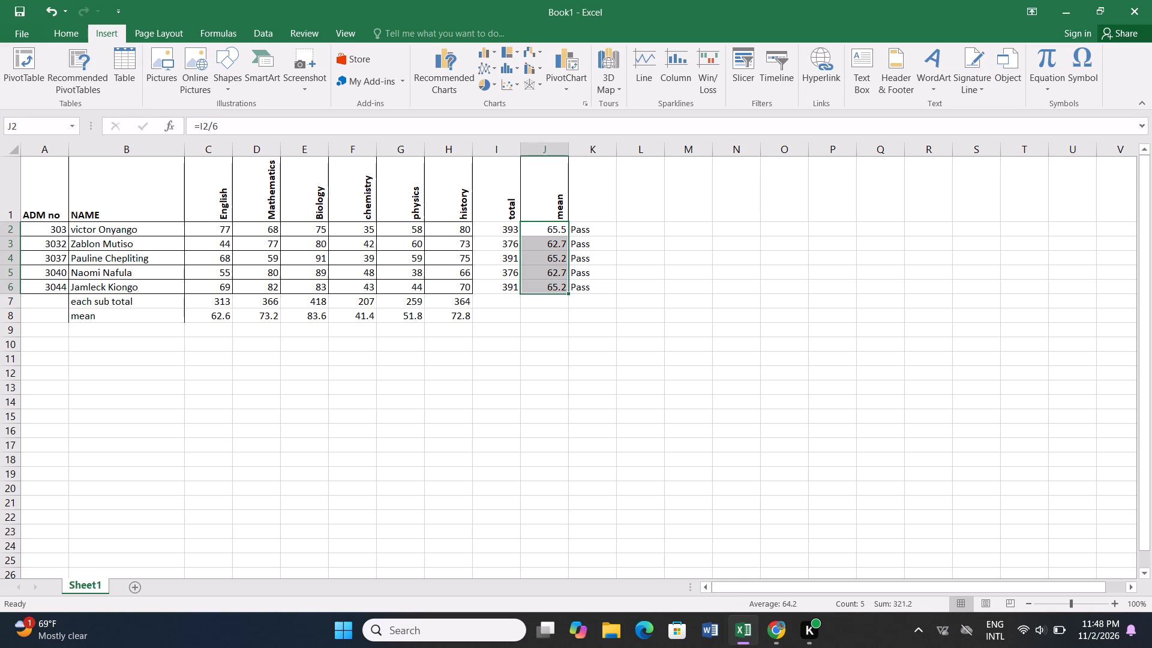
left_click(93, 330)
type("lowest score fo")
type("r subject")
left_click(82, 347)
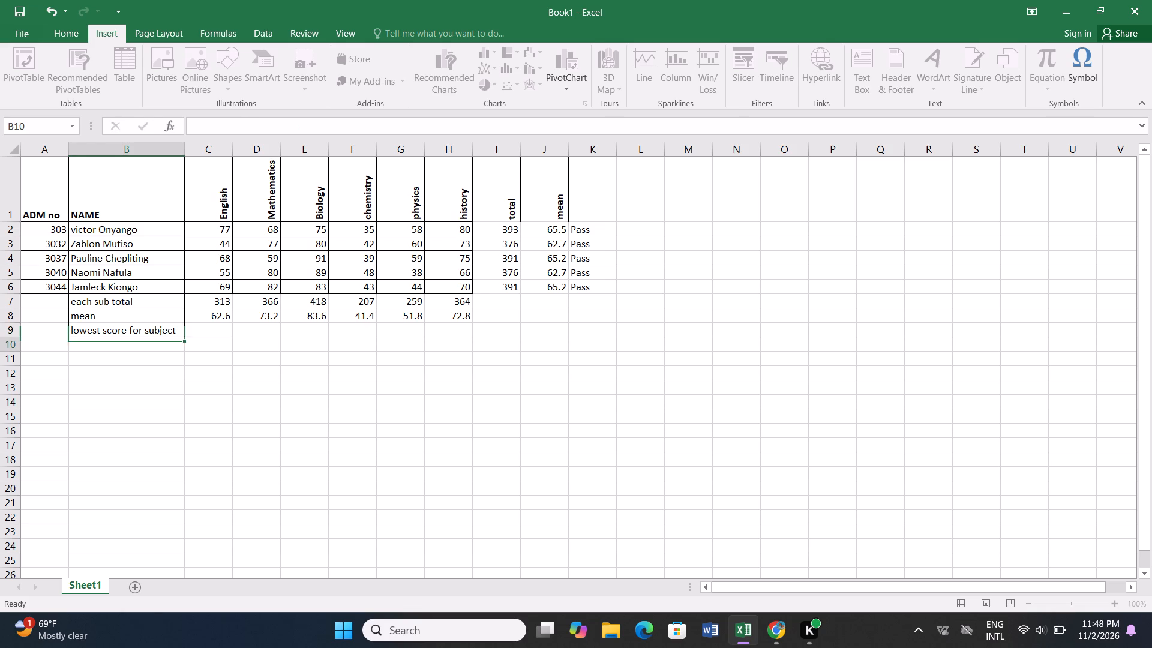
type("hib")
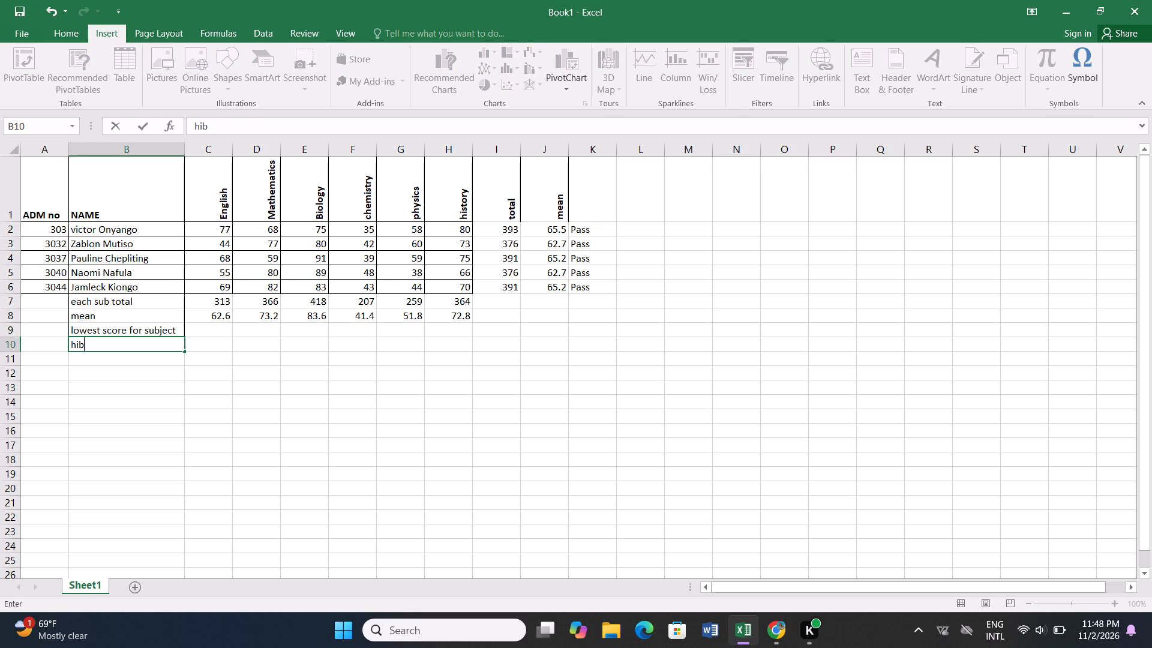
key("BackSpace")
type("ghest s")
type("core for subject")
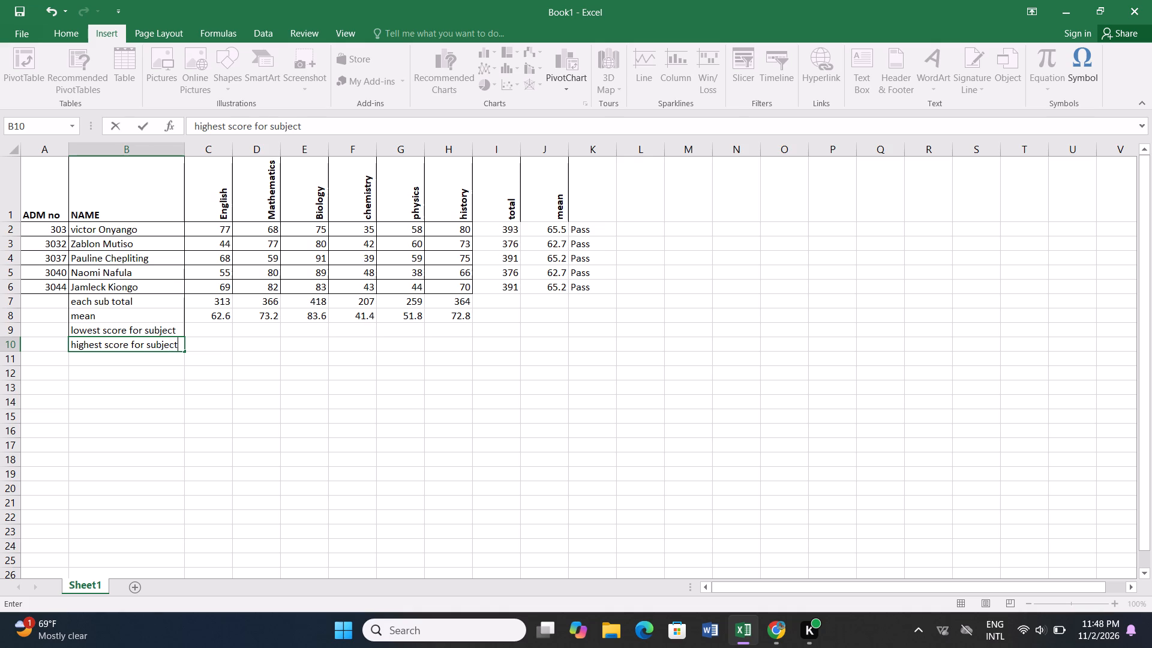
Enter the formula =MIN(C2:C6) in C9 for the lowest English score.
left_click(197, 333)
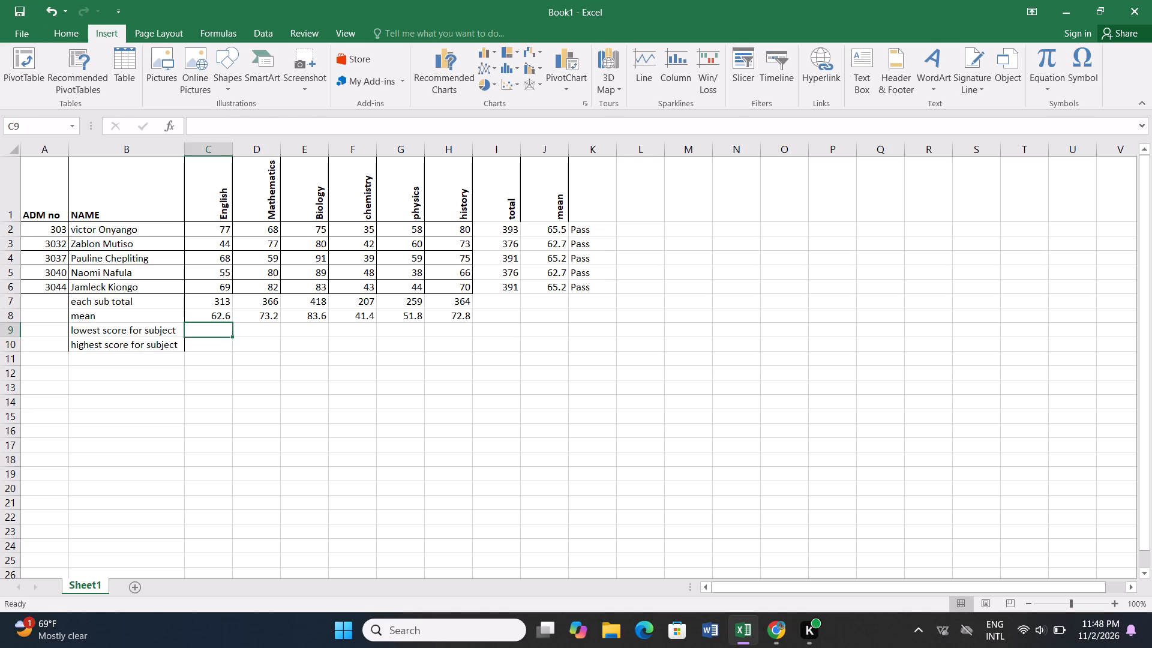
key("equal")
key("m")
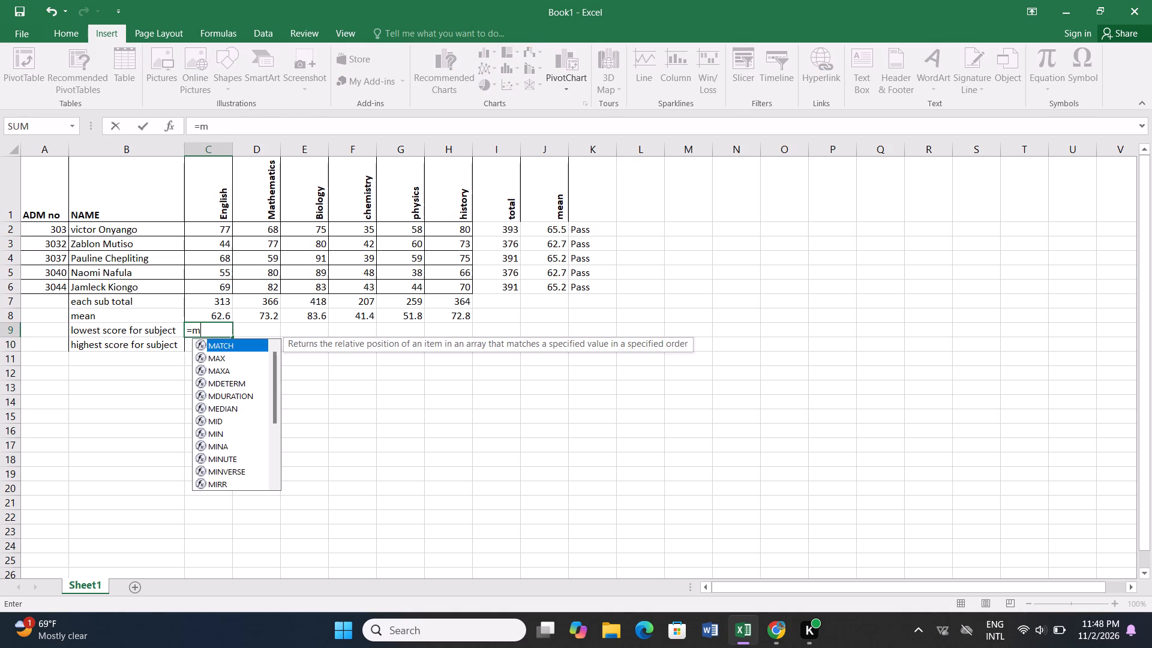
key("i")
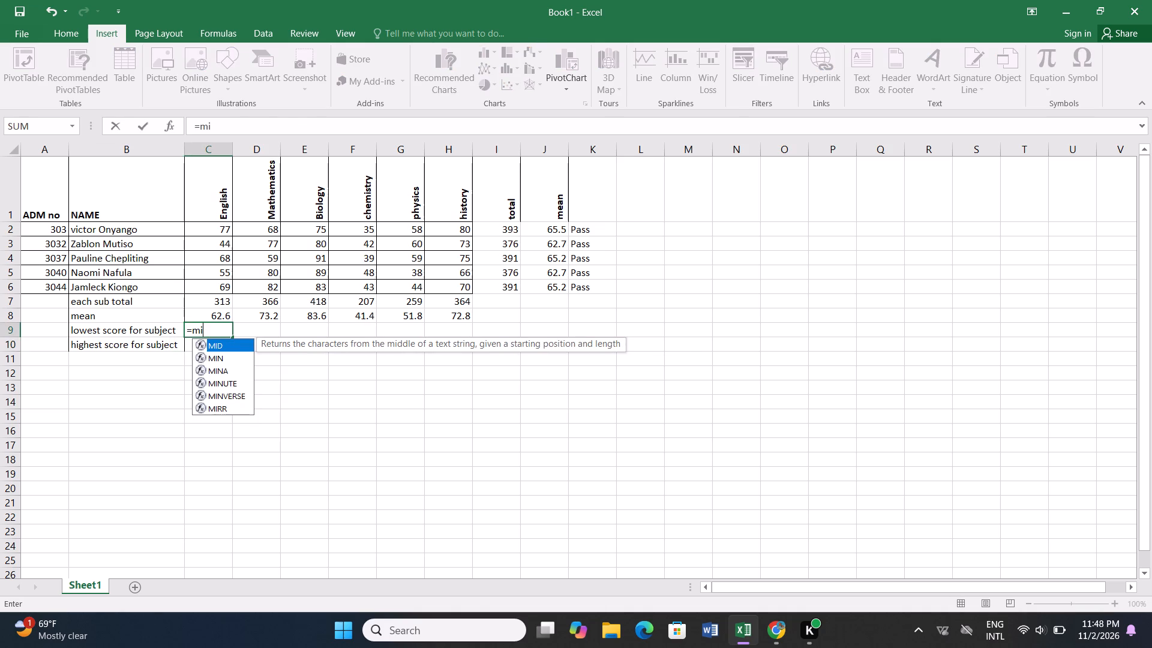
key("n")
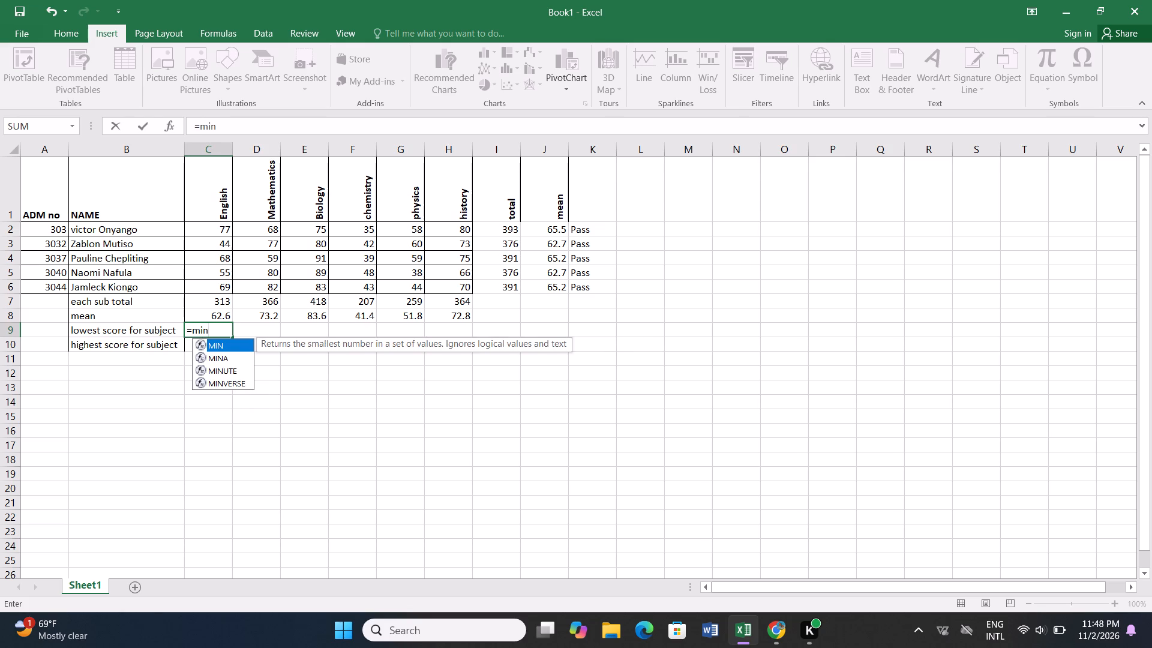
type("()")
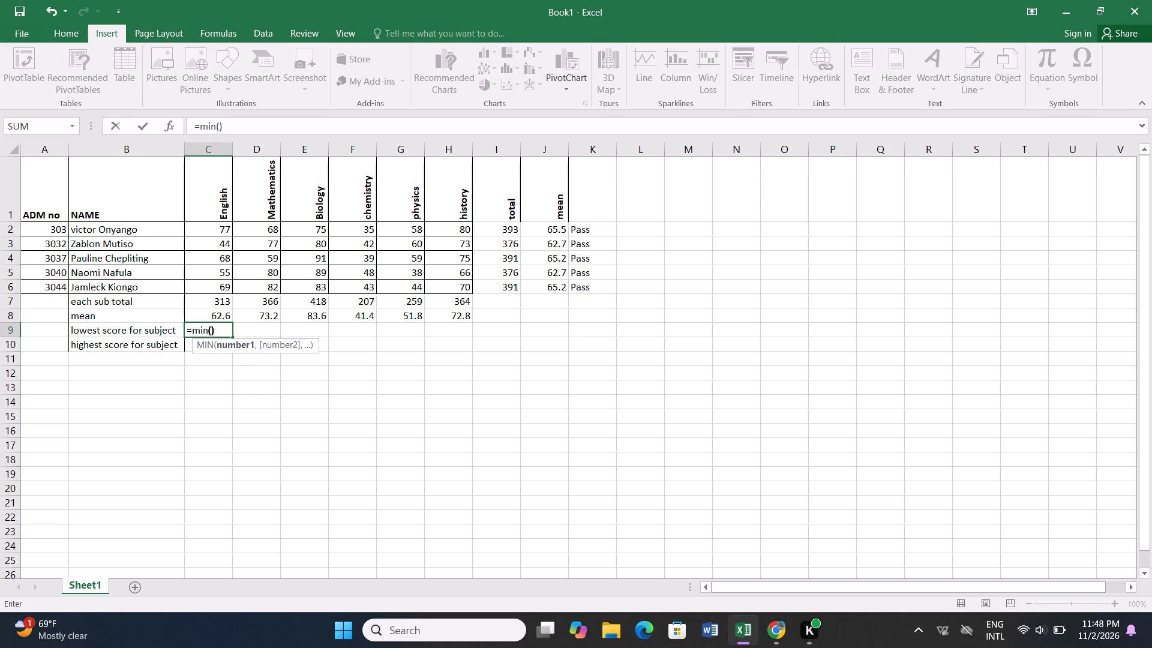
key("Left")
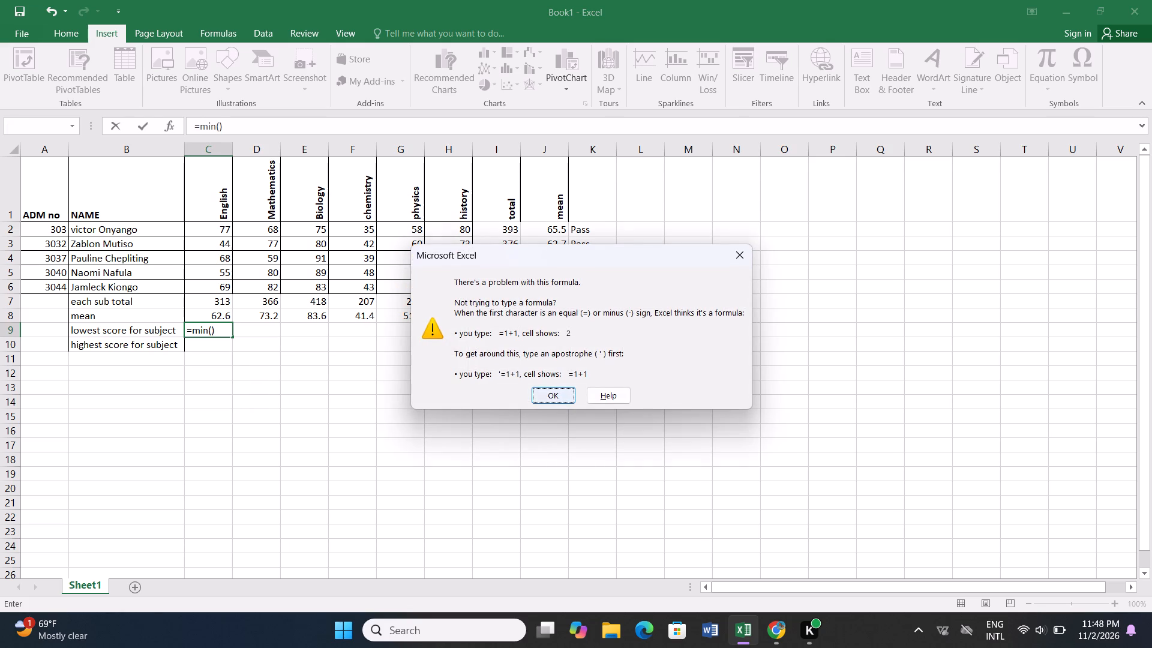
left_click(567, 391)
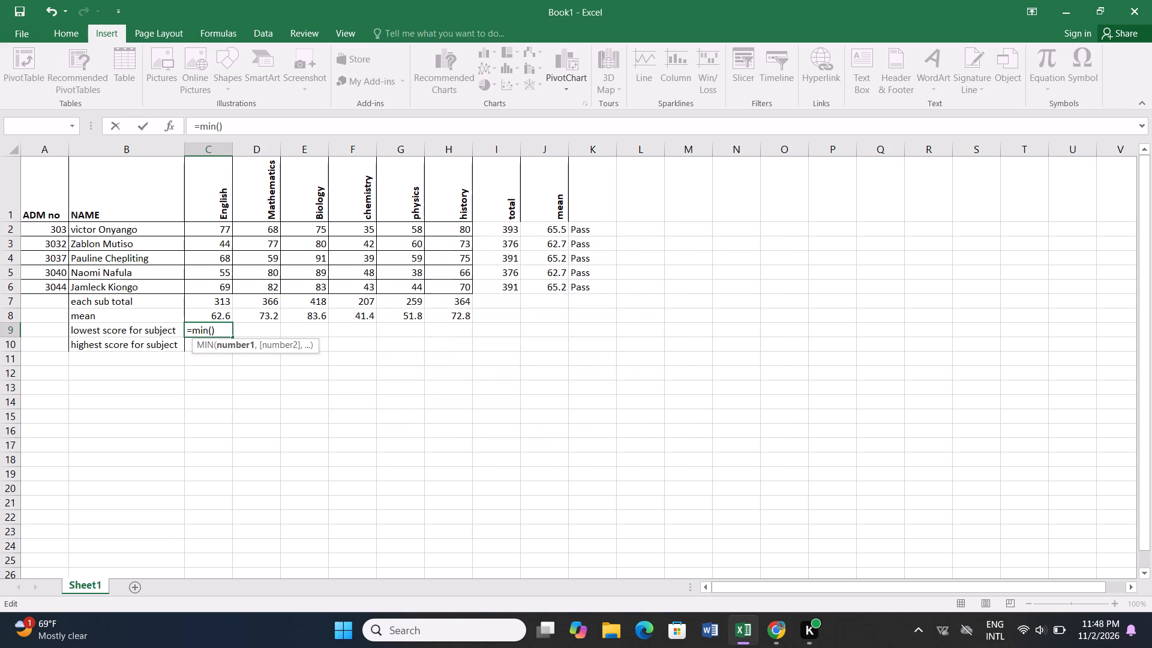
left_click(218, 123)
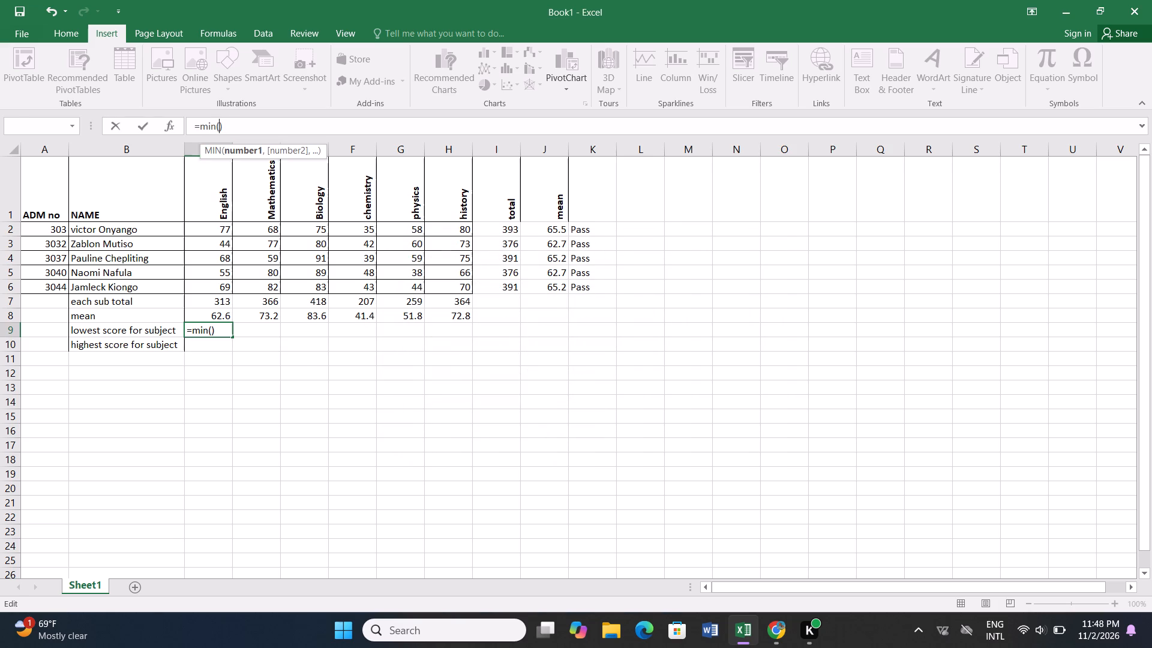
left_click(218, 230)
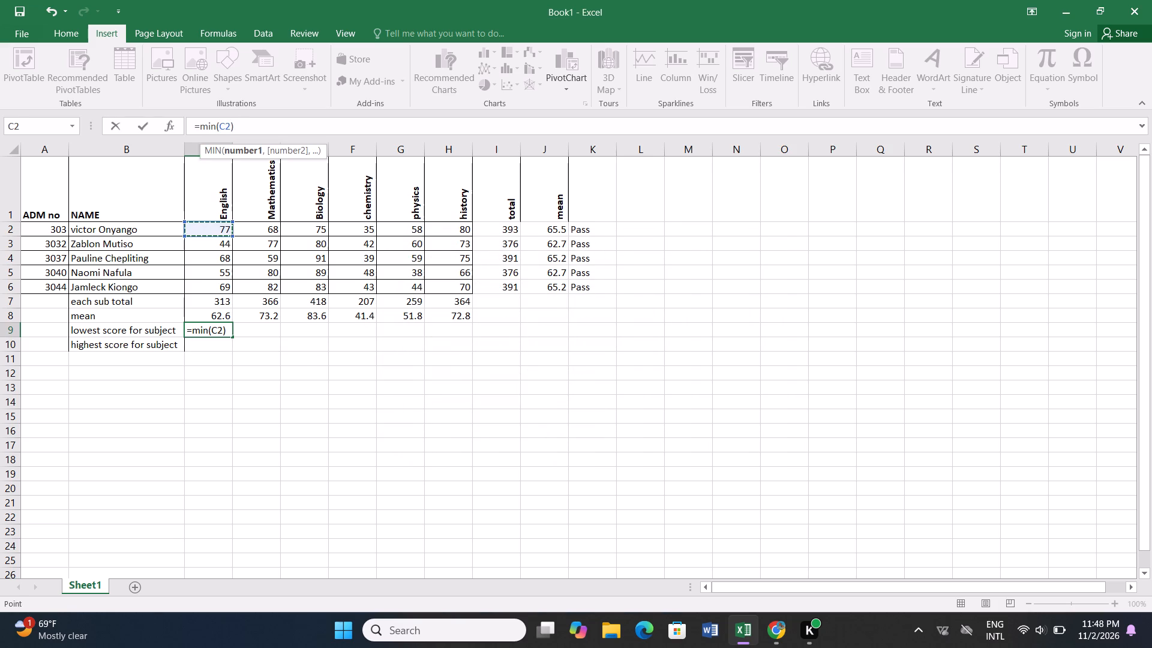
key("shift+colon")
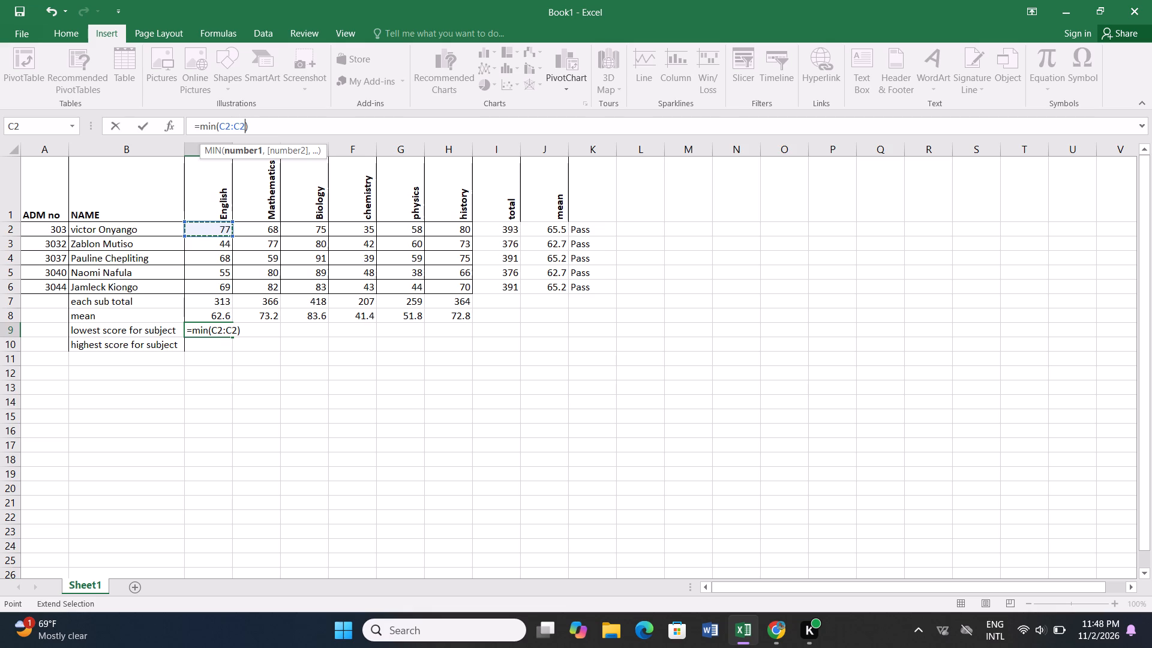
key("BackSpace")
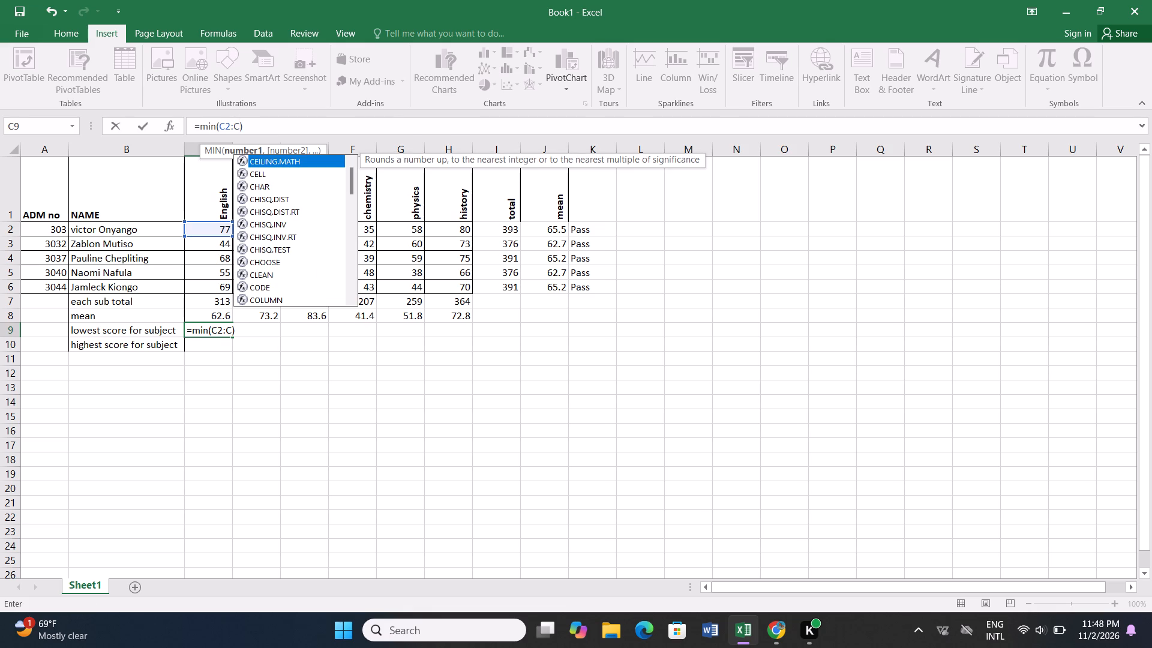
key("6")
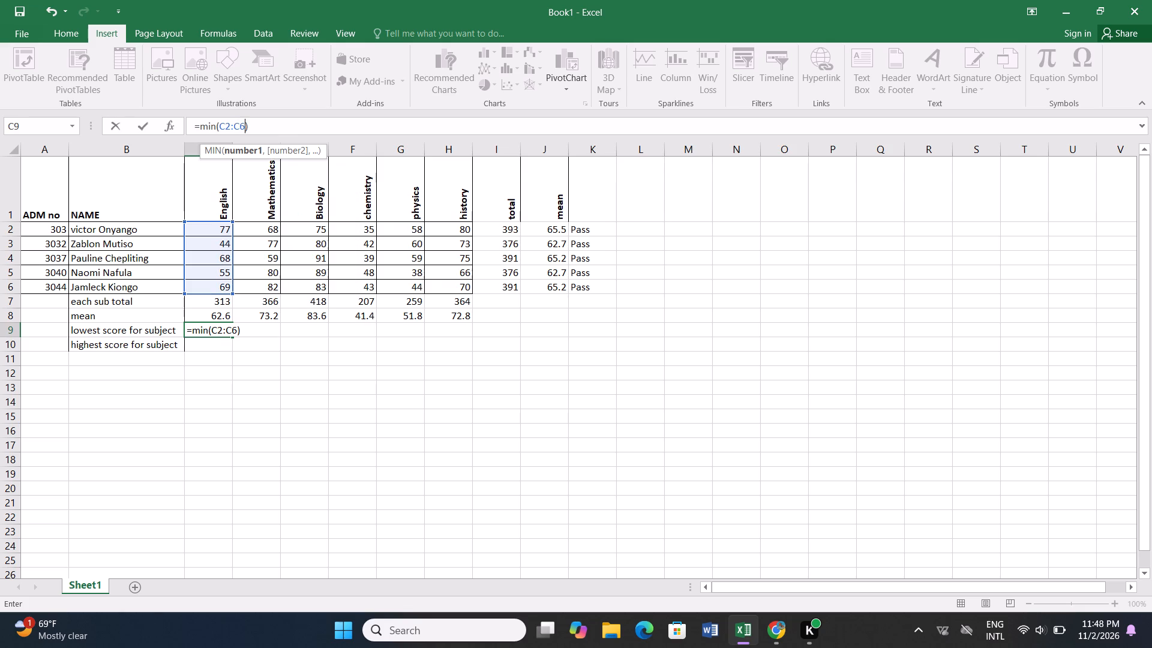
key("Return")
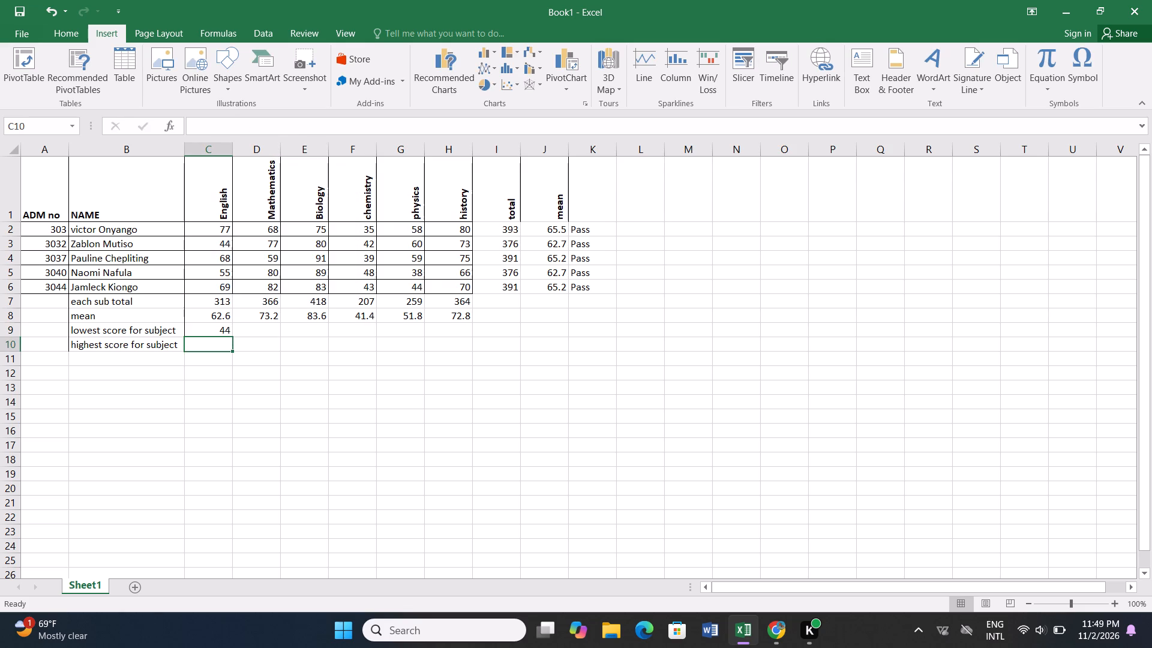
Fill the MIN formula from C9 across to H9 for the remaining subjects.
left_click(221, 331)
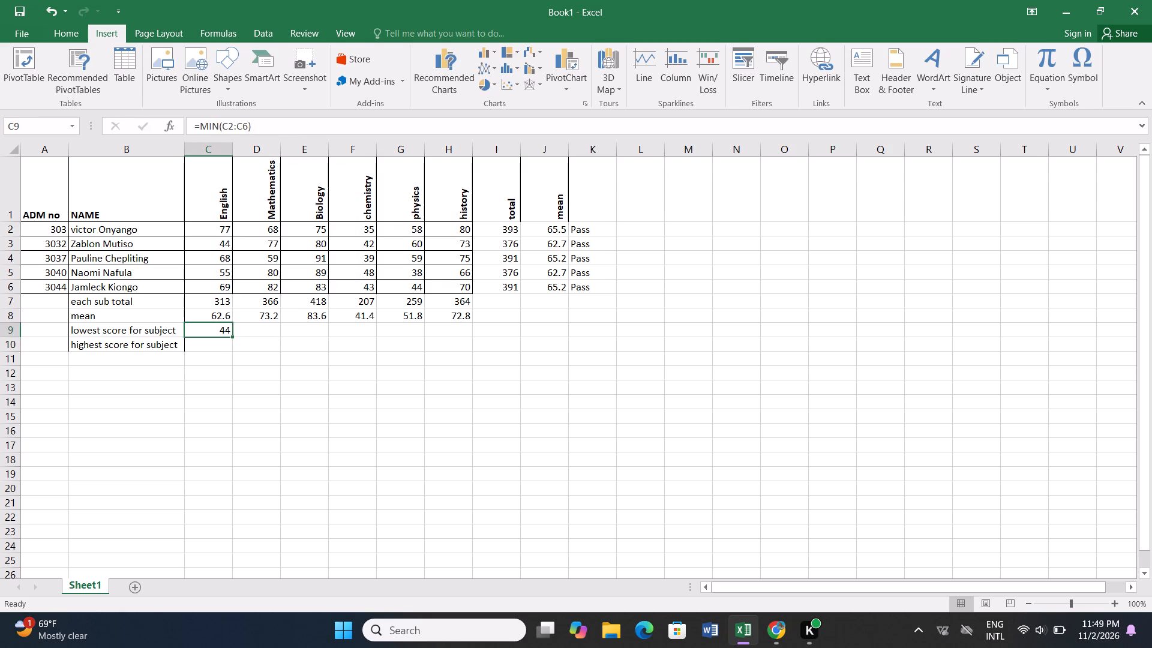
left_click_drag(233, 336, 430, 322)
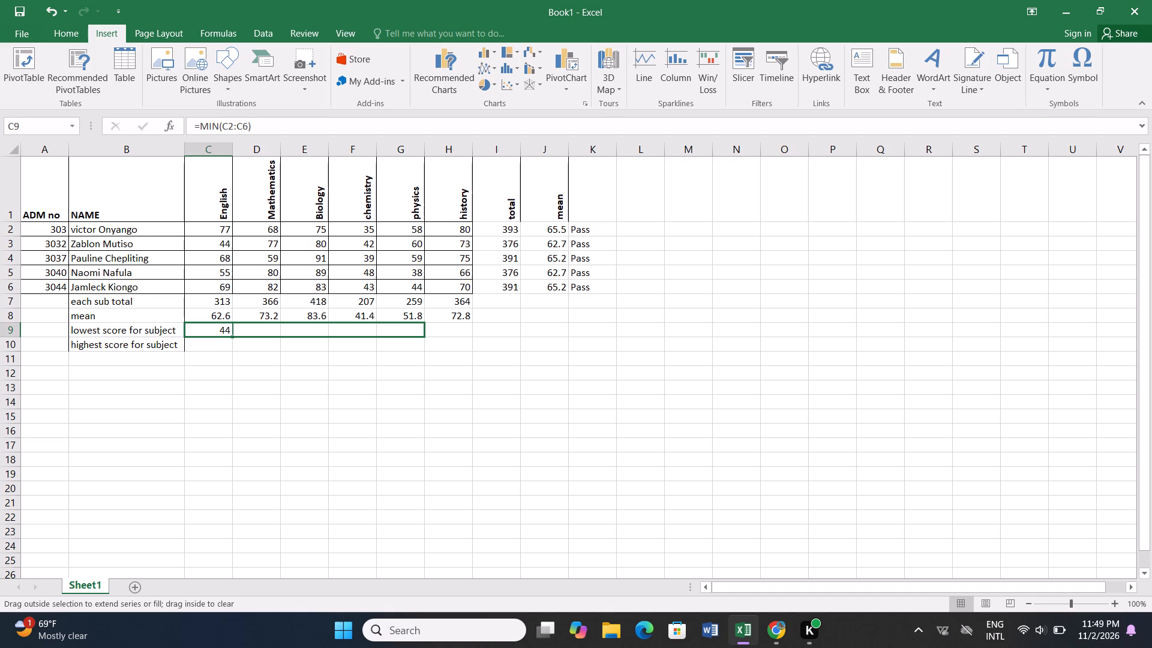
left_click_drag(430, 322, 450, 322)
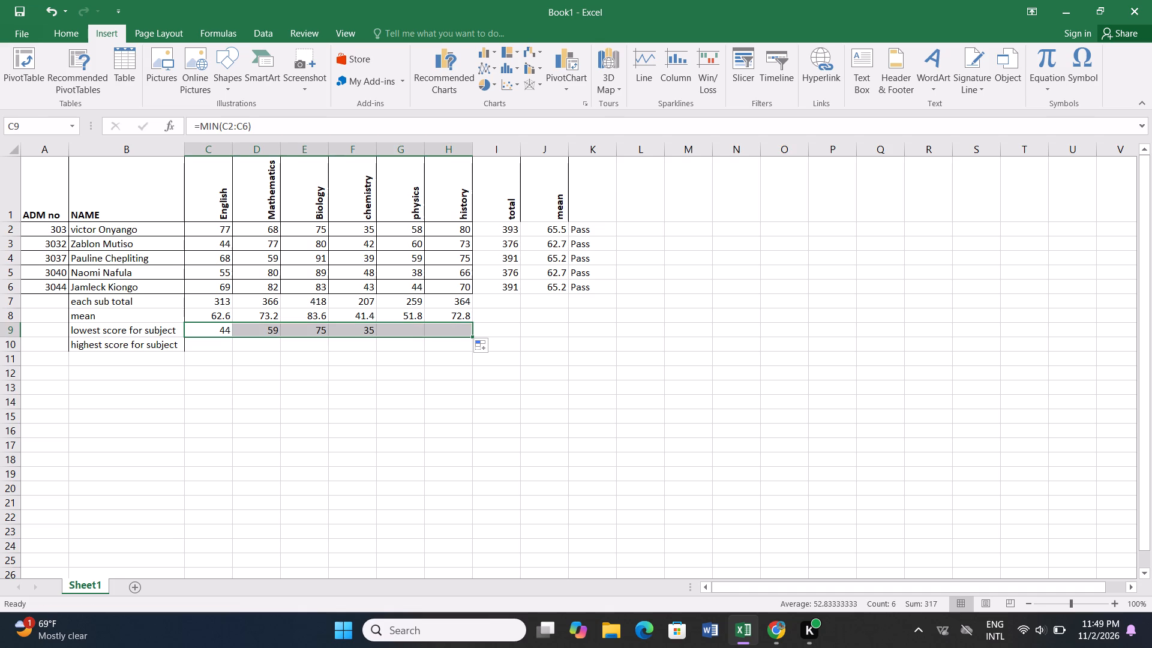
Enter the formula =MAX(C2:C6) in C10 for the highest English score.
left_click(220, 345)
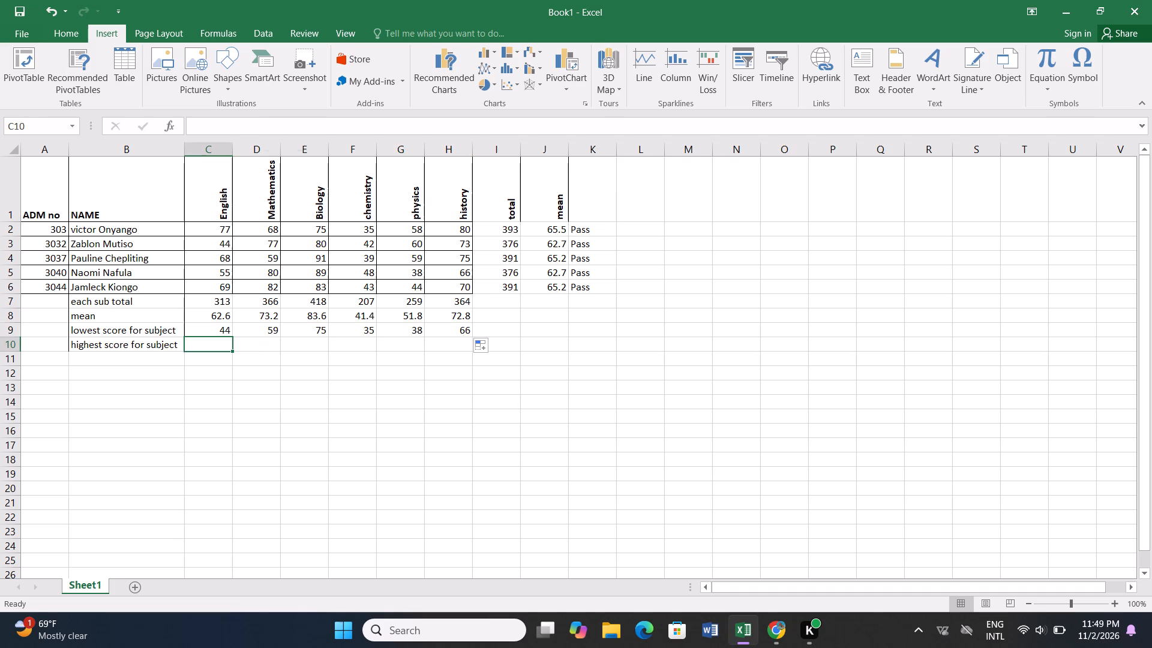
left_click(211, 125)
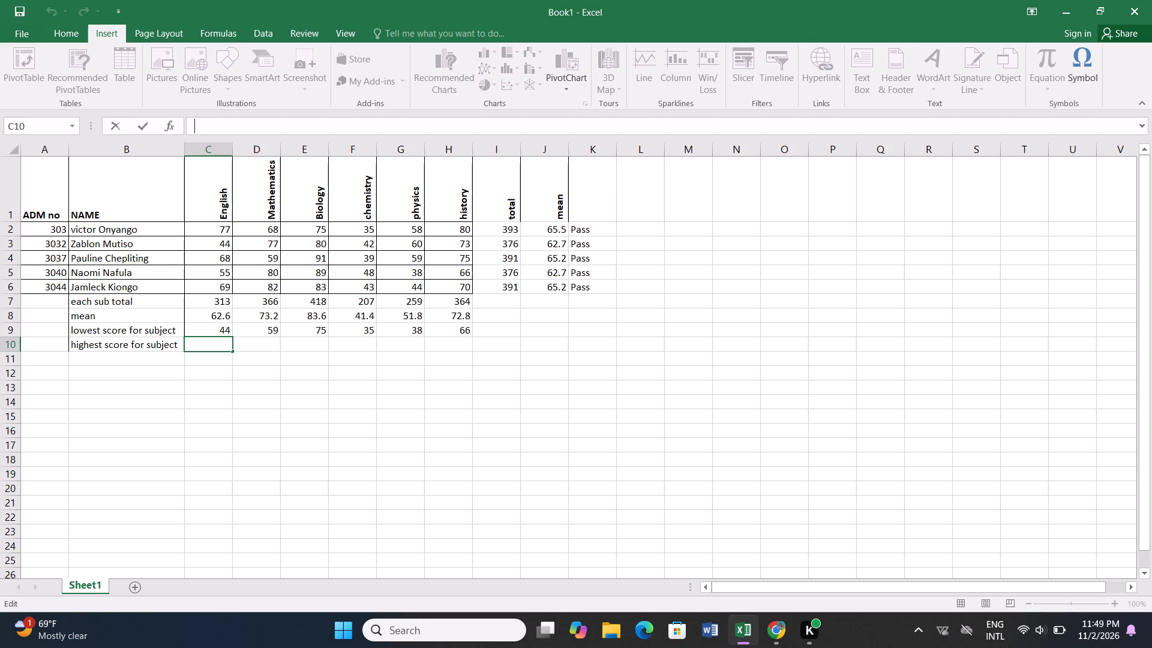
key("equal")
type("ma")
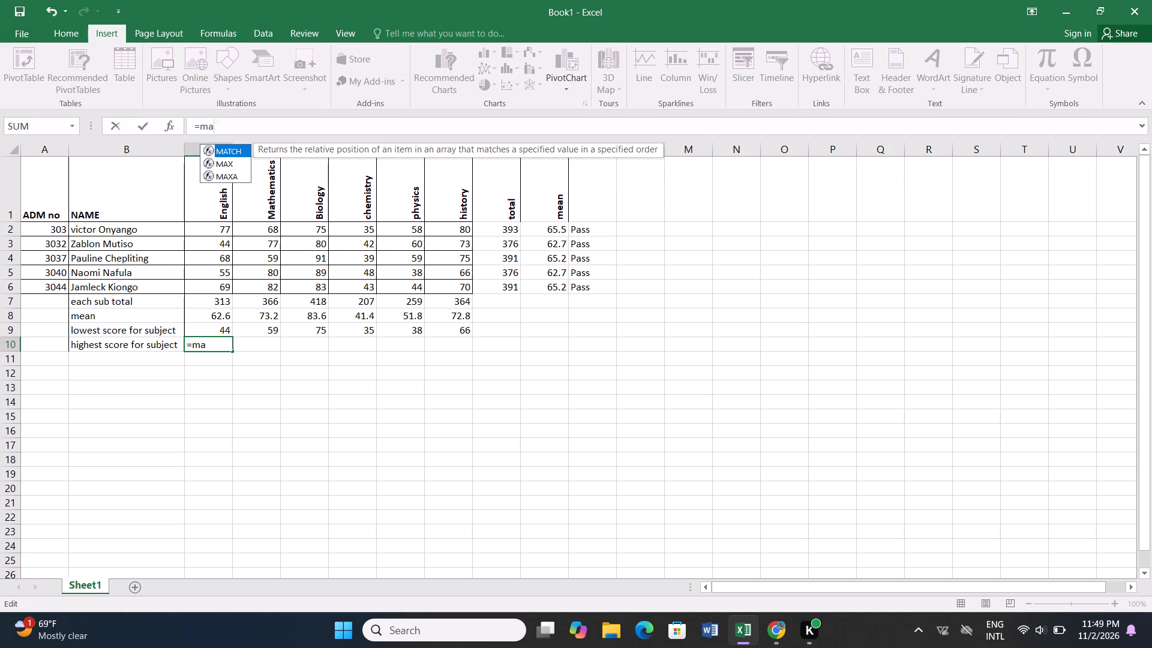
left_click(218, 160)
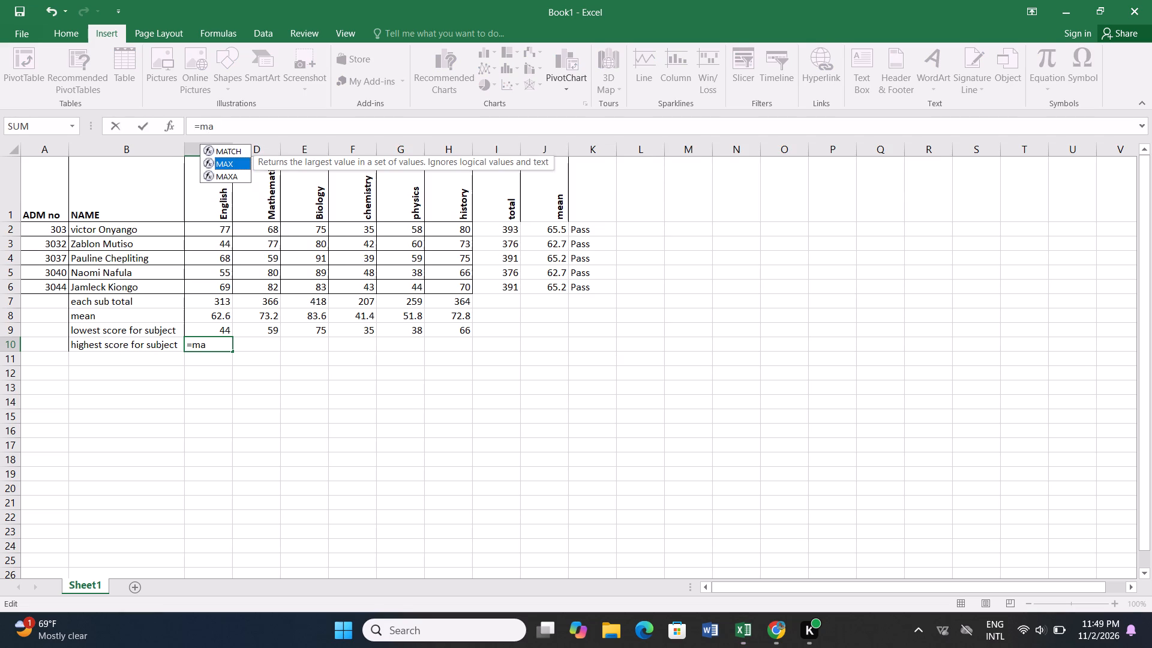
double_click(218, 160)
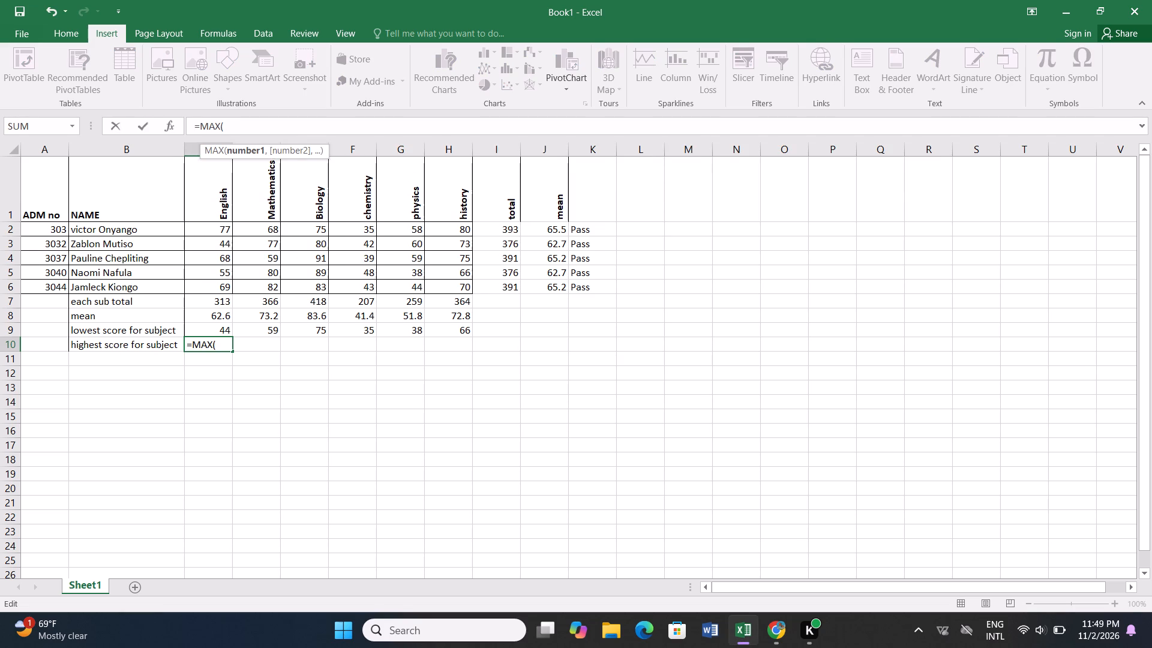
left_click(224, 228)
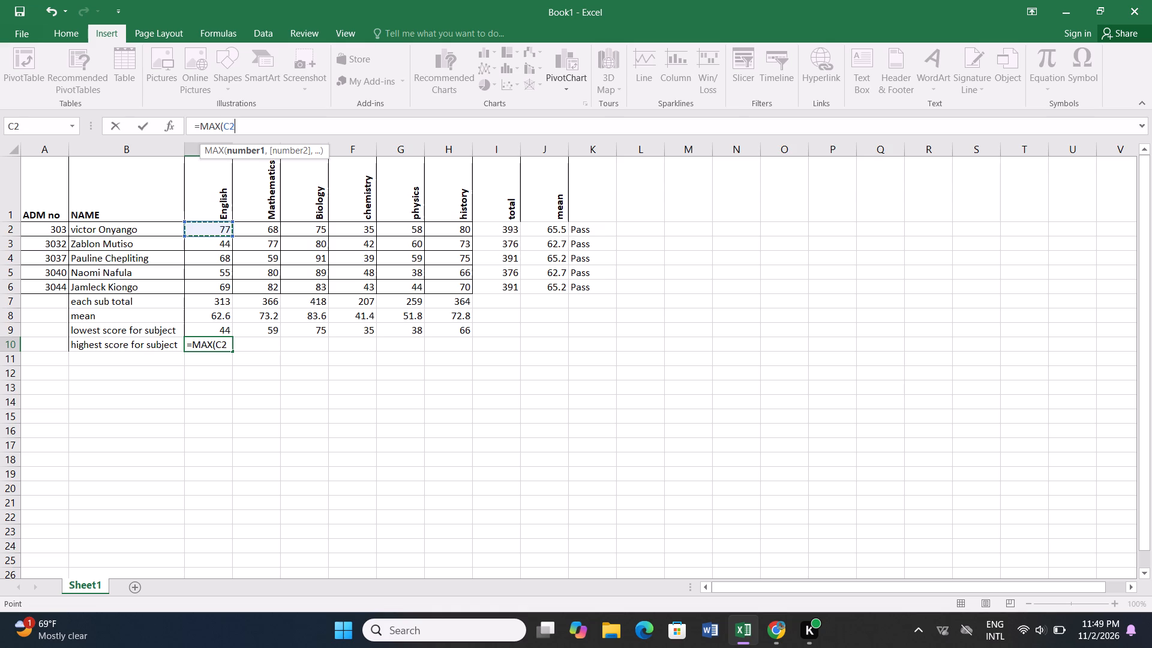
left_click(214, 316)
left_click(214, 230)
key("shift+colon")
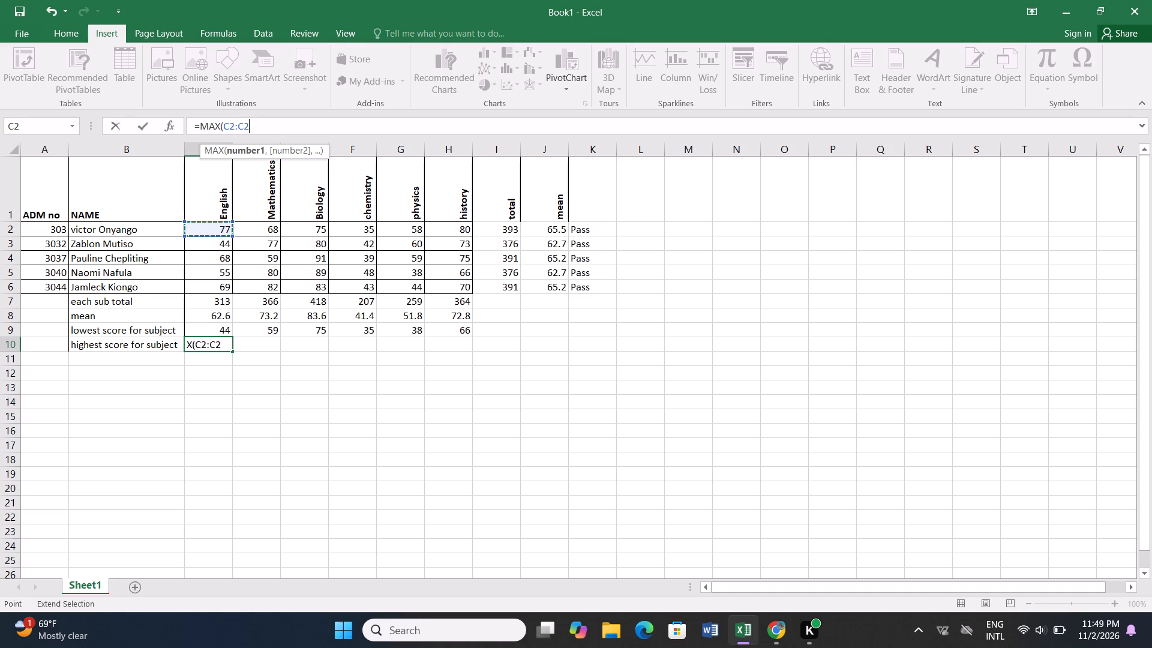
key("BackSpace")
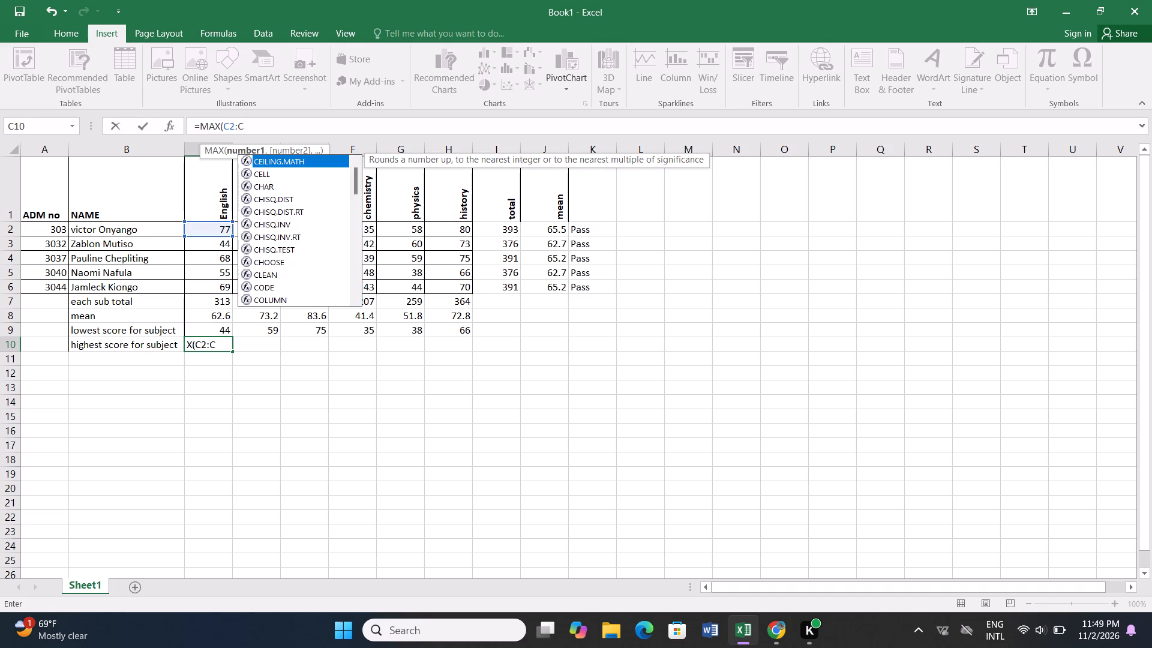
key("6")
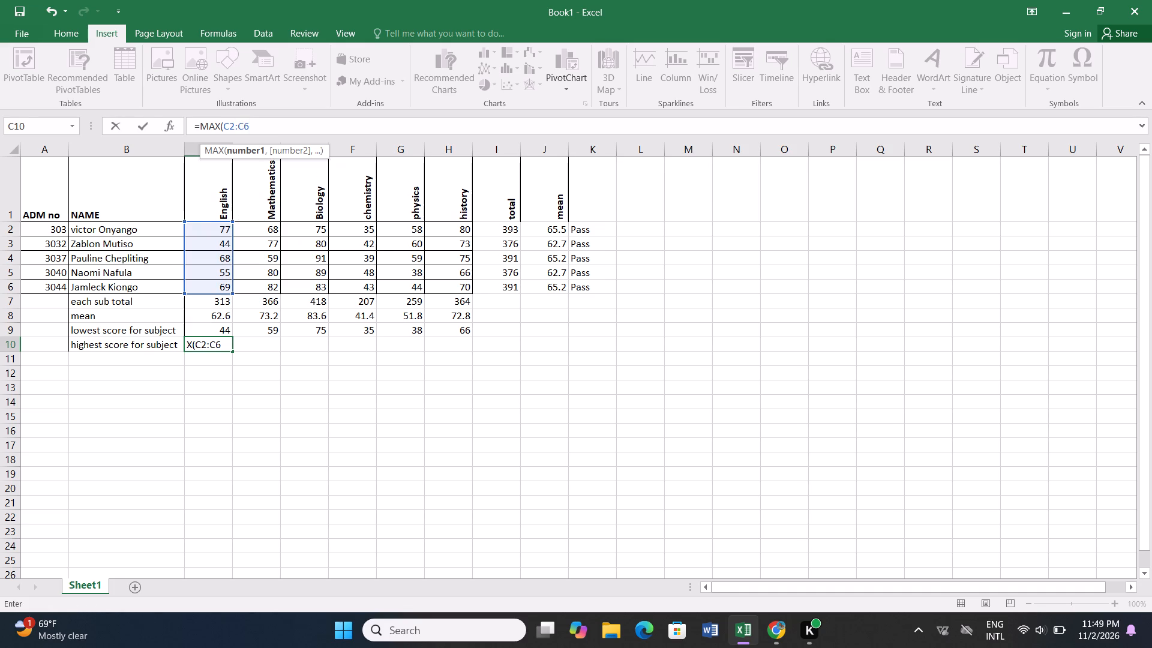
key("shift+parenright")
key("Return")
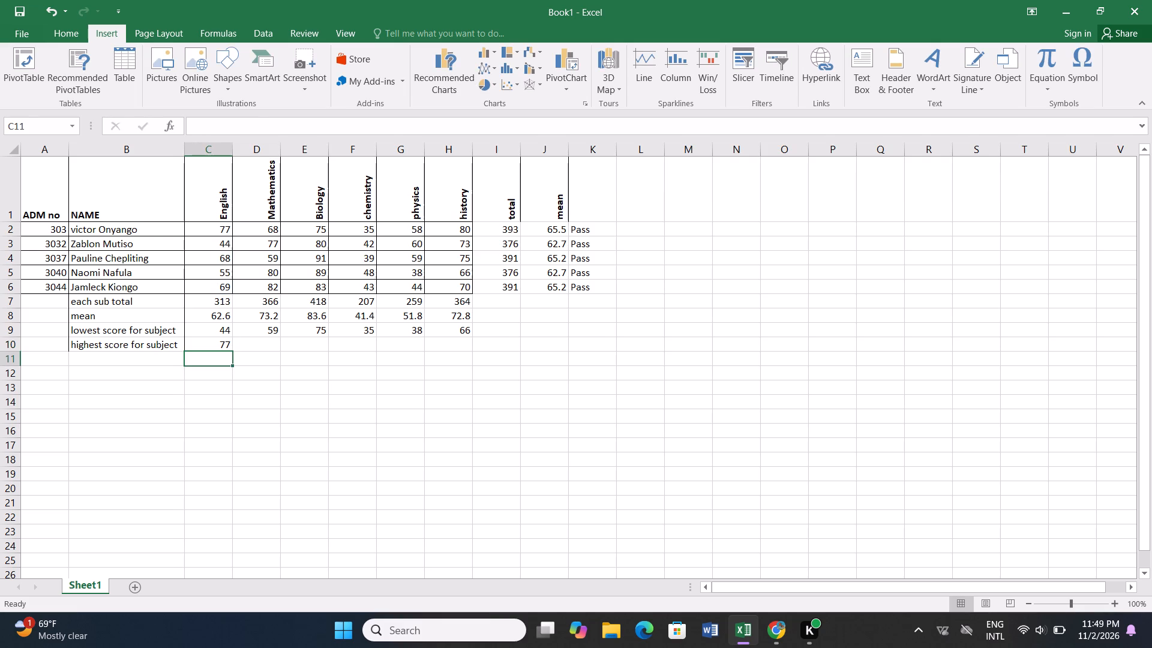
Fill the MAX formula from C10 across to H10 for the remaining subjects.
left_click(227, 346)
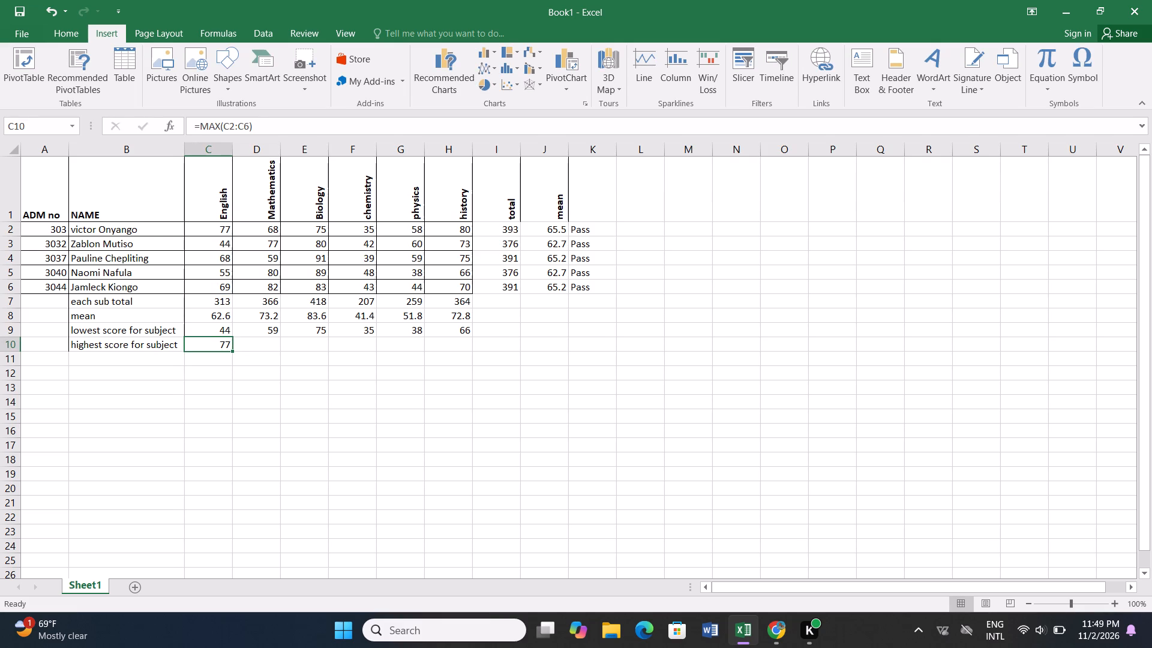
left_click_drag(233, 352, 354, 341)
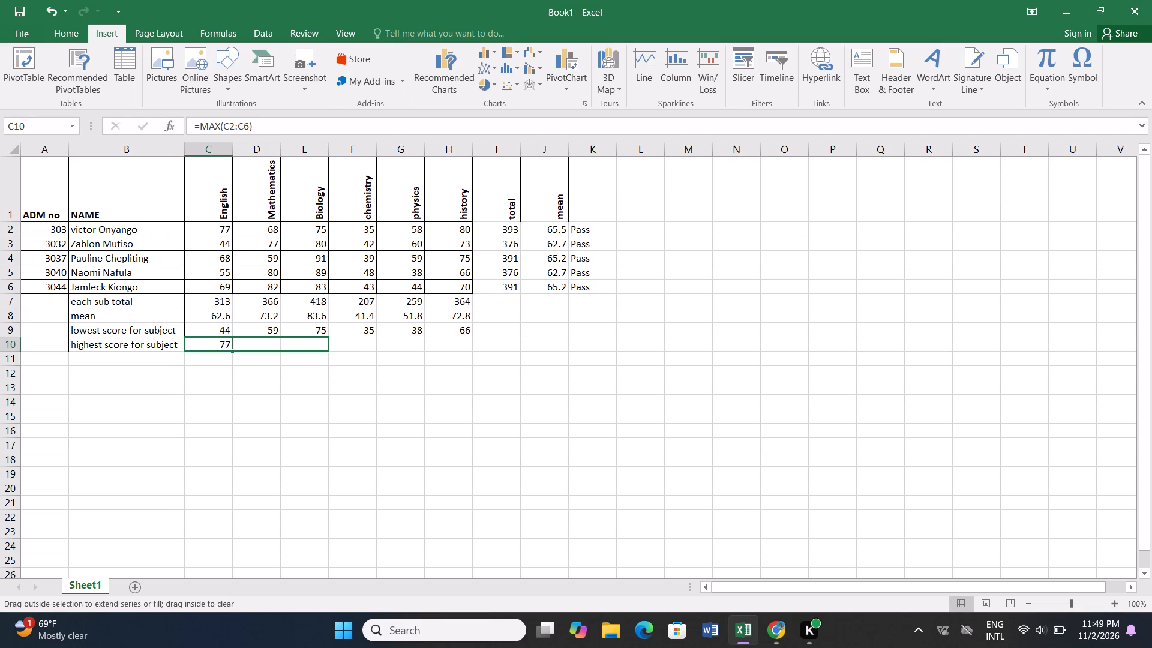
left_click_drag(354, 341, 471, 333)
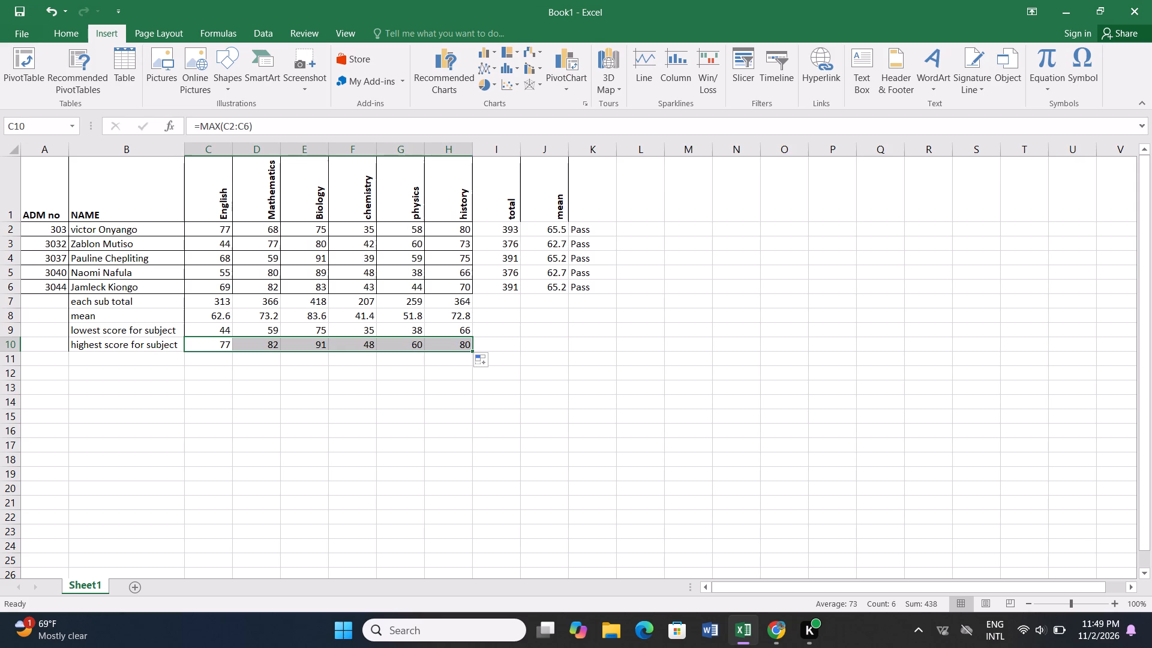
Switch to the Scribd exercise in Chrome and read question (g) and the questions after it.
left_click(782, 635)
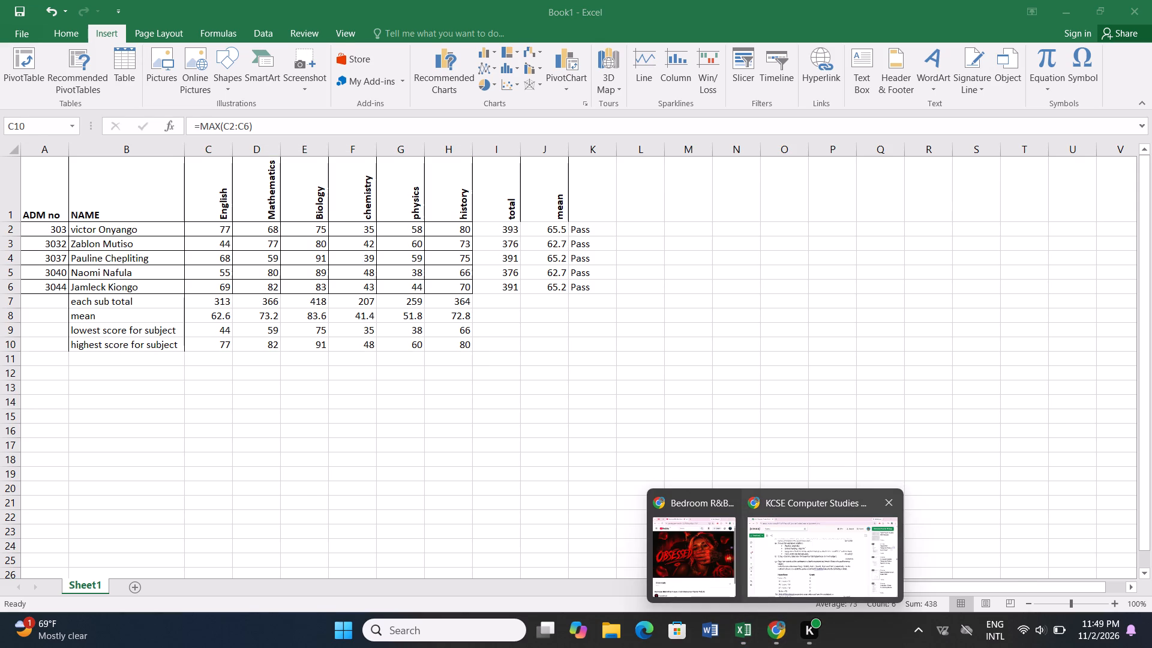
left_click(782, 557)
scroll(395, 449, "down", 1)
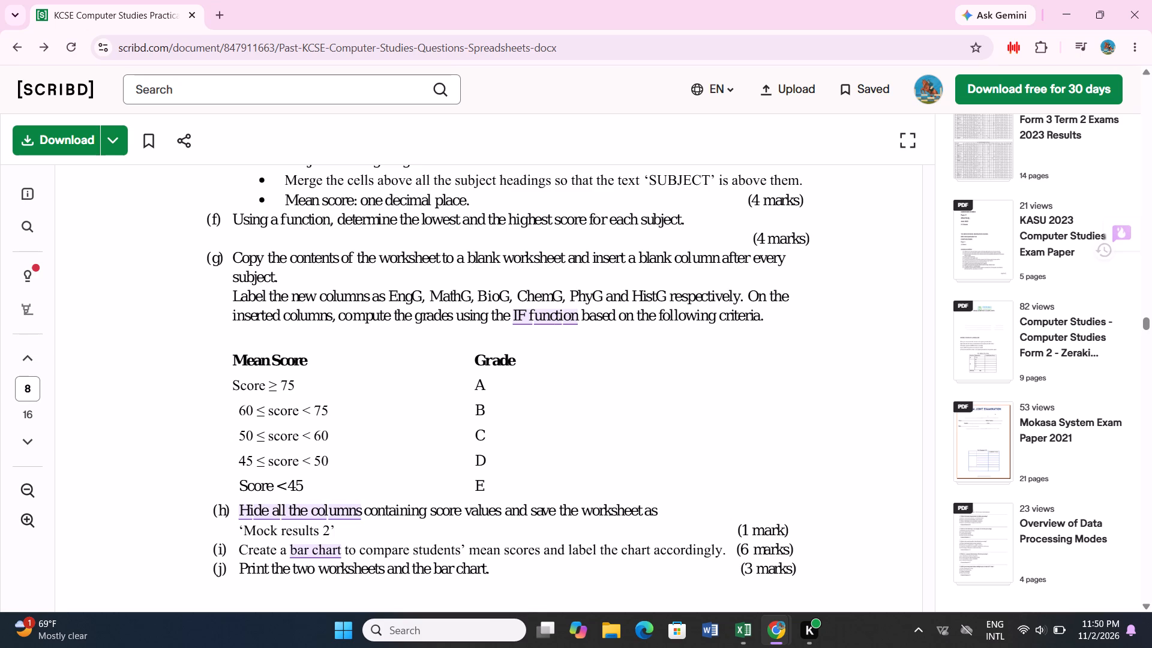
Switch to Excel and copy the results table A1:K10 from Sheet1 into a new blank worksheet starting at A1.
left_click(743, 632)
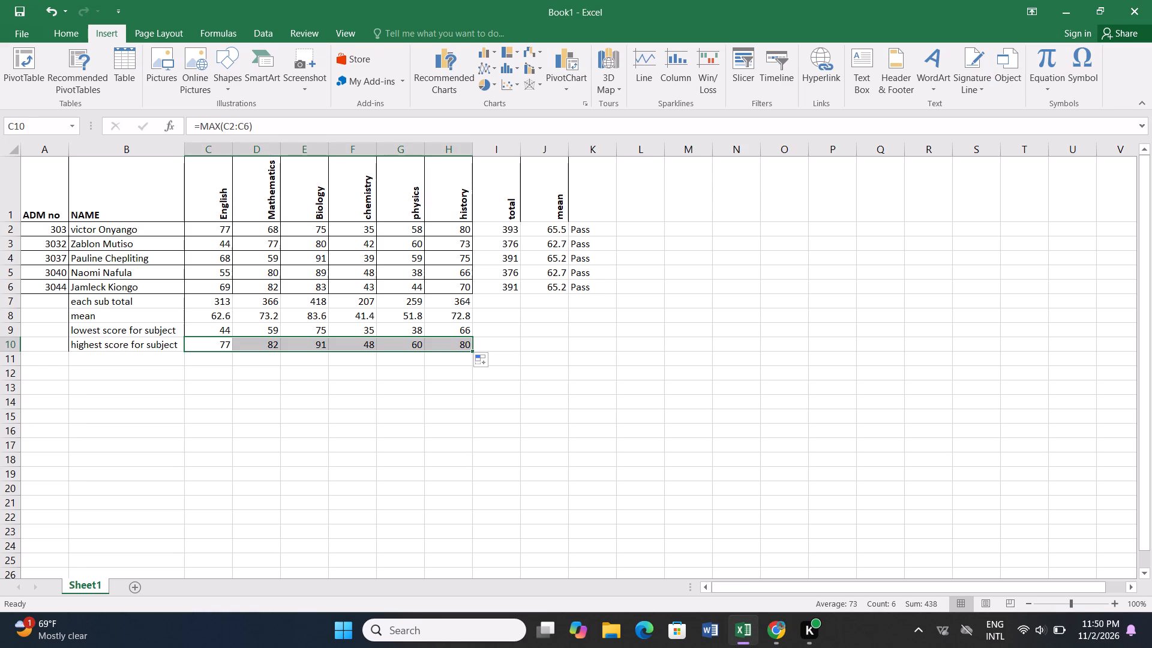
left_click_drag(22, 160, 537, 367)
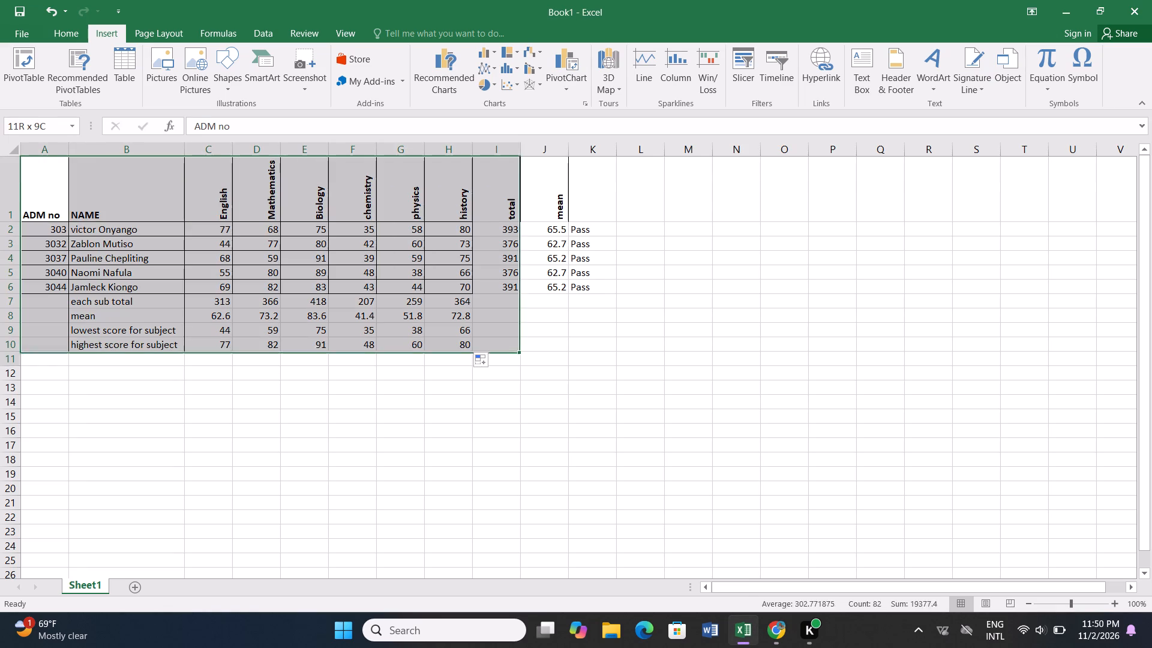
left_click_drag(537, 367, 578, 344)
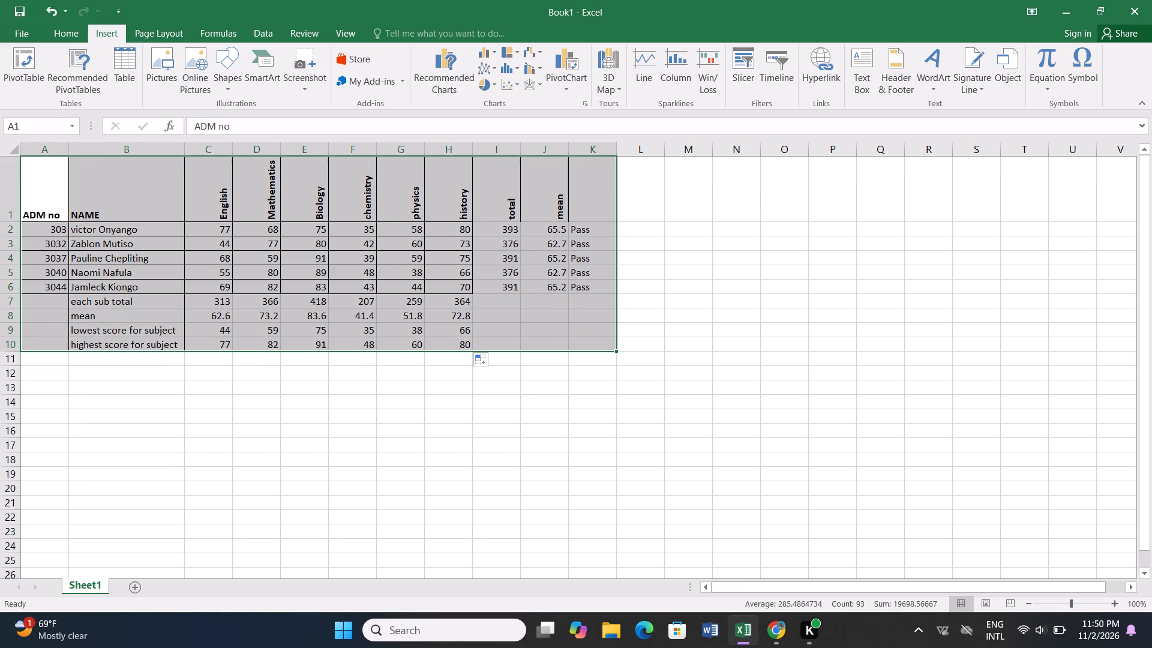
right_click(479, 268)
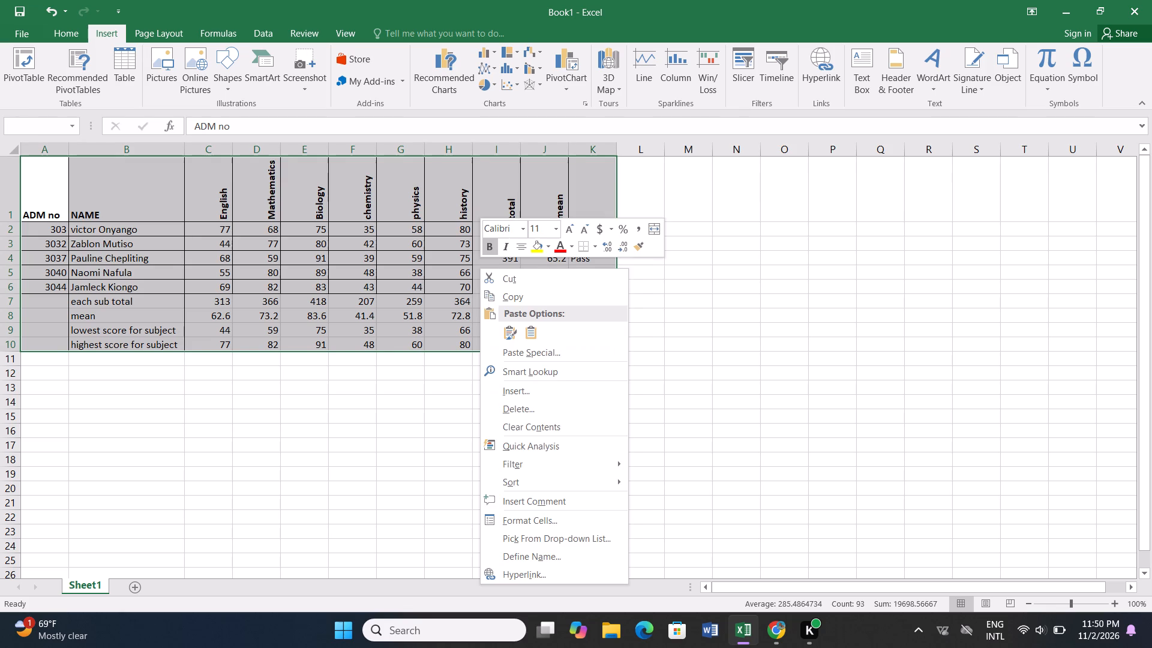
left_click(516, 299)
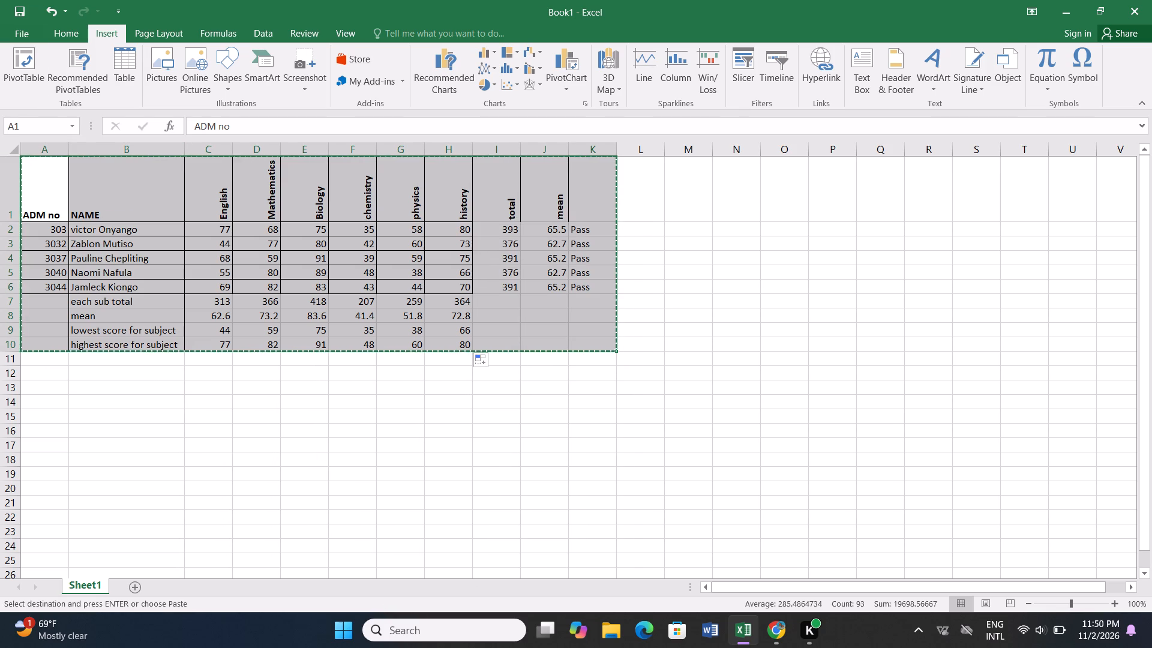
left_click(138, 589)
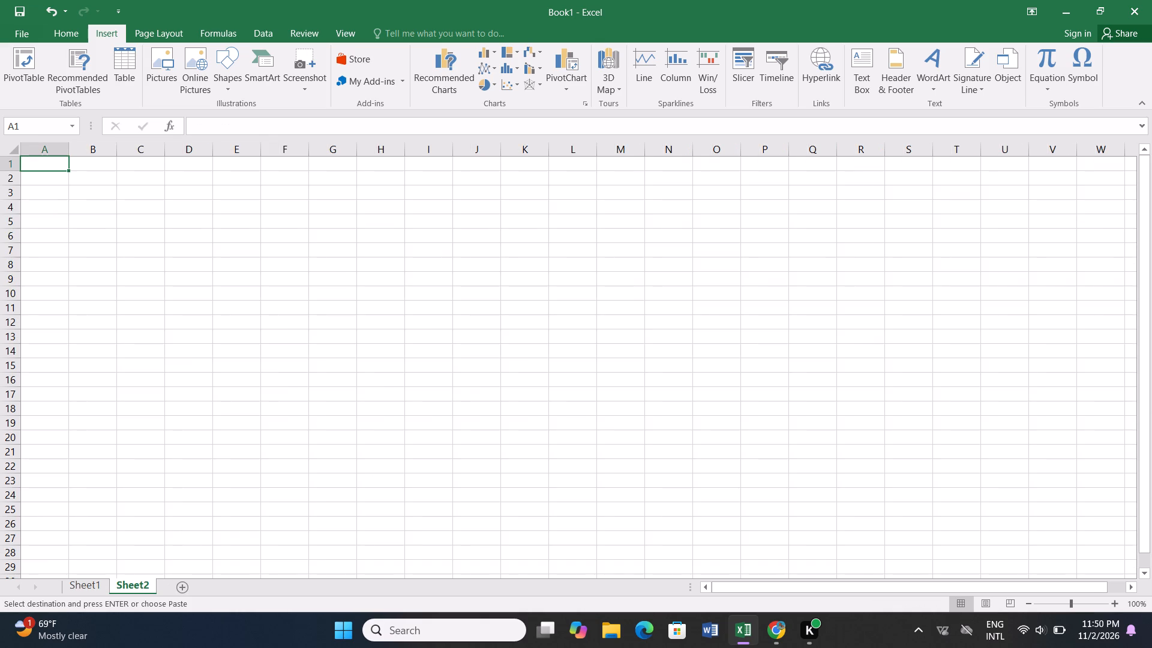
right_click(43, 164)
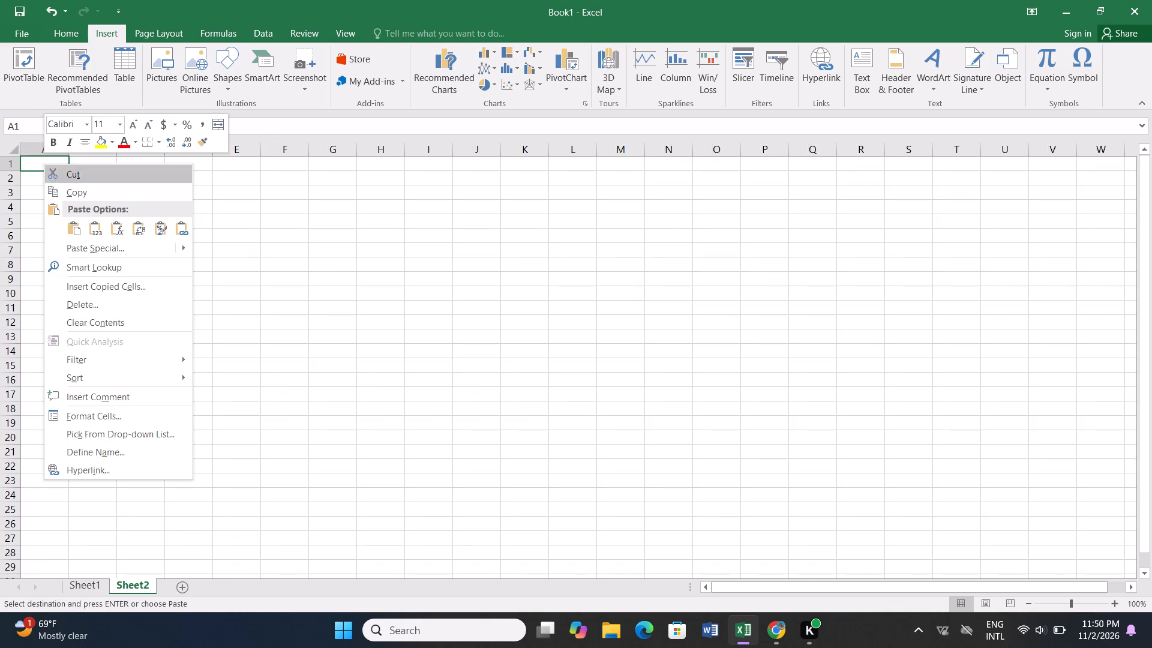
left_click(76, 229)
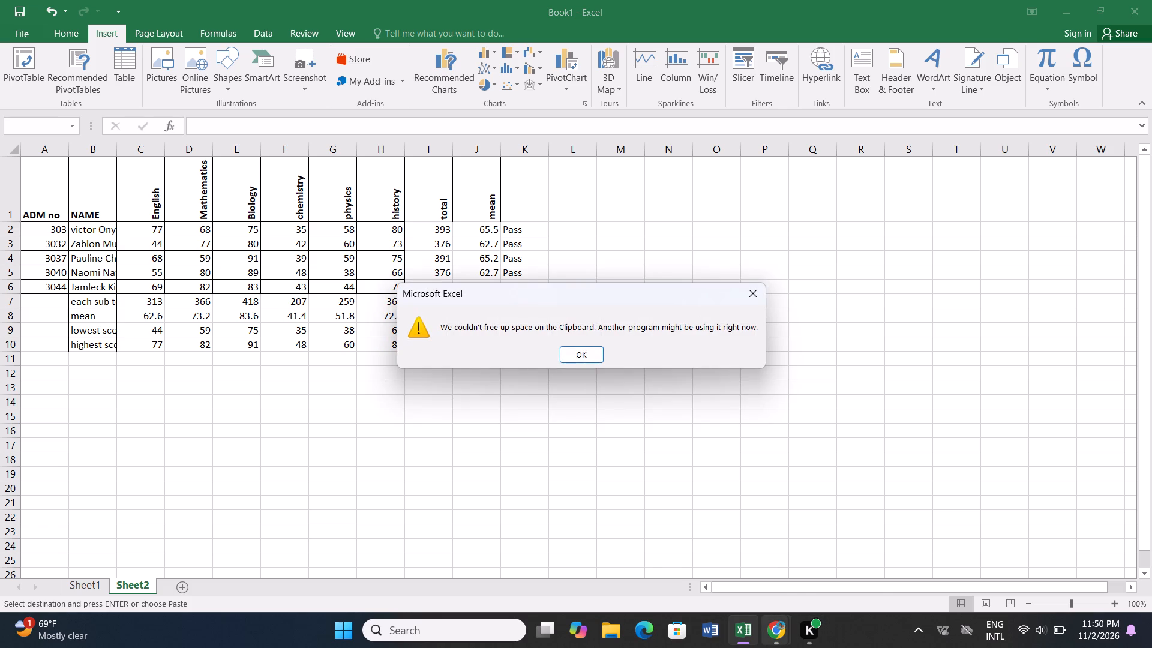
left_click(582, 349)
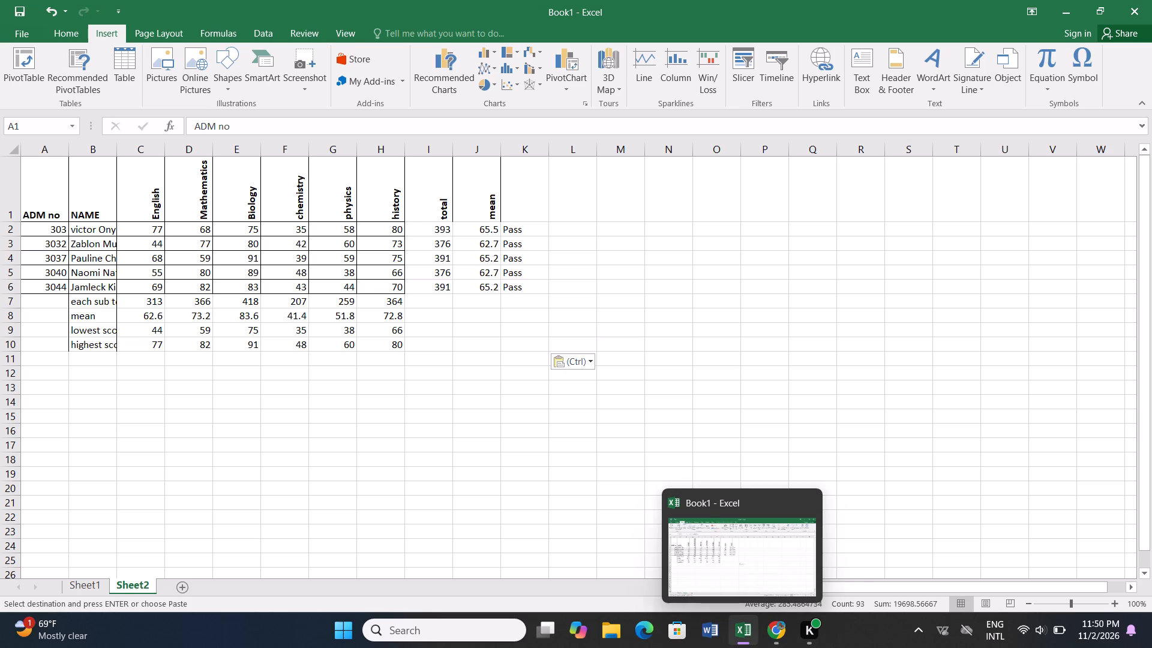
Insert a blank sheet column after English and another after Mathematics in the copied table.
left_click(180, 172)
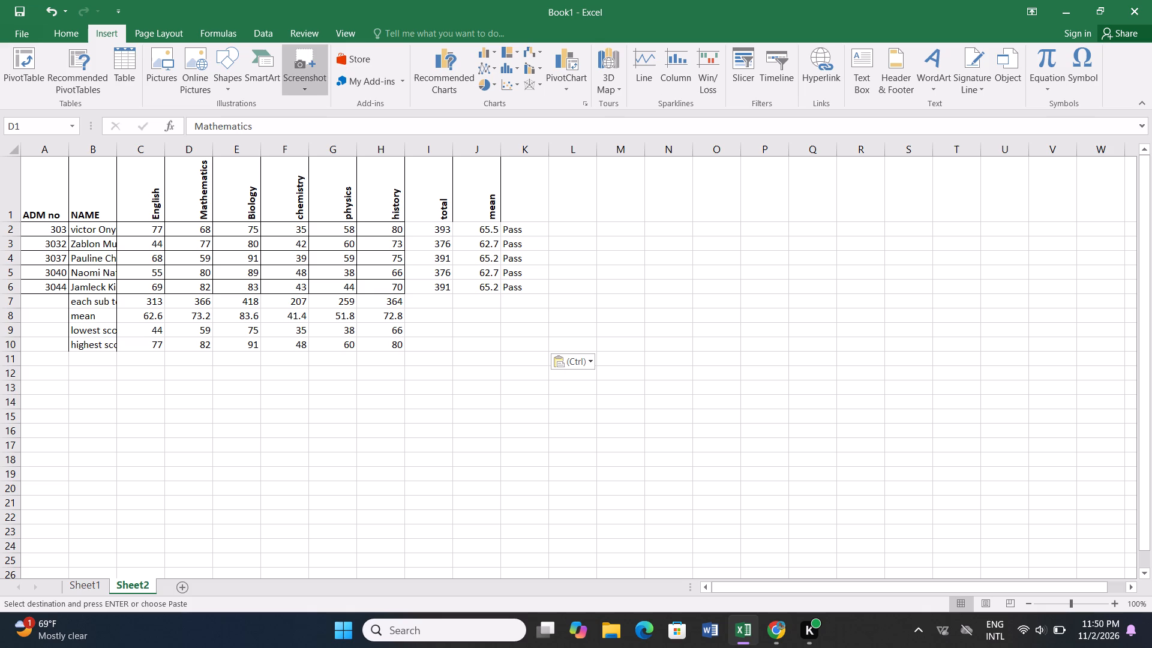
left_click(74, 28)
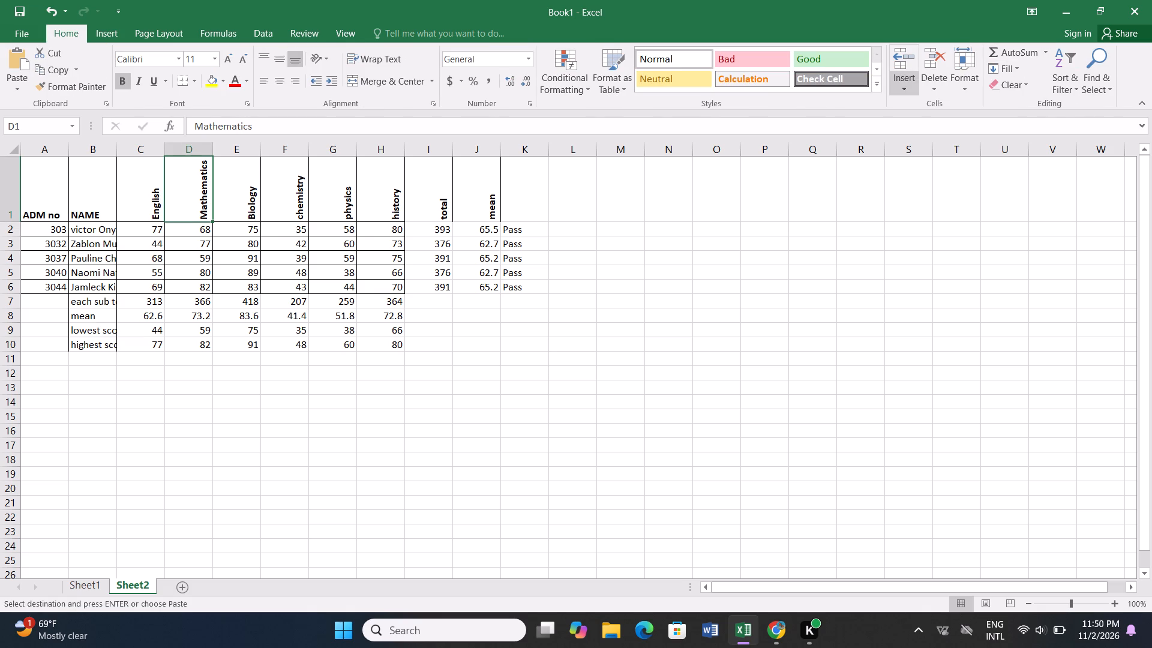
left_click(916, 92)
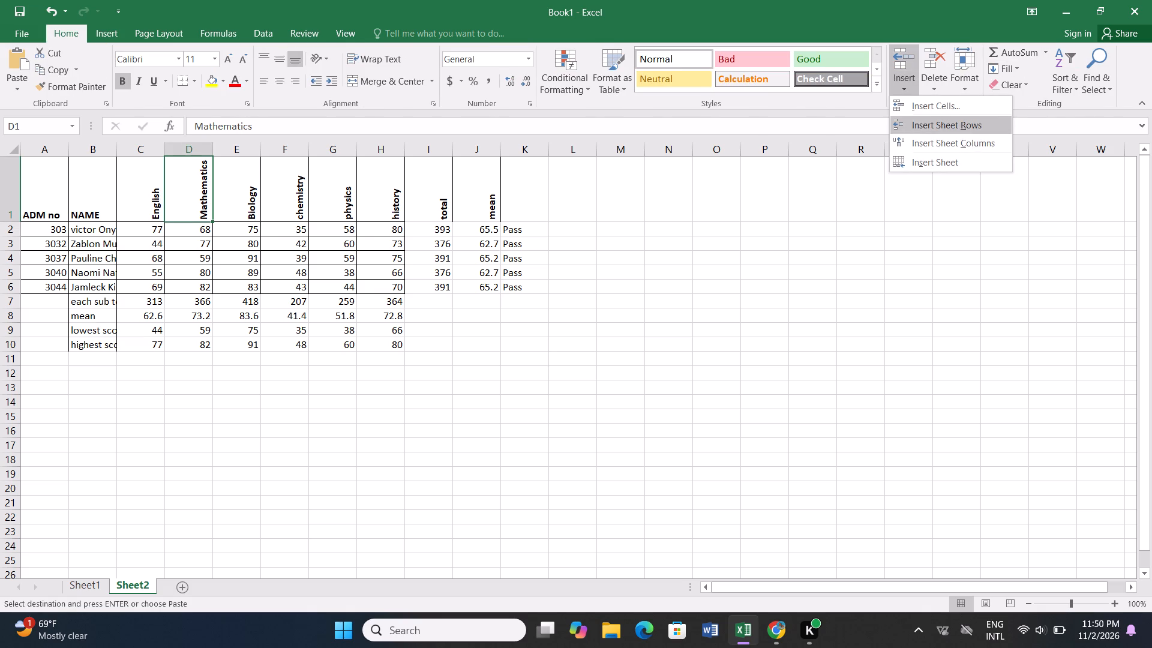
left_click(945, 137)
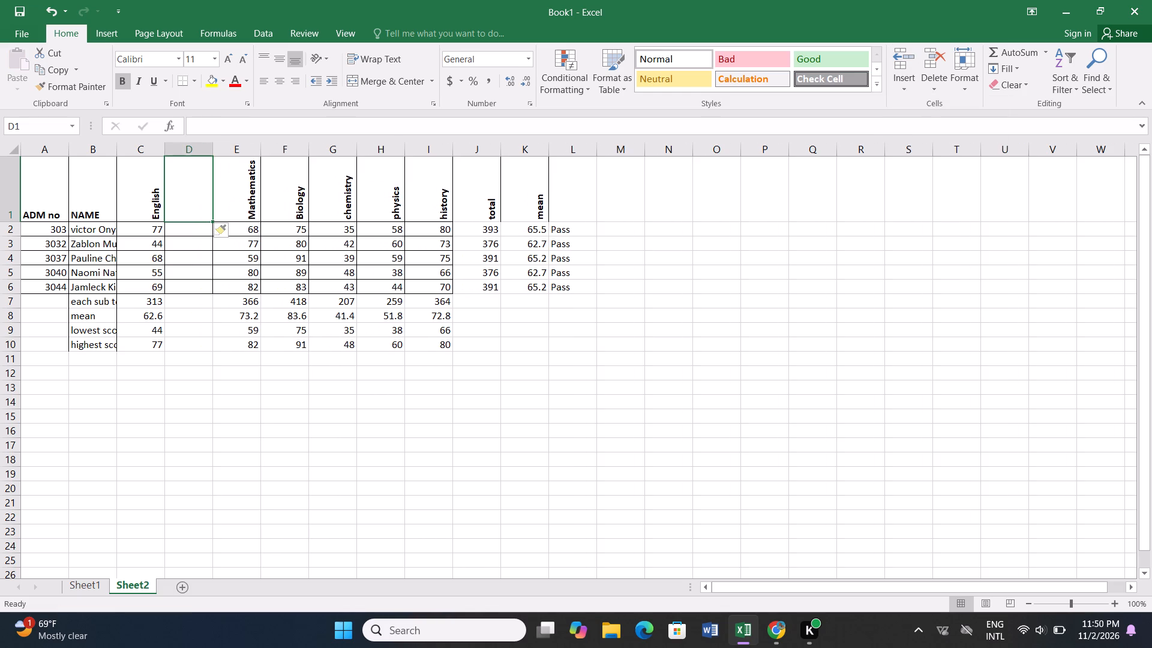
left_click(277, 178)
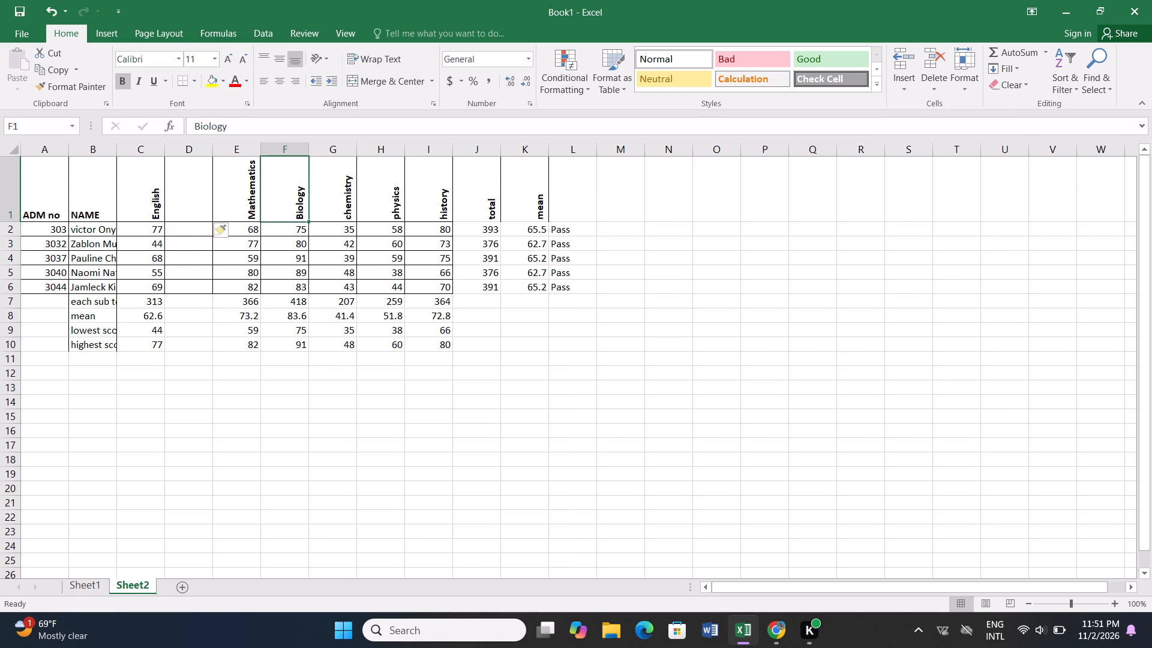
left_click(906, 85)
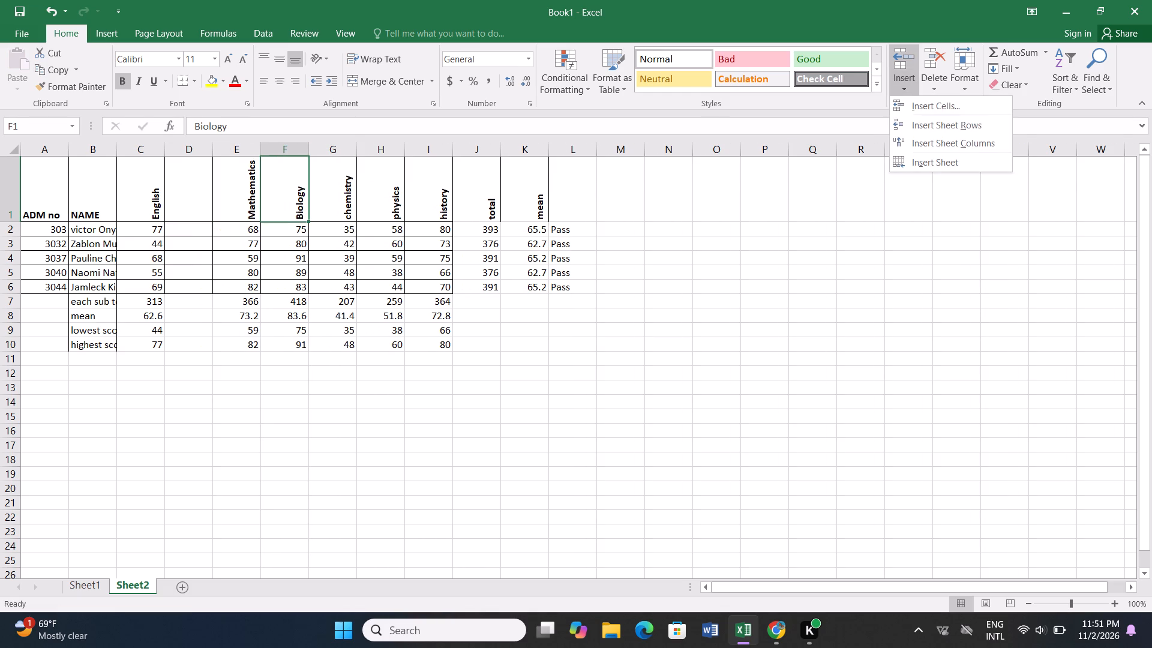
left_click(923, 137)
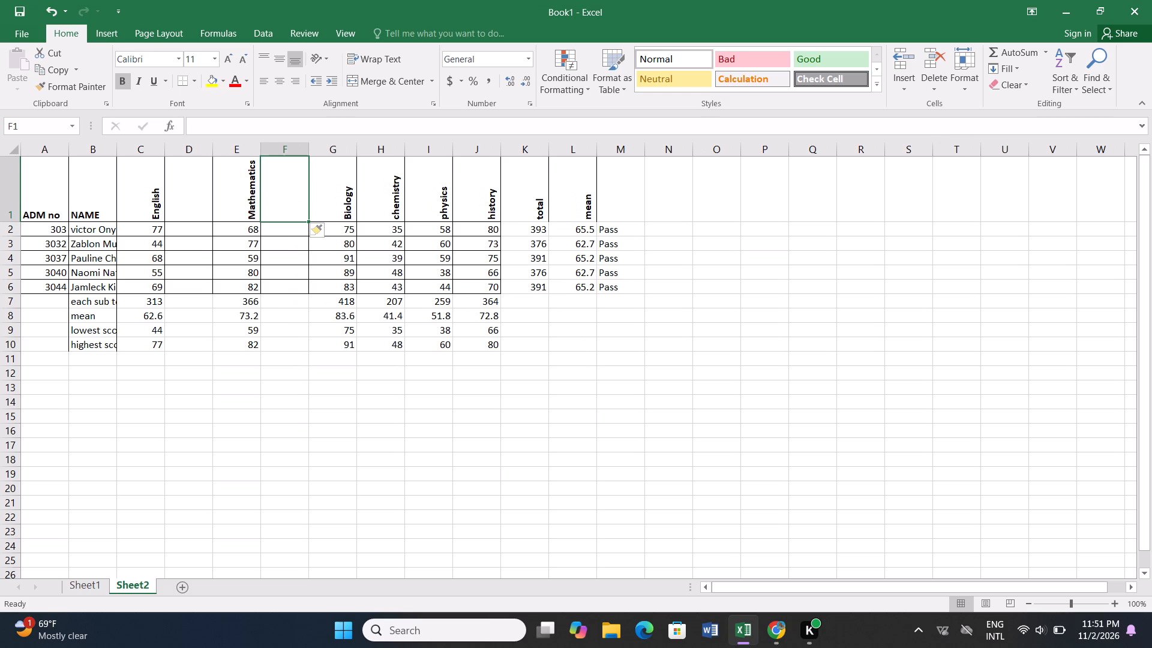
Insert a blank sheet column between Biology and chemistry in the copied table.
key("Right")
key("Right")
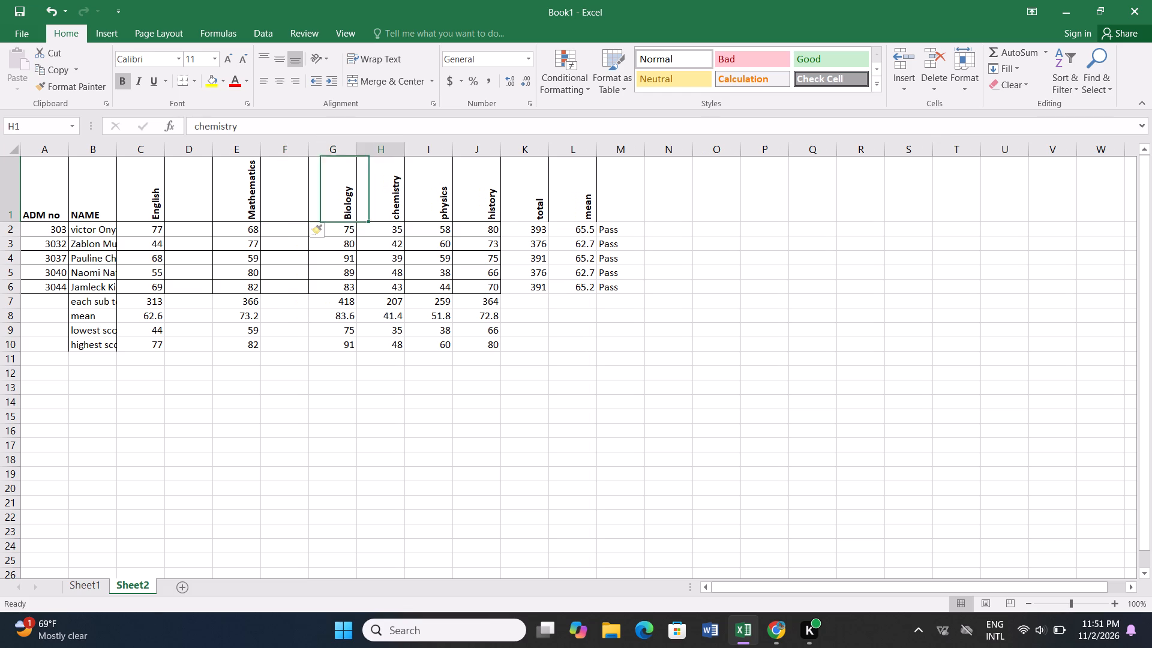
left_click(914, 64)
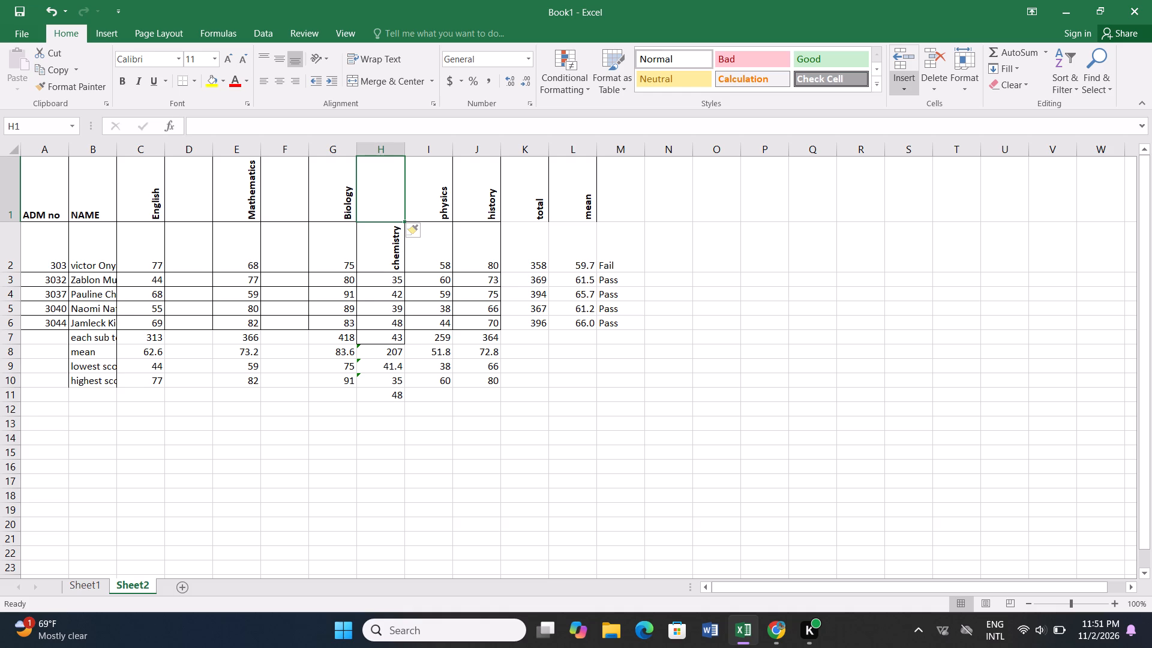
left_click(50, 2)
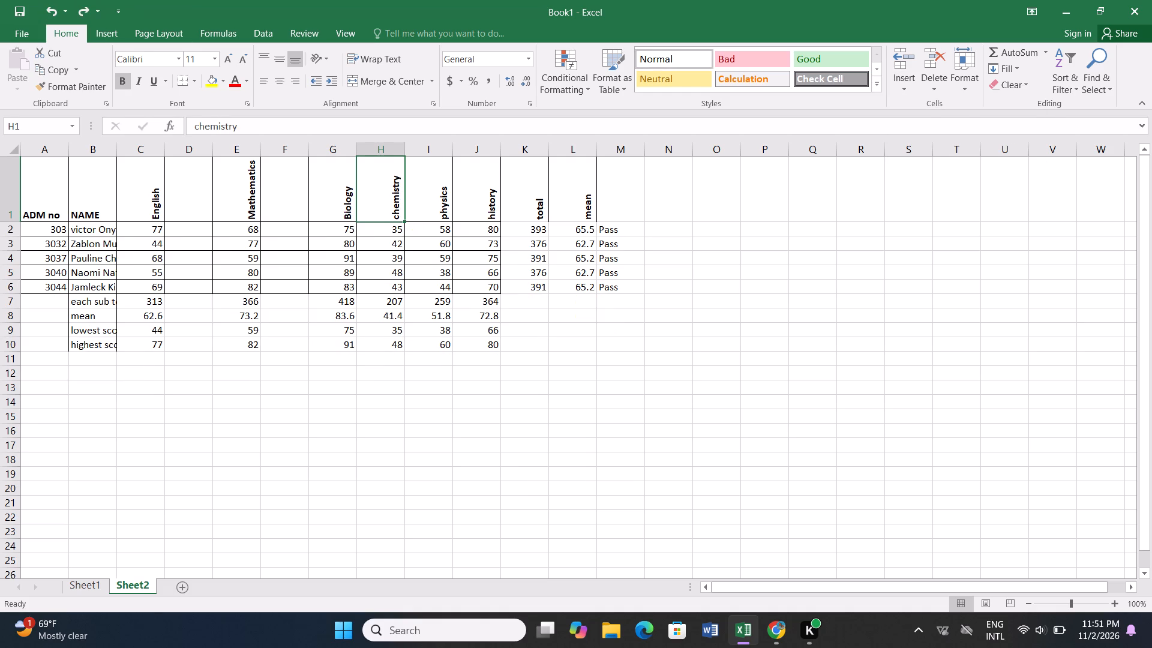
left_click(901, 89)
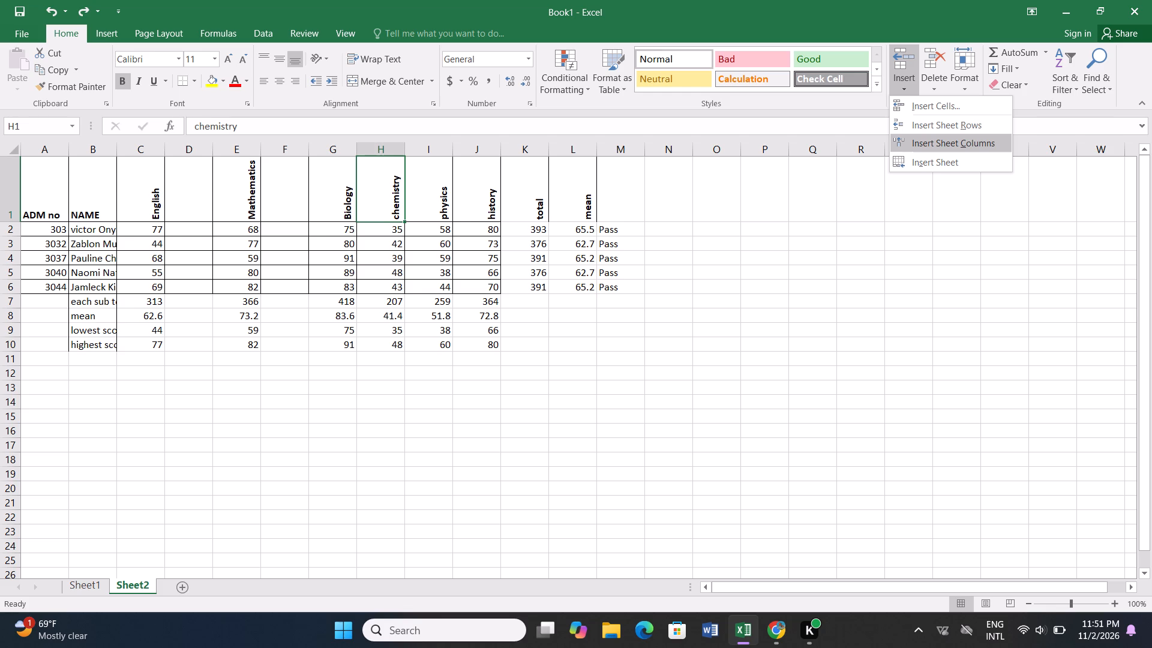
left_click(926, 139)
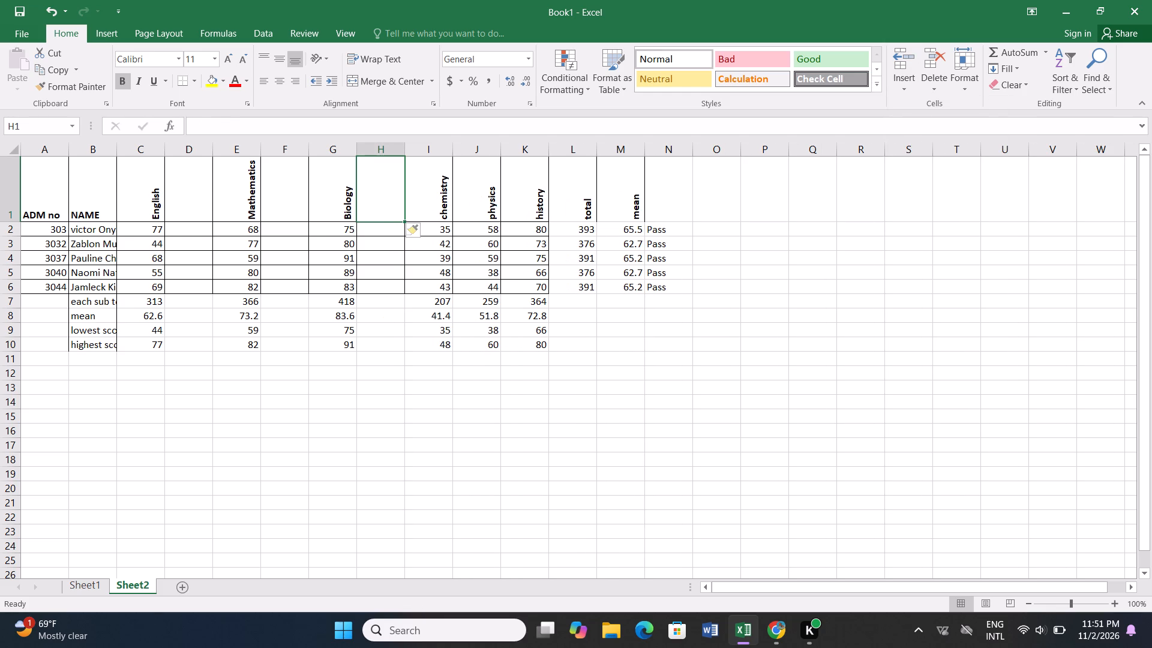
Insert a blank sheet column after each of the chemistry, physics and history columns.
left_click(495, 195)
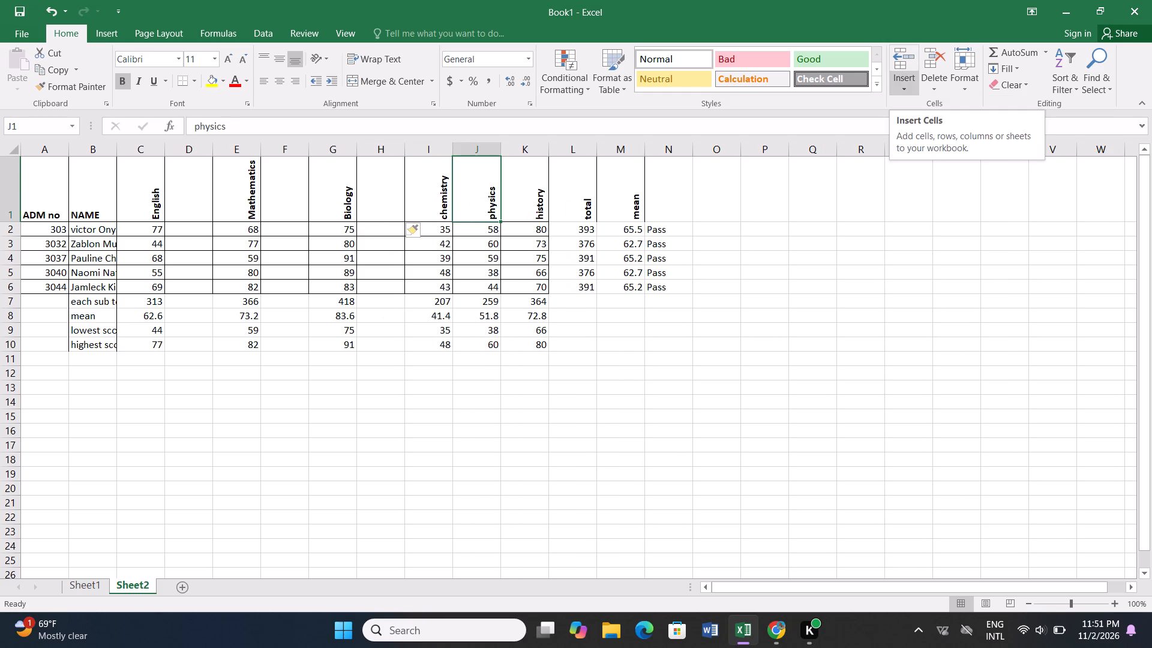
left_click(899, 90)
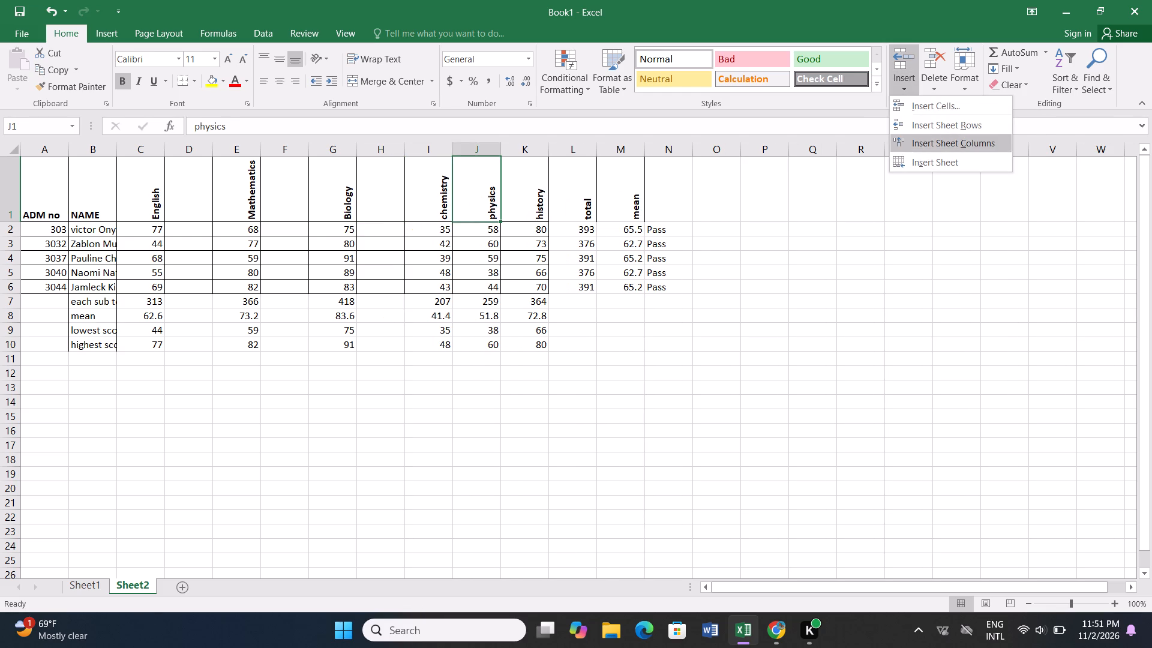
left_click(922, 137)
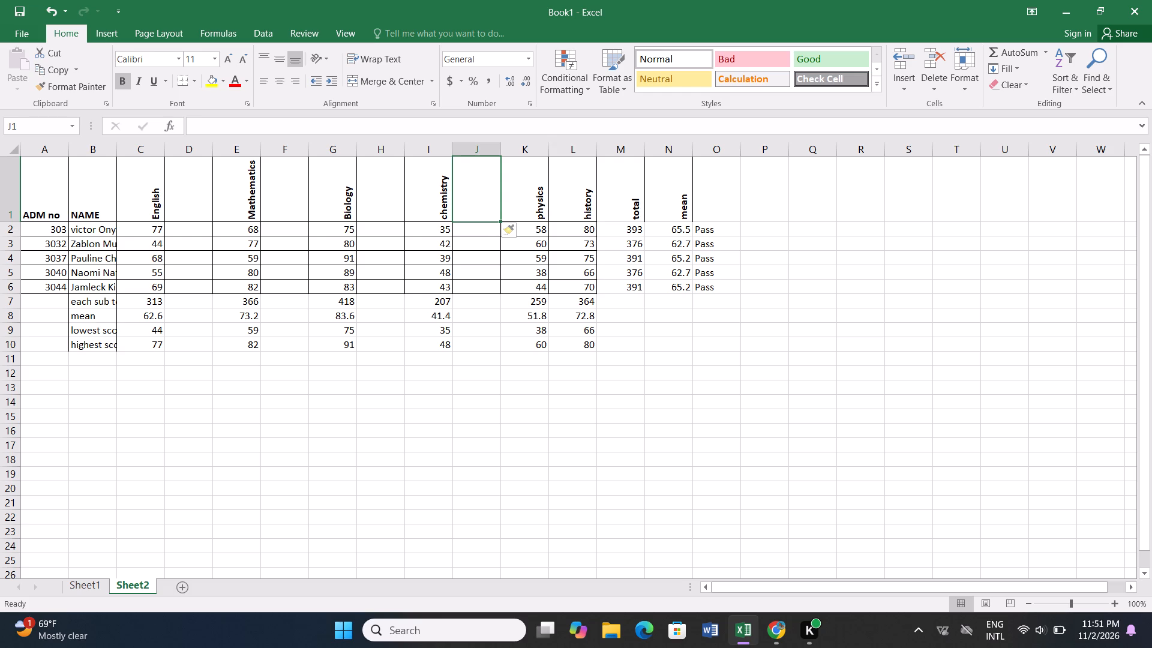
left_click(587, 196)
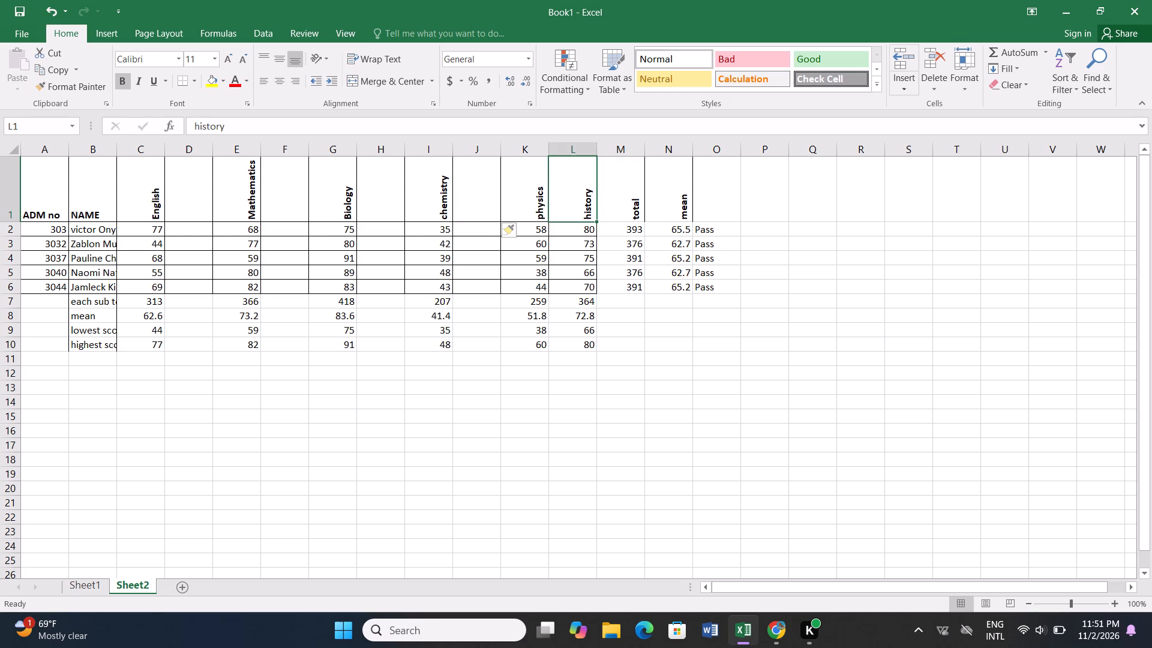
left_click(900, 87)
left_click(914, 142)
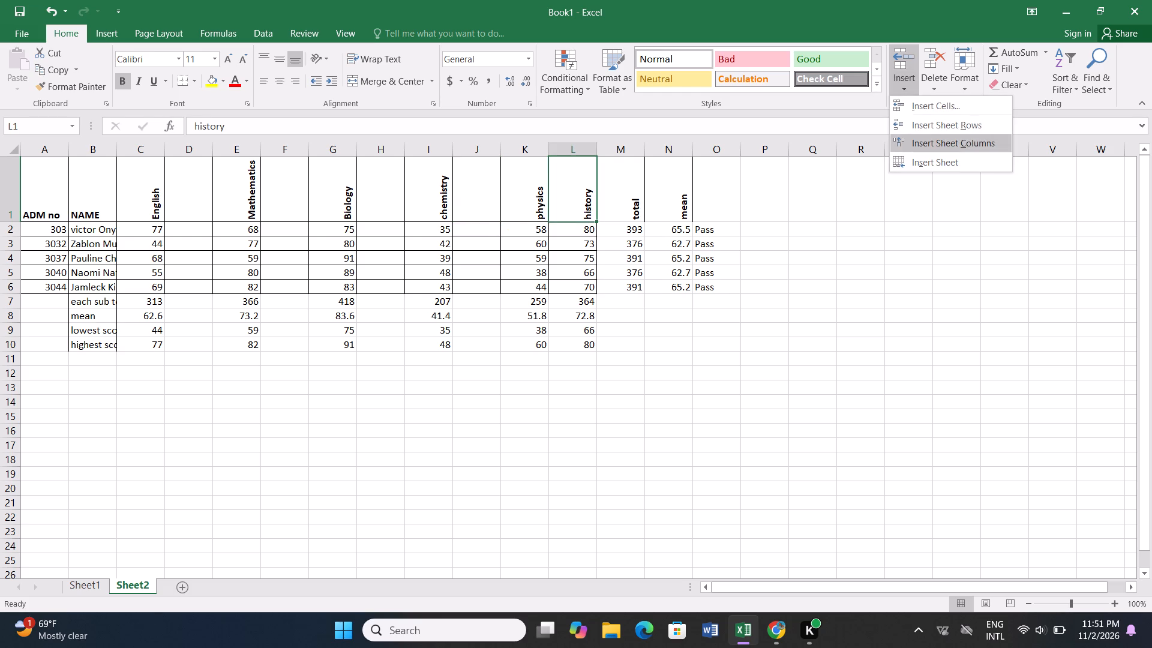
left_click(664, 193)
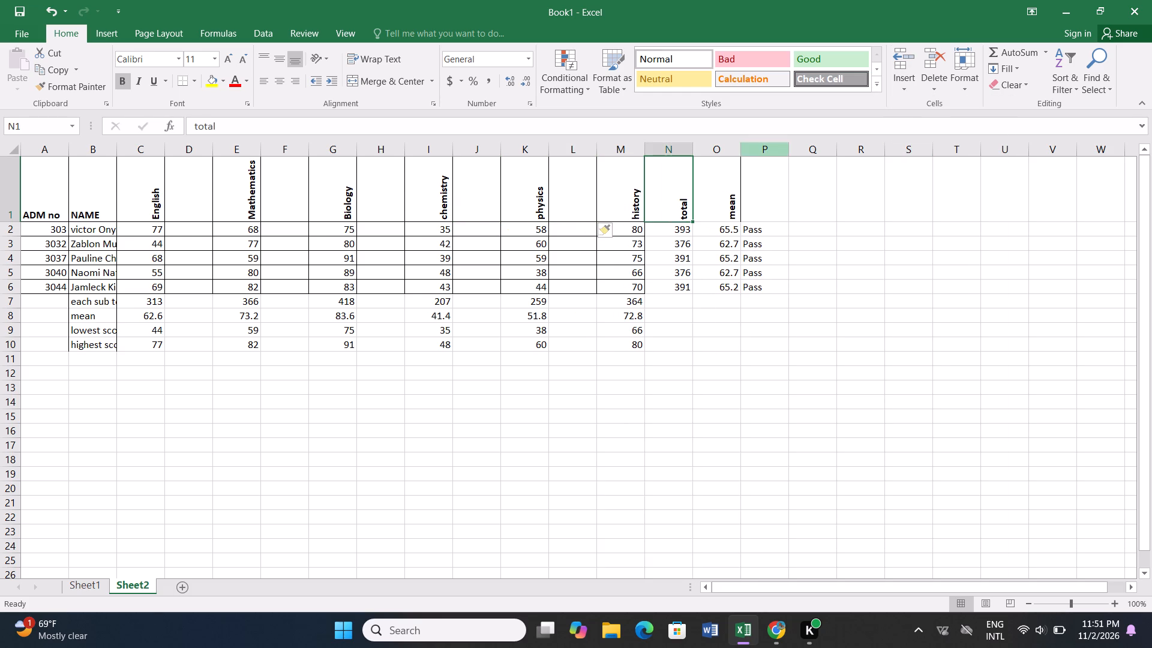
left_click(907, 85)
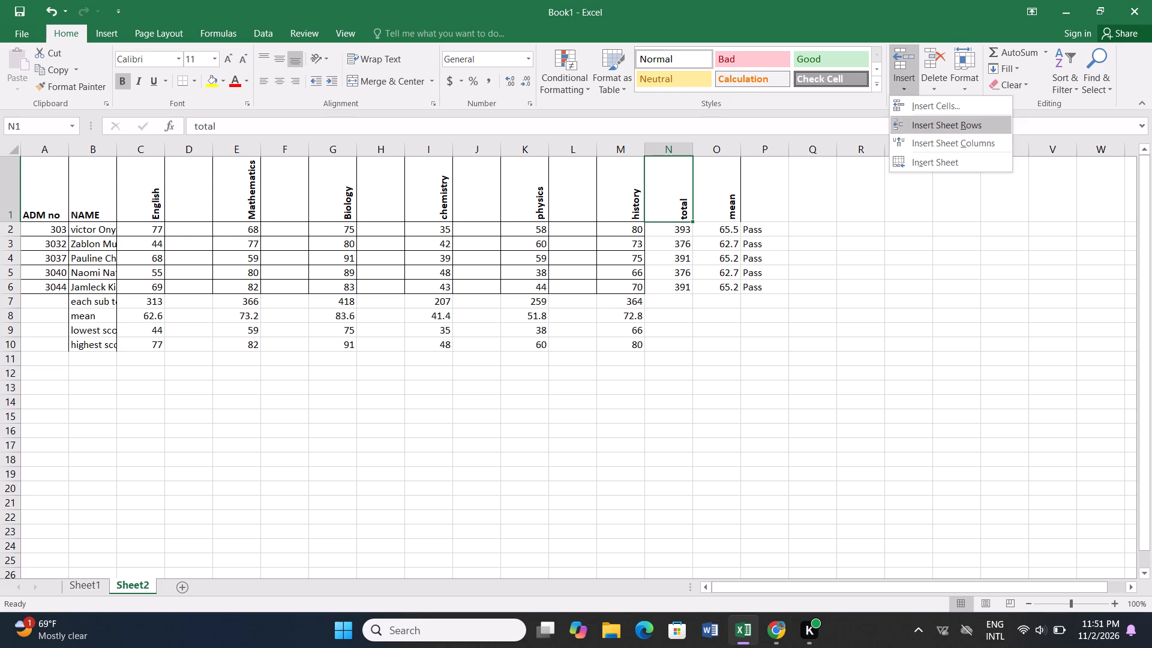
left_click(910, 139)
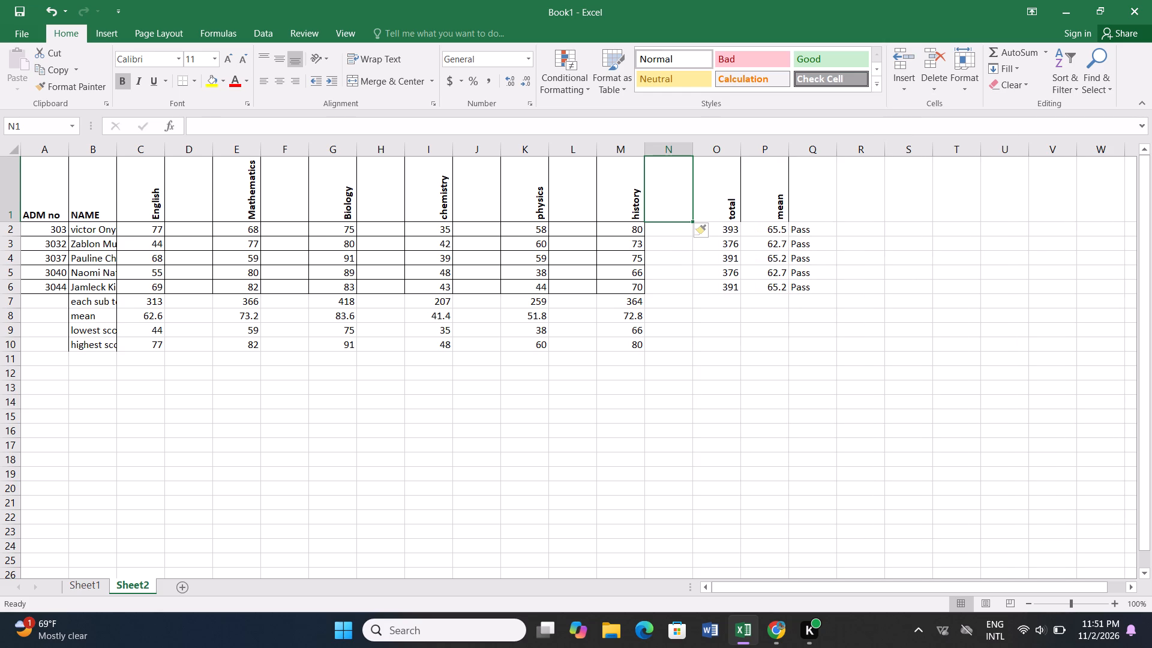
Check question (g)'s column labels in Chrome, return to Excel and label the blank column after English as EngG in D1.
left_click(767, 633)
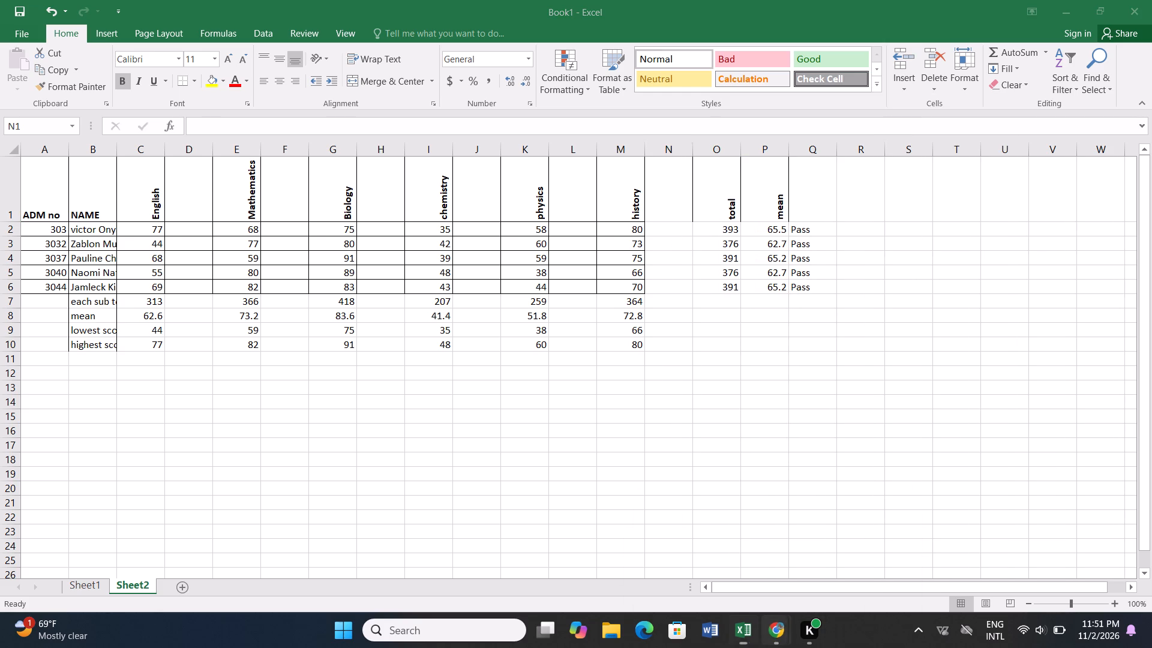
left_click(817, 562)
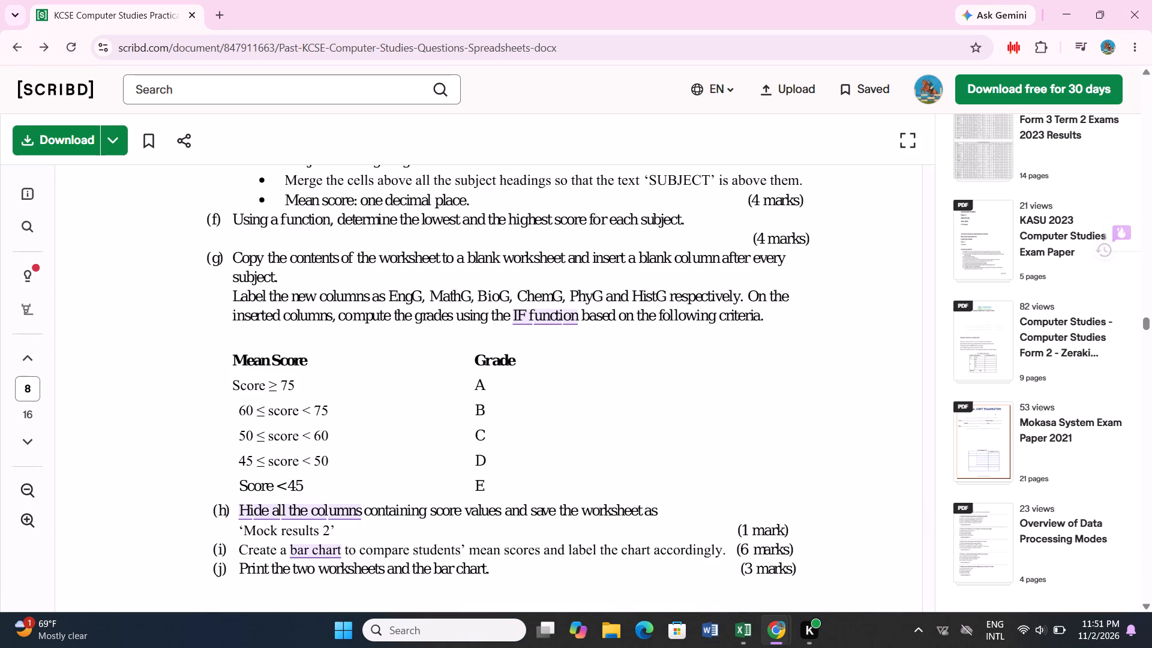
scroll(443, 371, "down", 1)
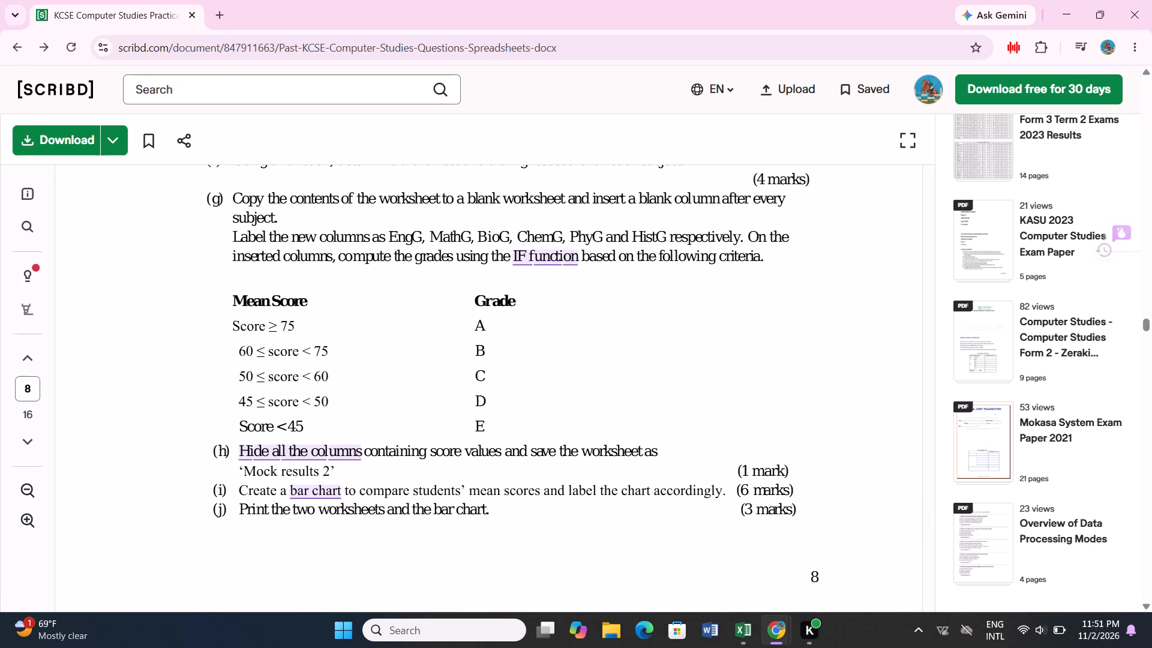
left_click(749, 645)
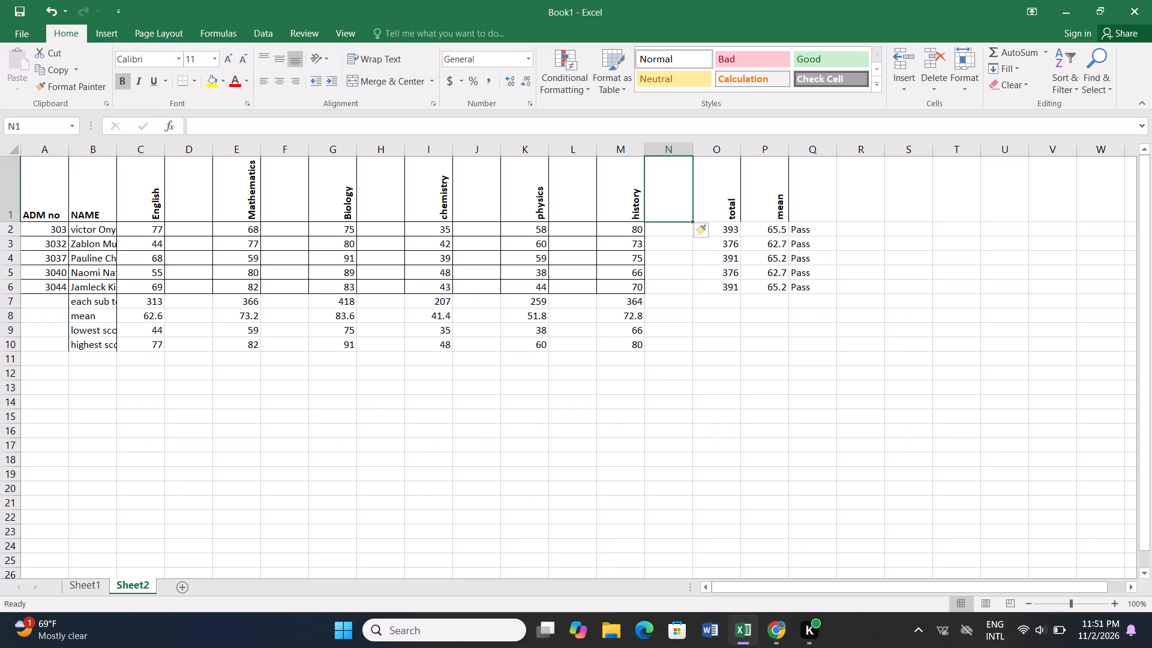
left_click(196, 213)
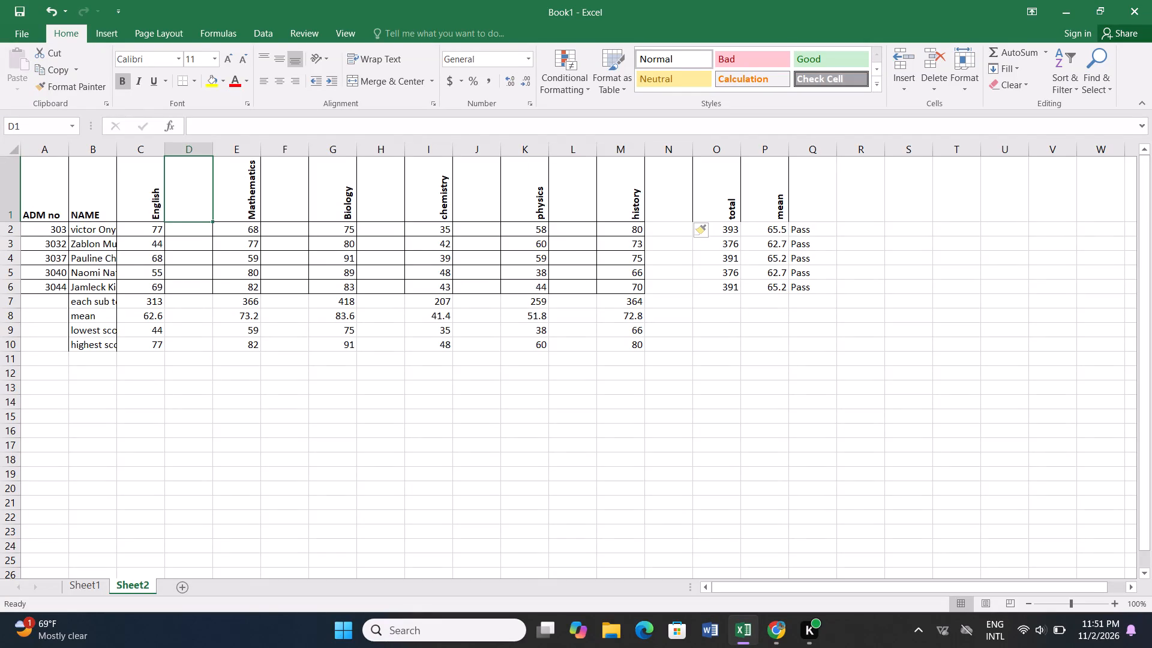
type("eng")
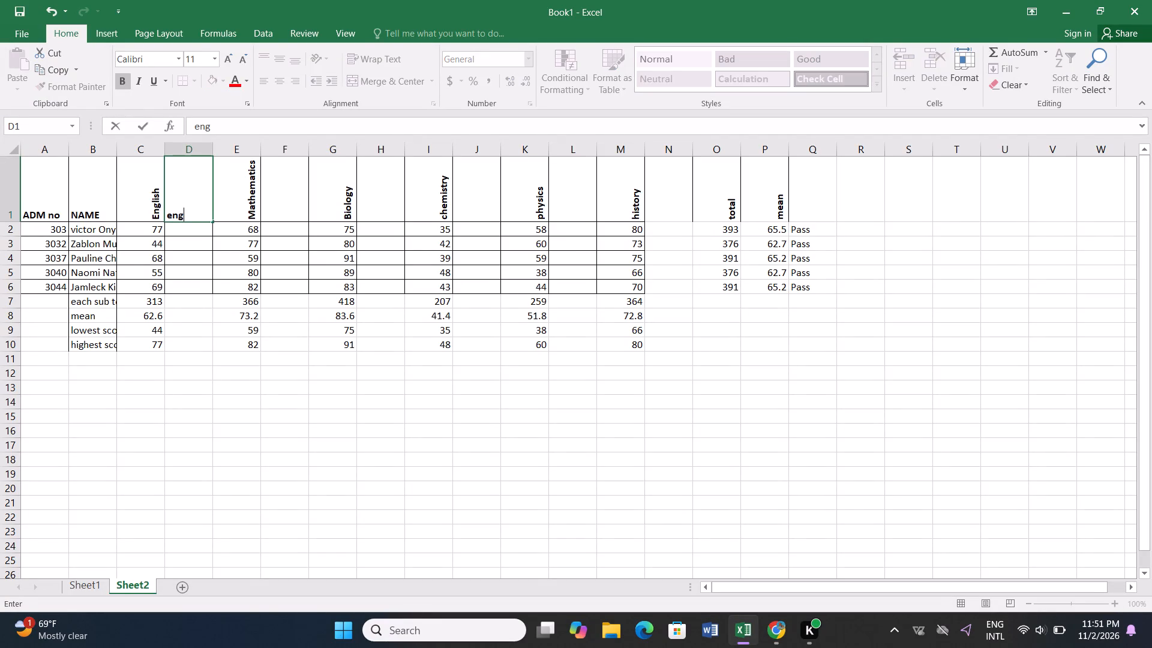
key("BackSpace")
key("BackSpace")
key("BackSpace")
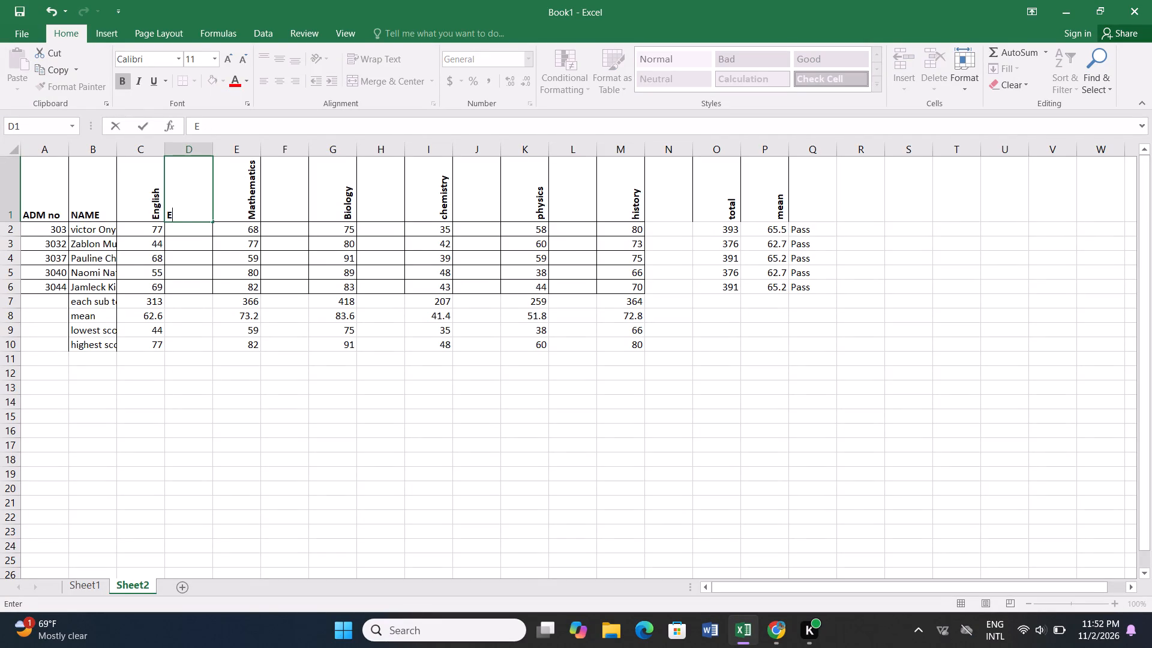
type("NG")
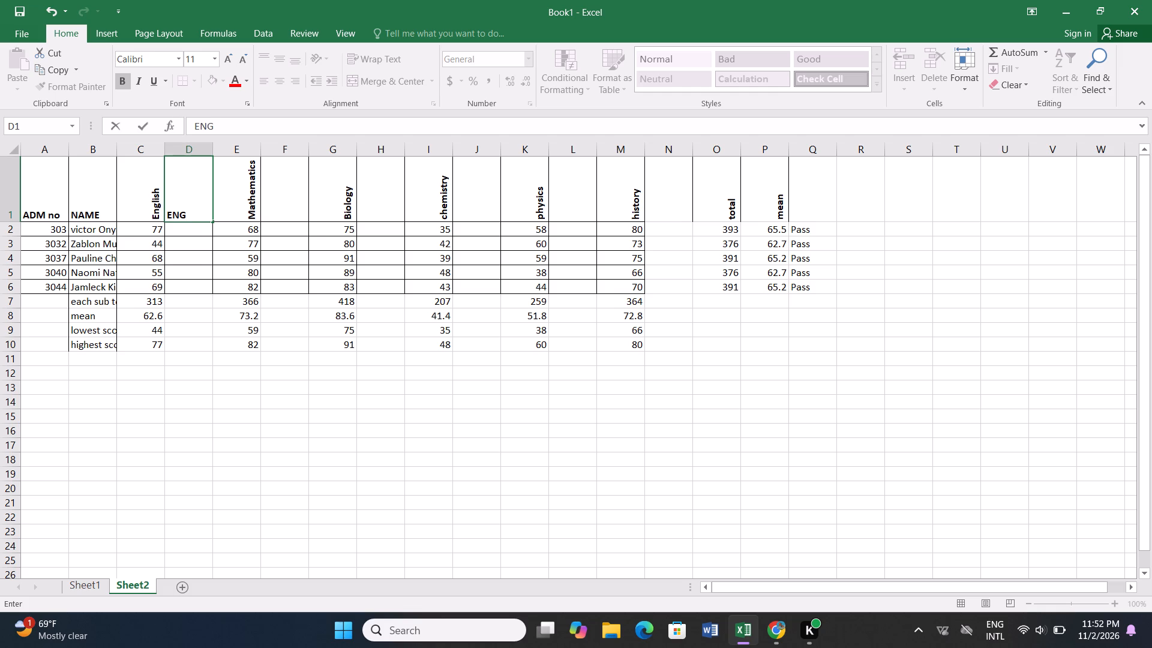
key("BackSpace")
key("BackSpace")
type("ng")
key("shift+g")
key("Return")
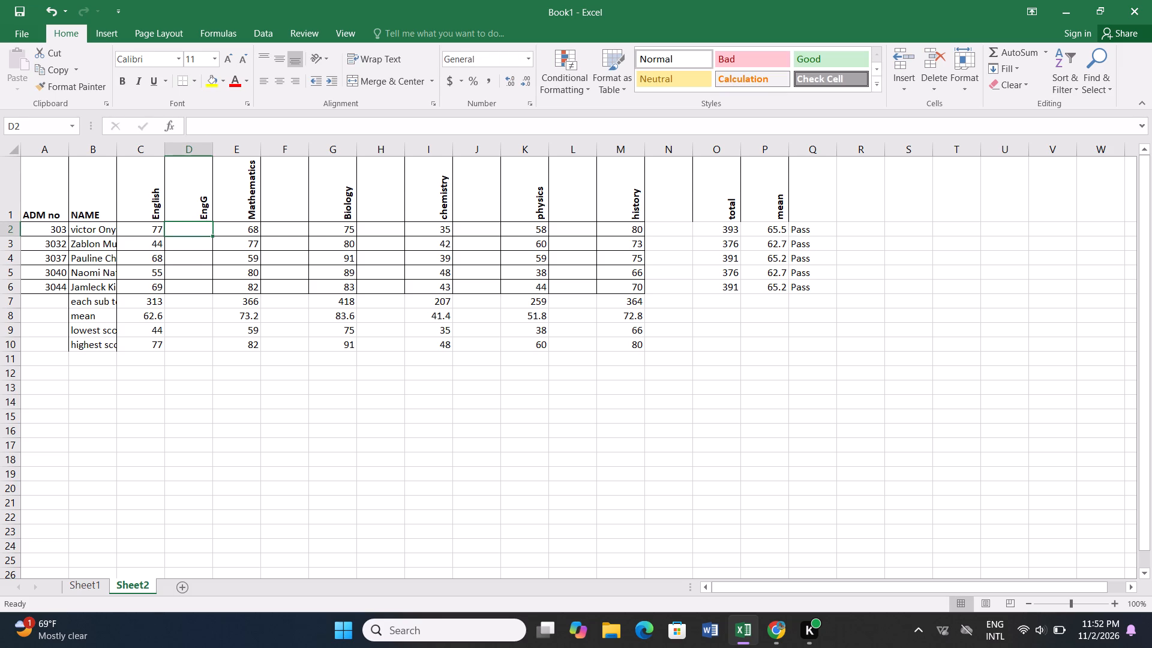
Label the remaining inserted columns mathg, biog, chemg, phycg and histg in F1, H1, J1, L1 and N1.
left_click(279, 203)
type("math")
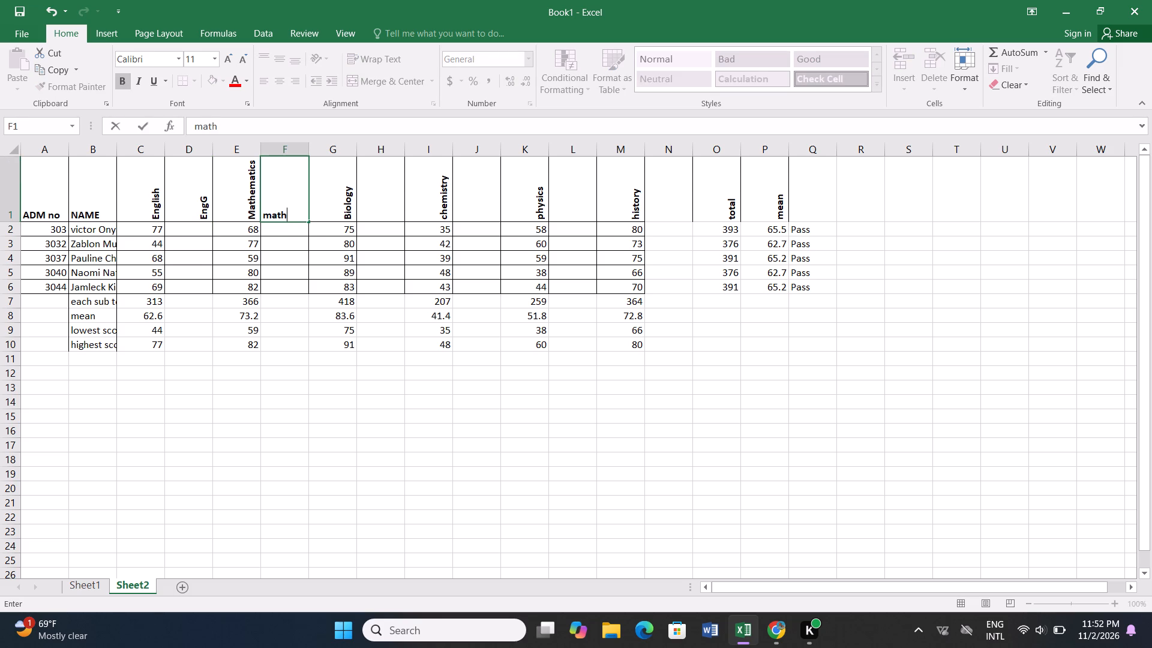
key("g")
key("Return")
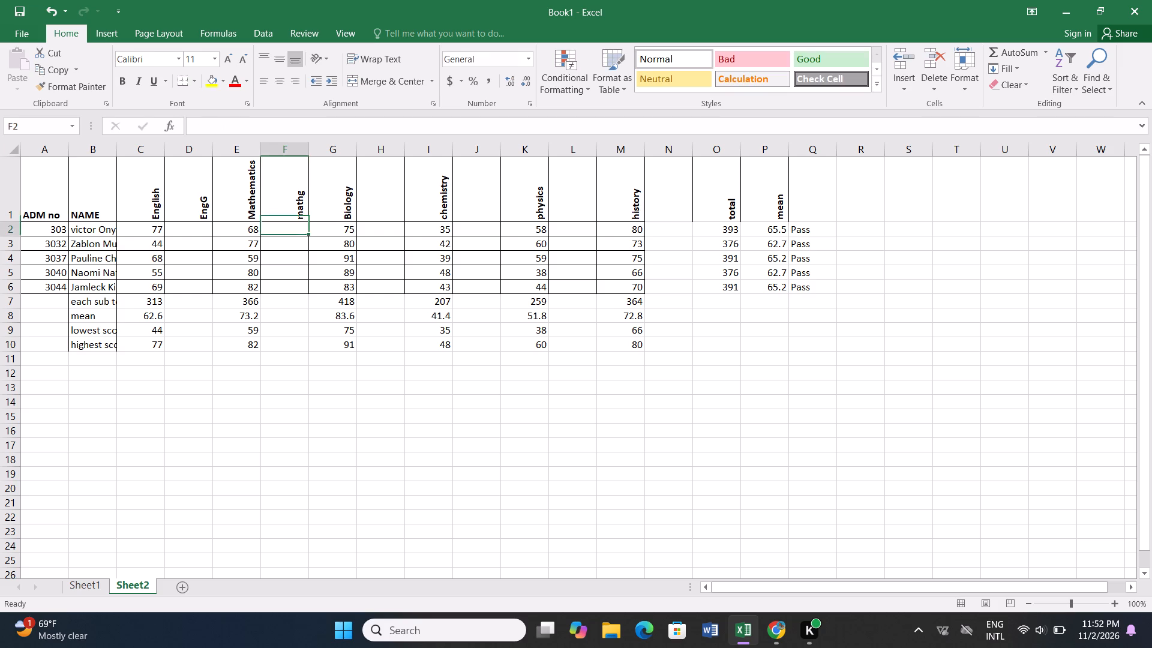
left_click(376, 203)
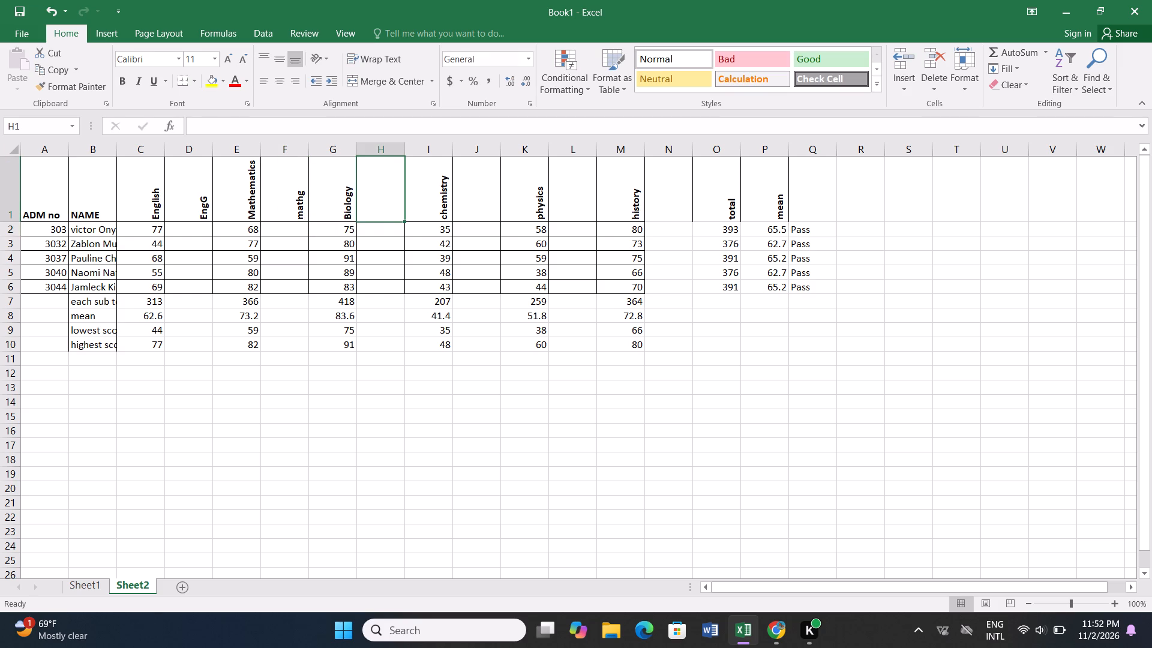
type("biog")
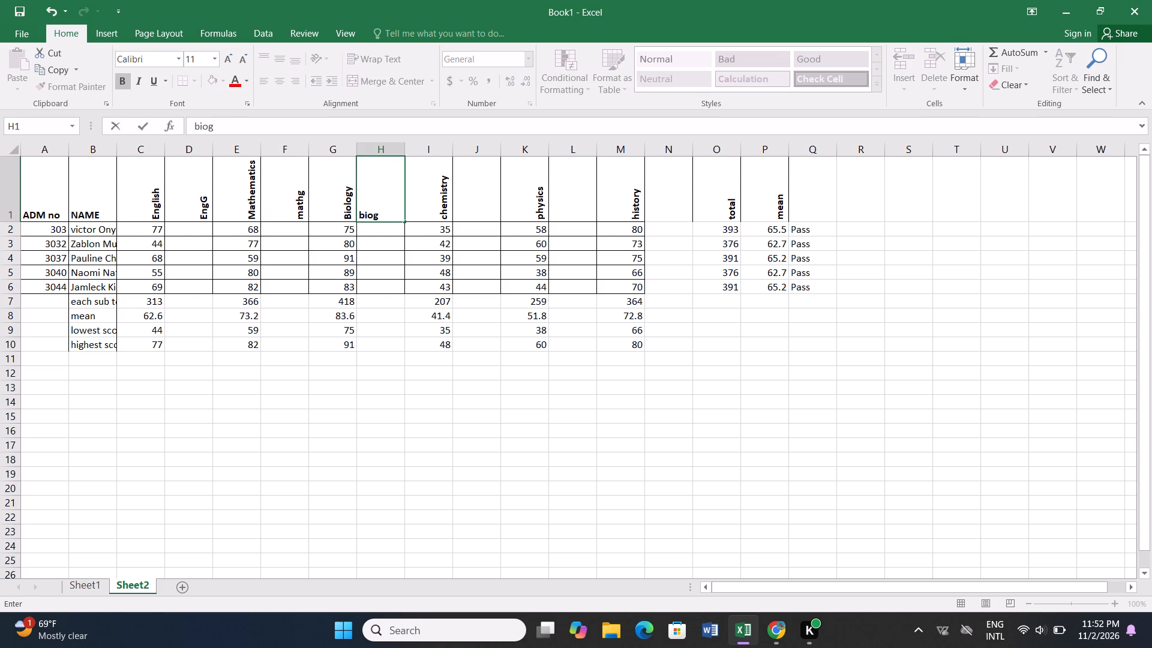
key("Return")
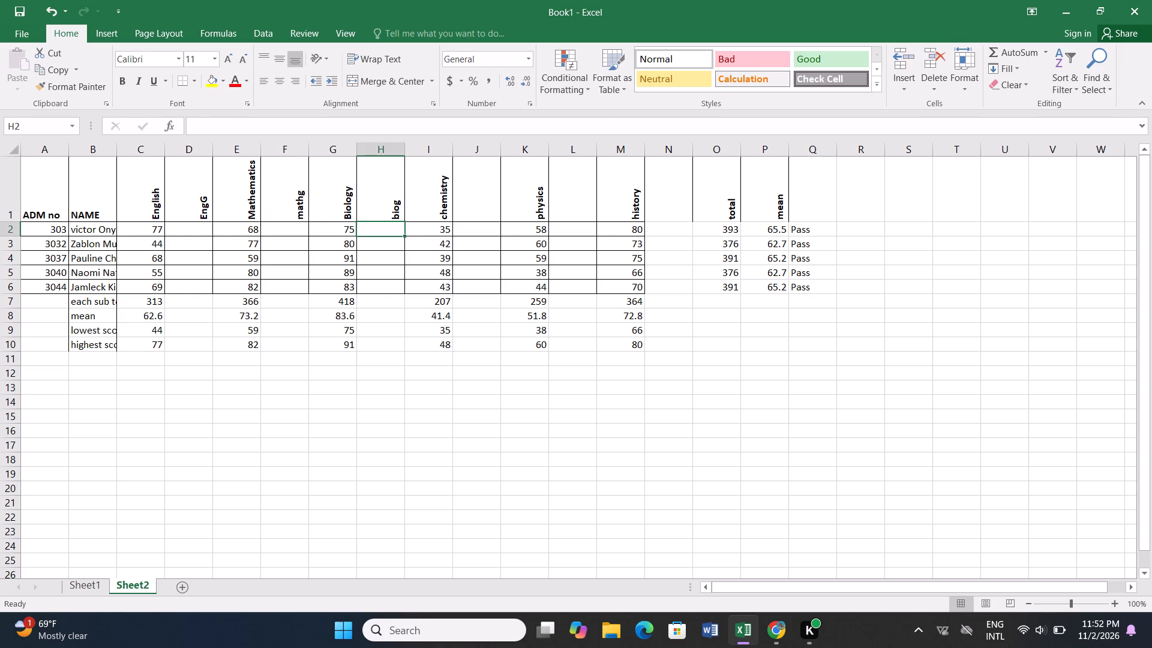
left_click(474, 211)
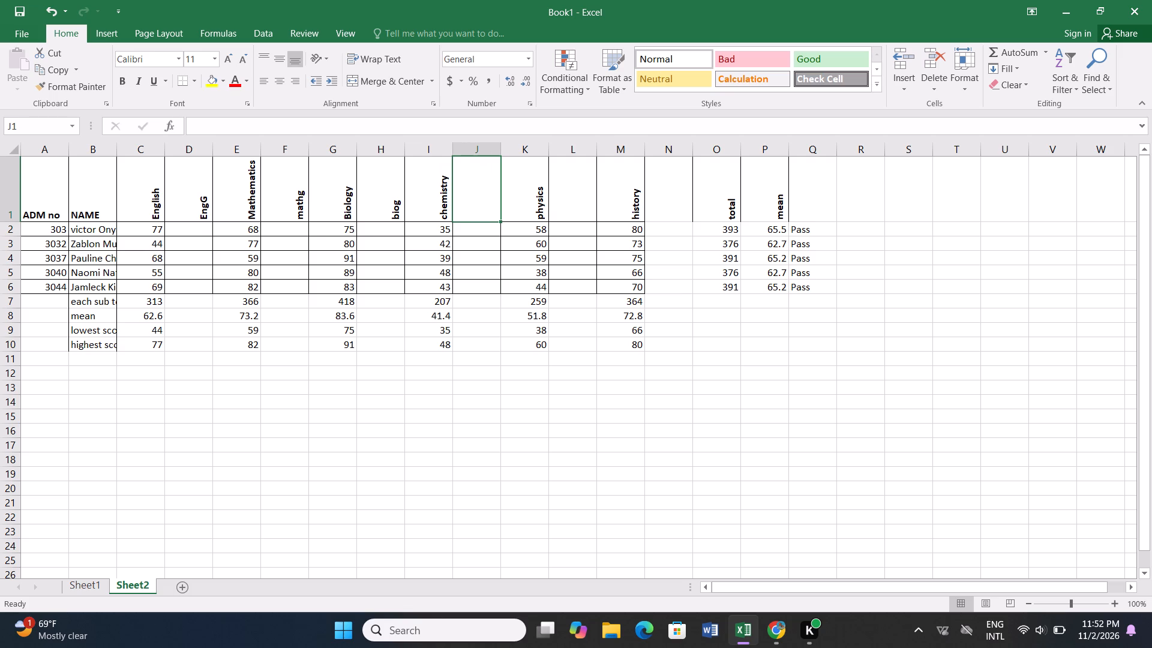
type("chemg")
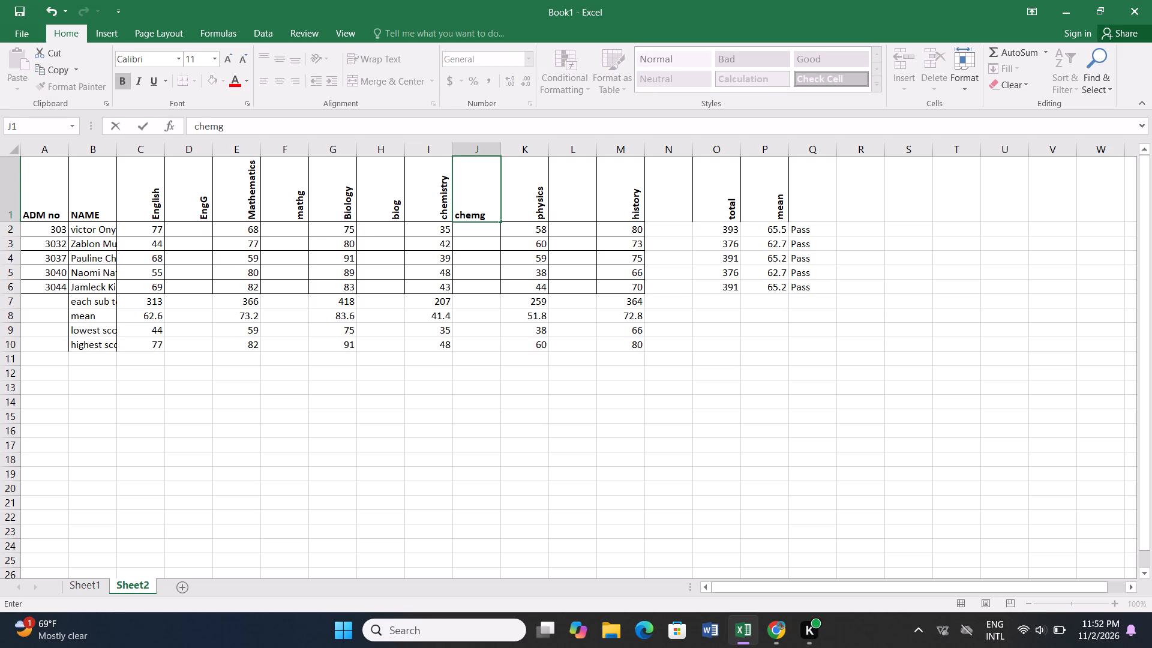
left_click(585, 202)
type("phycg")
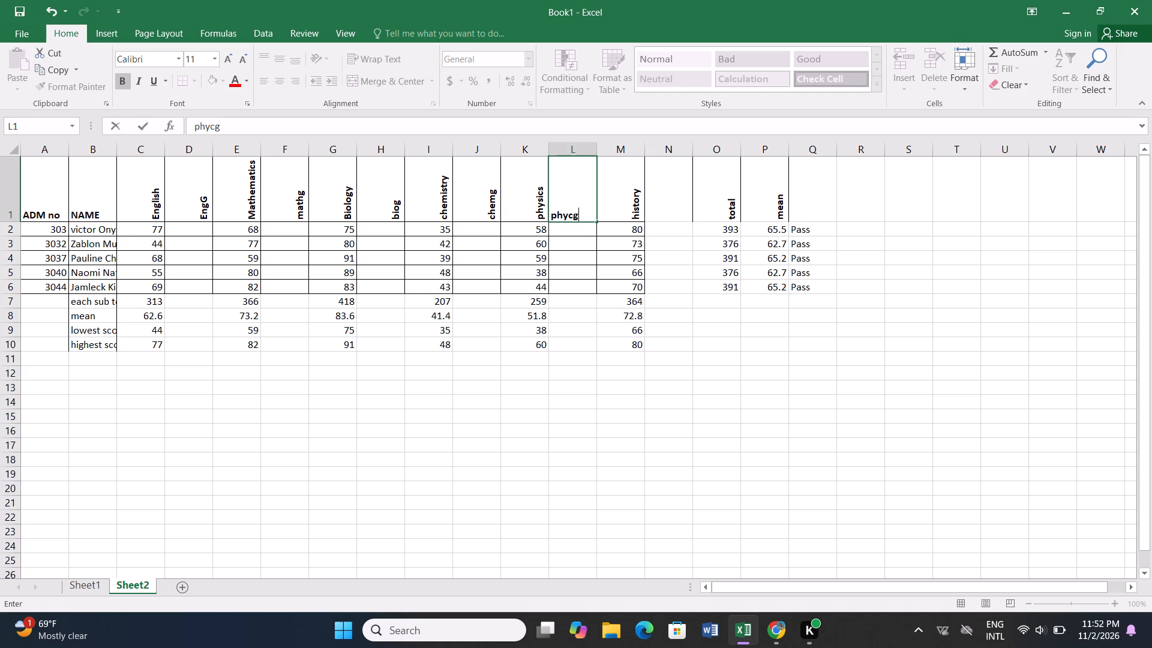
left_click(659, 201)
type("histg")
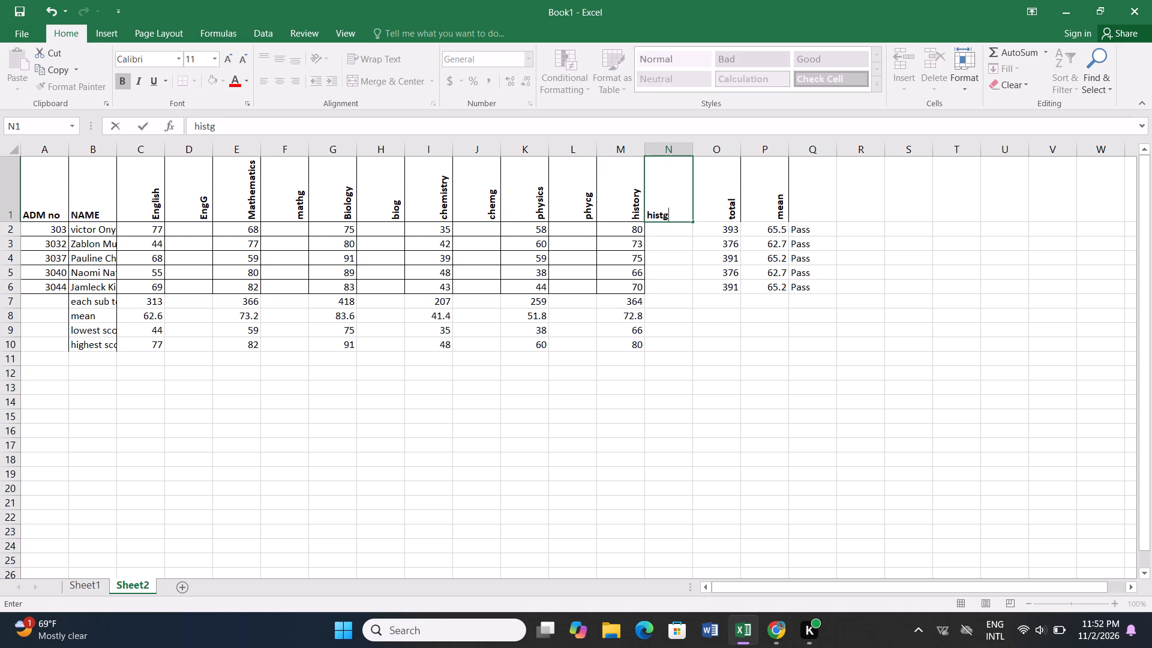
key("Return")
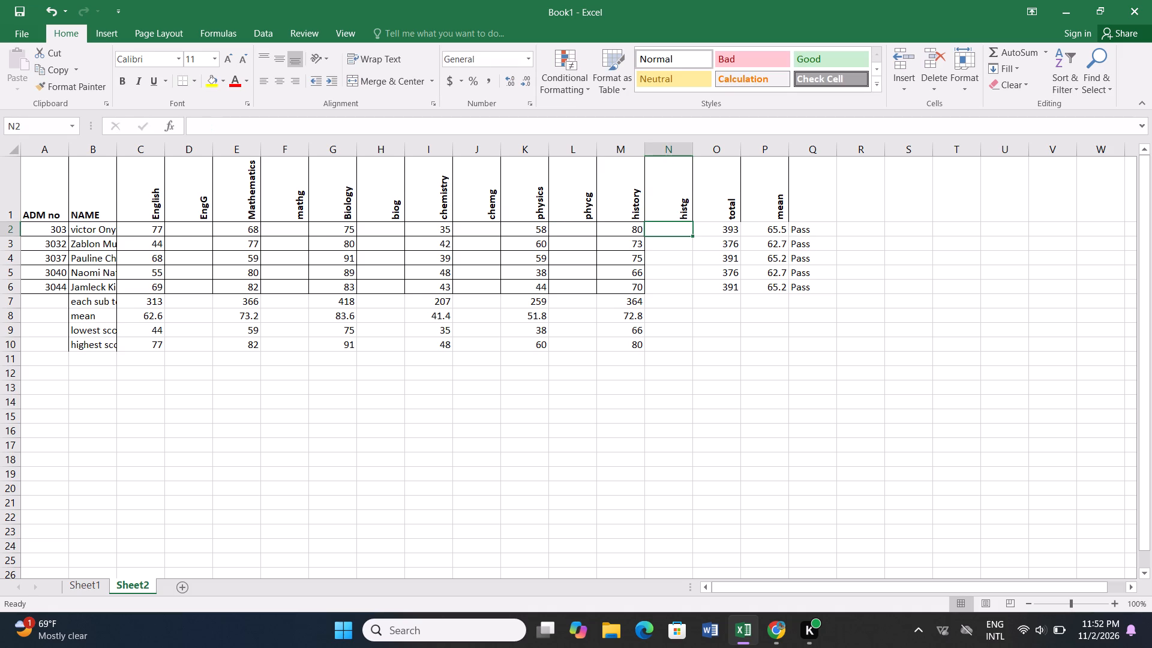
Check question (g)'s grade criteria in Chrome, return to Excel and enter the formula =IF(C2>=75,"") in D2 under EngG.
left_click(773, 628)
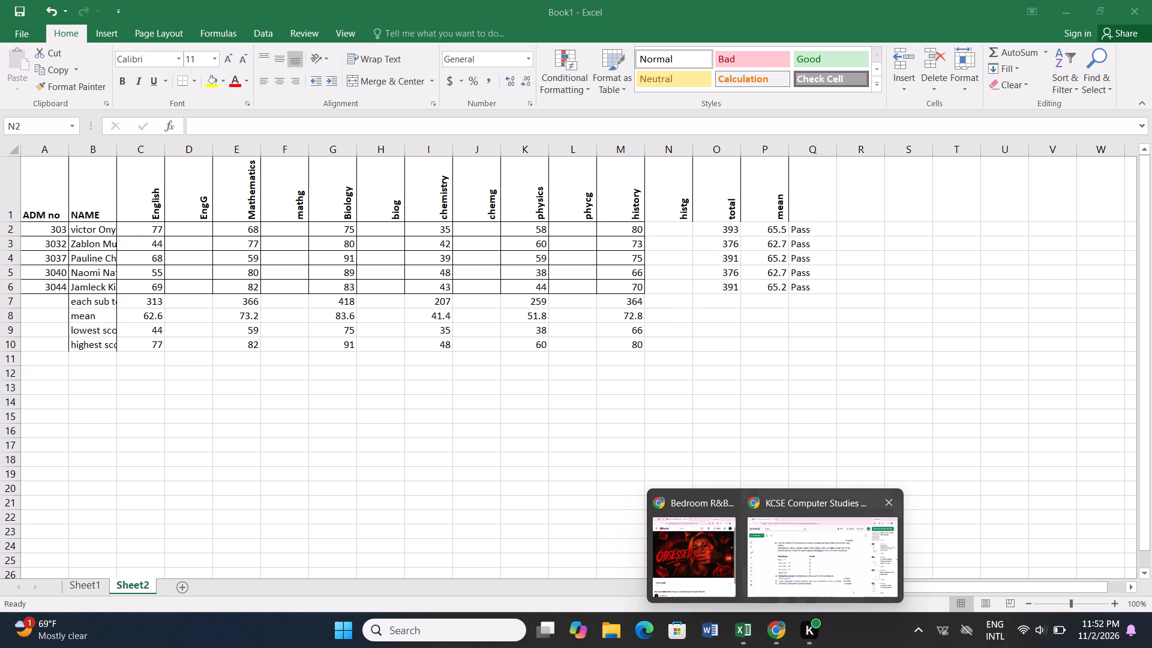
left_click(782, 545)
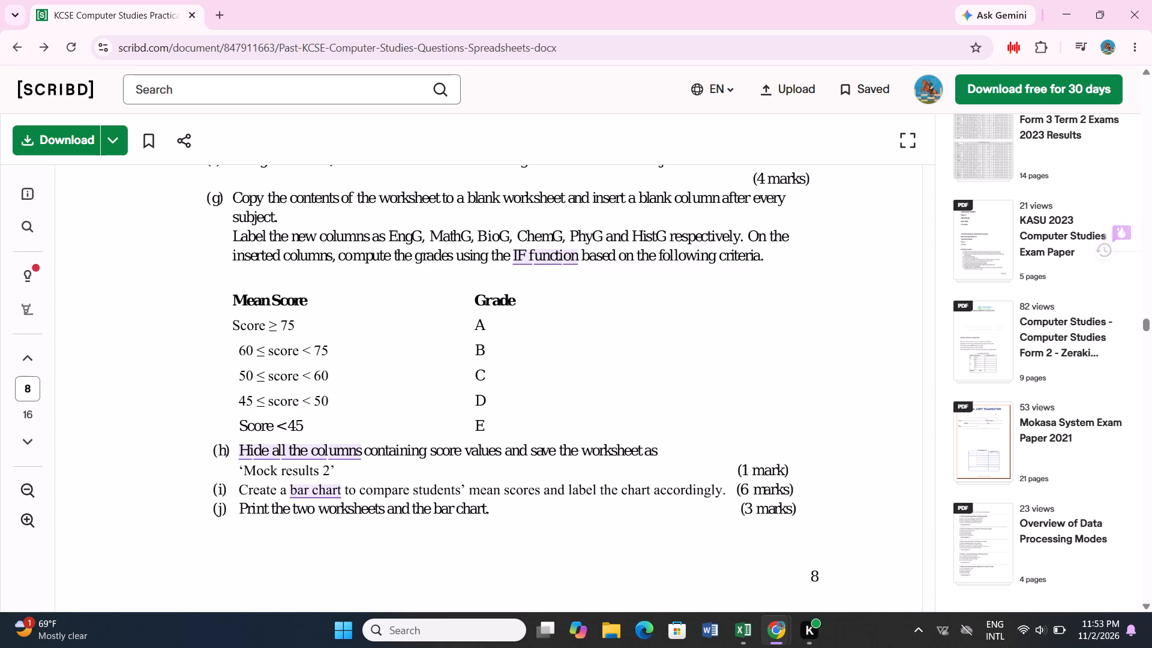
left_click(745, 627)
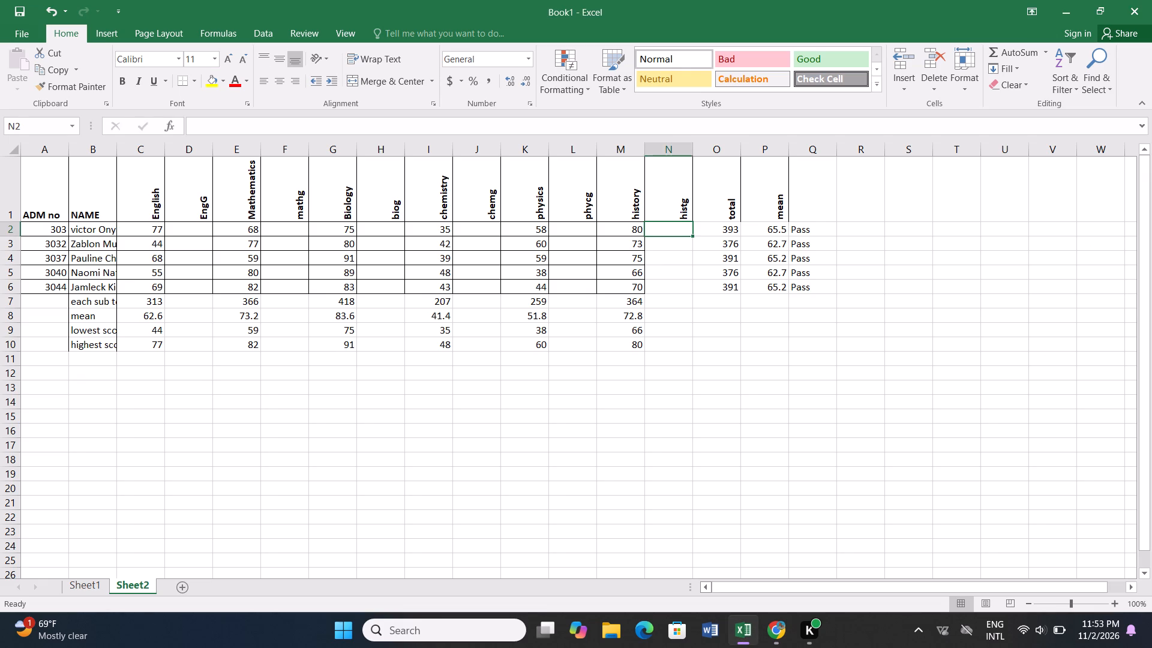
left_click(190, 230)
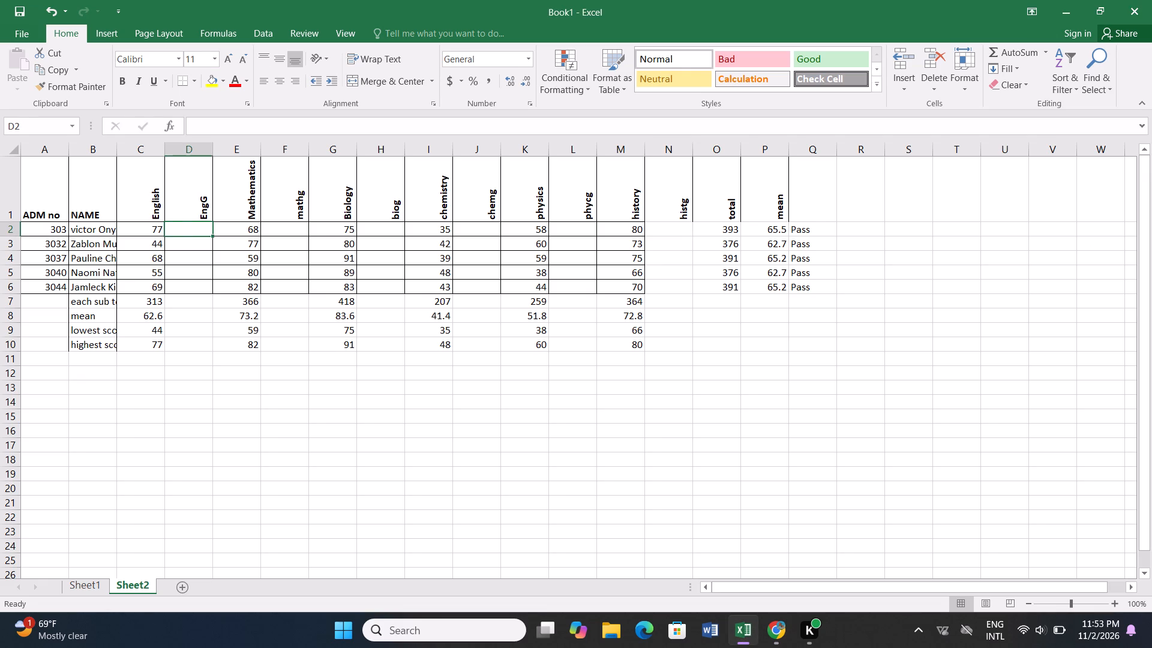
key("equal")
type("if")
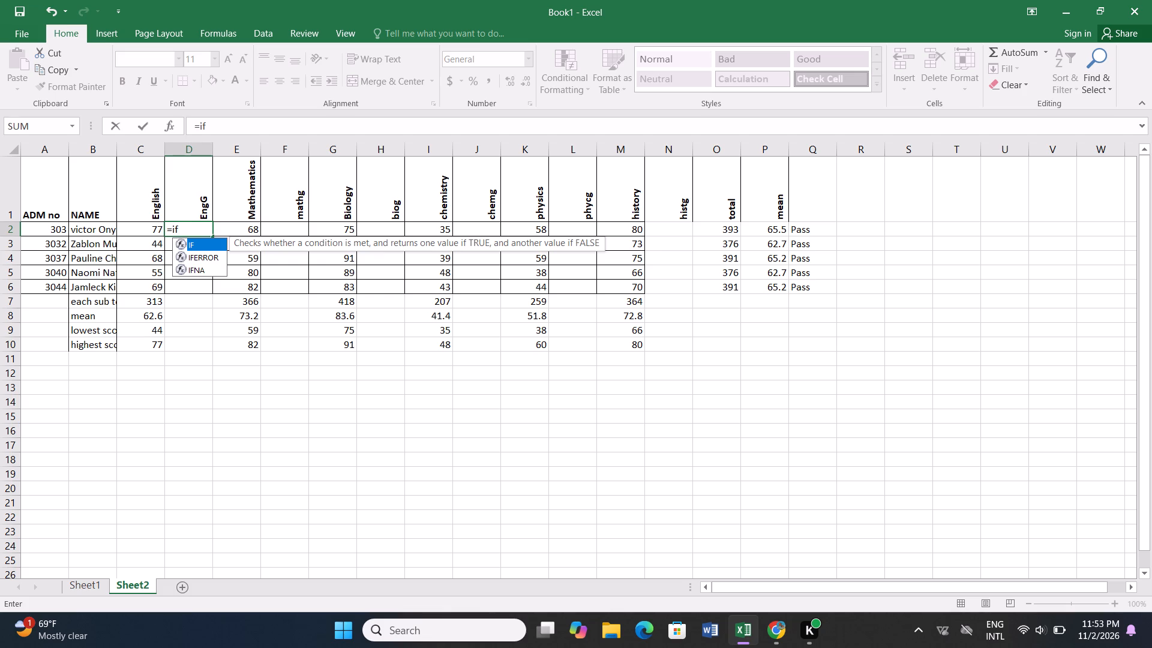
key("shift+parenleft")
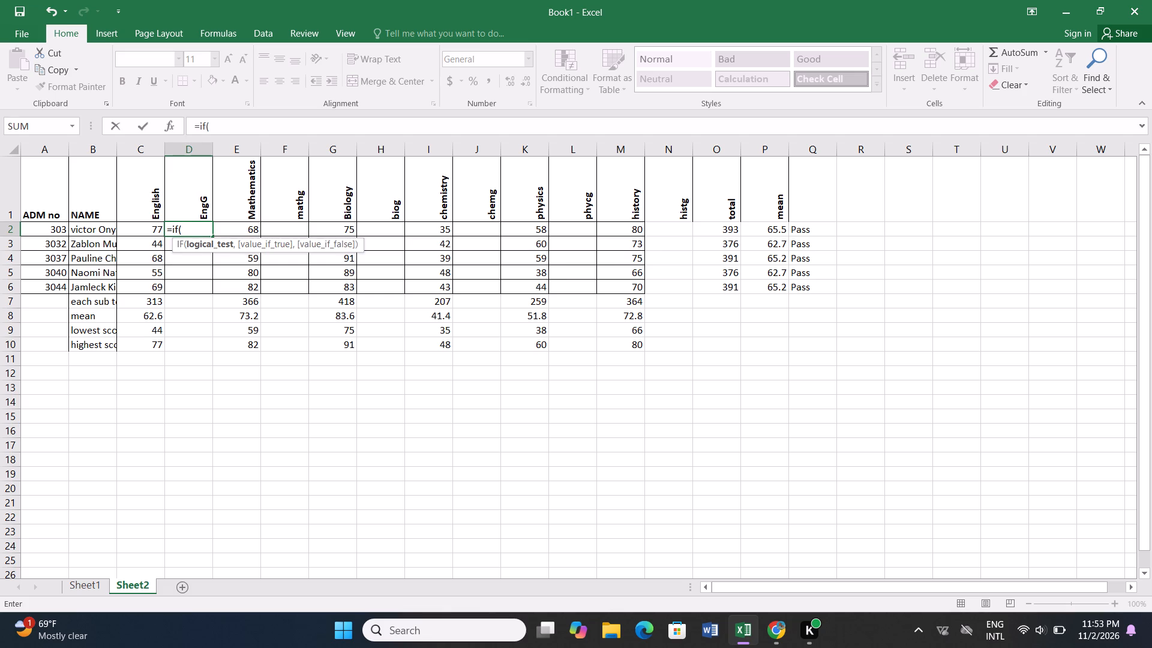
left_click(150, 230)
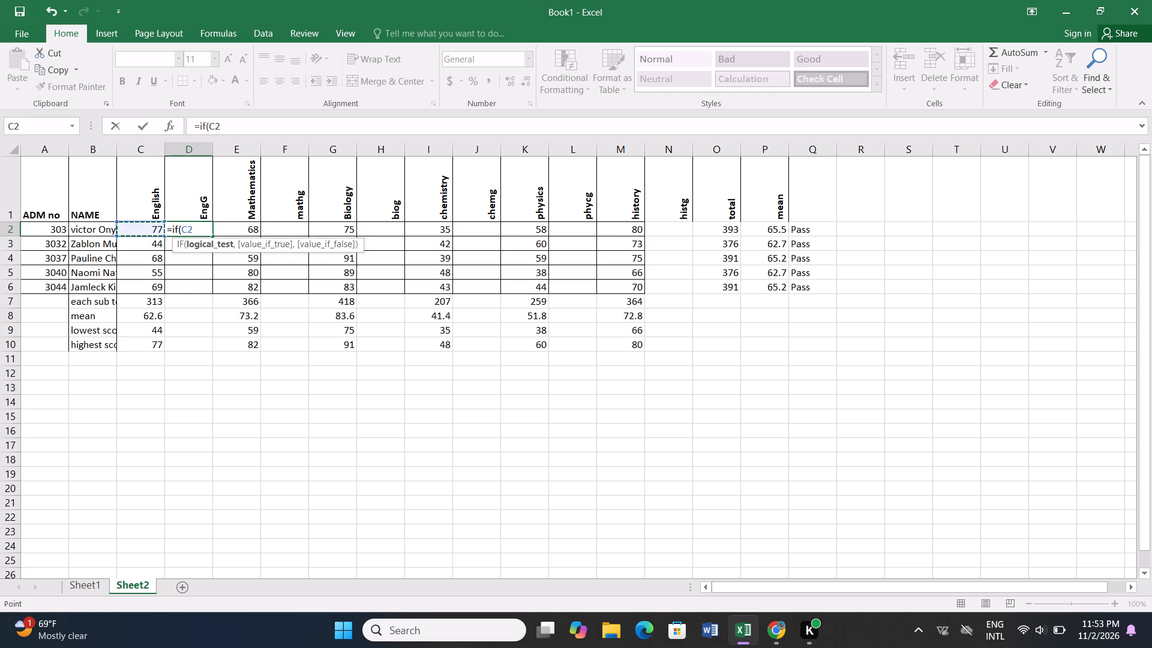
key("shift+greater")
key("0")
key("BackSpace")
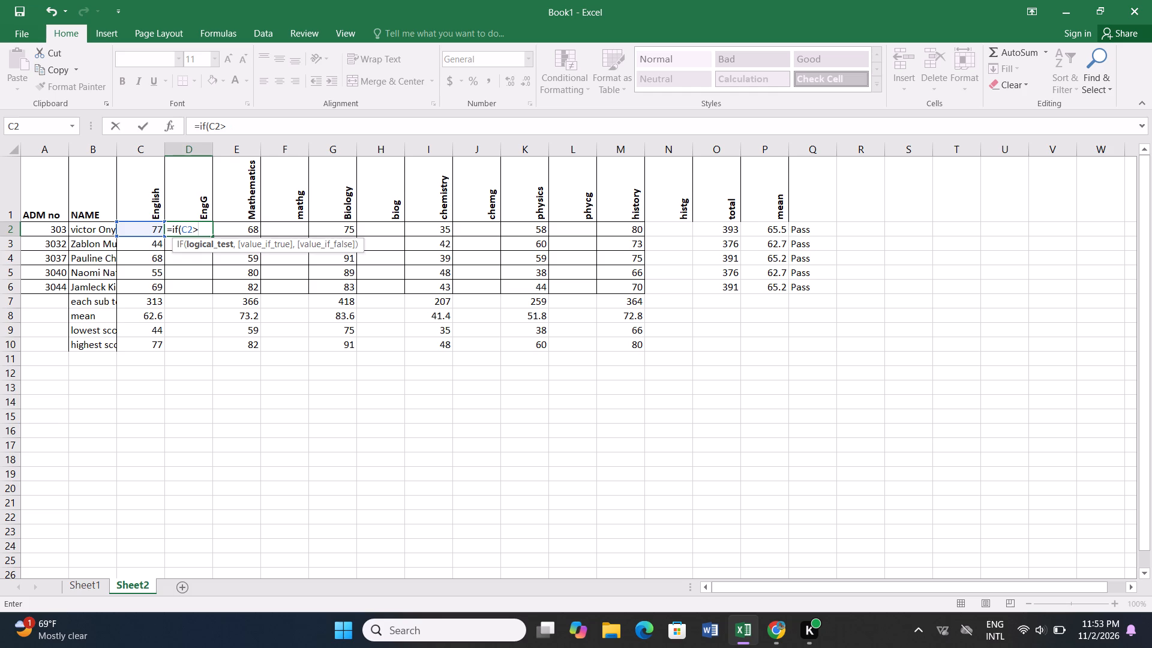
key("equal")
key("1")
key("BackSpace")
type("75")
key("comma")
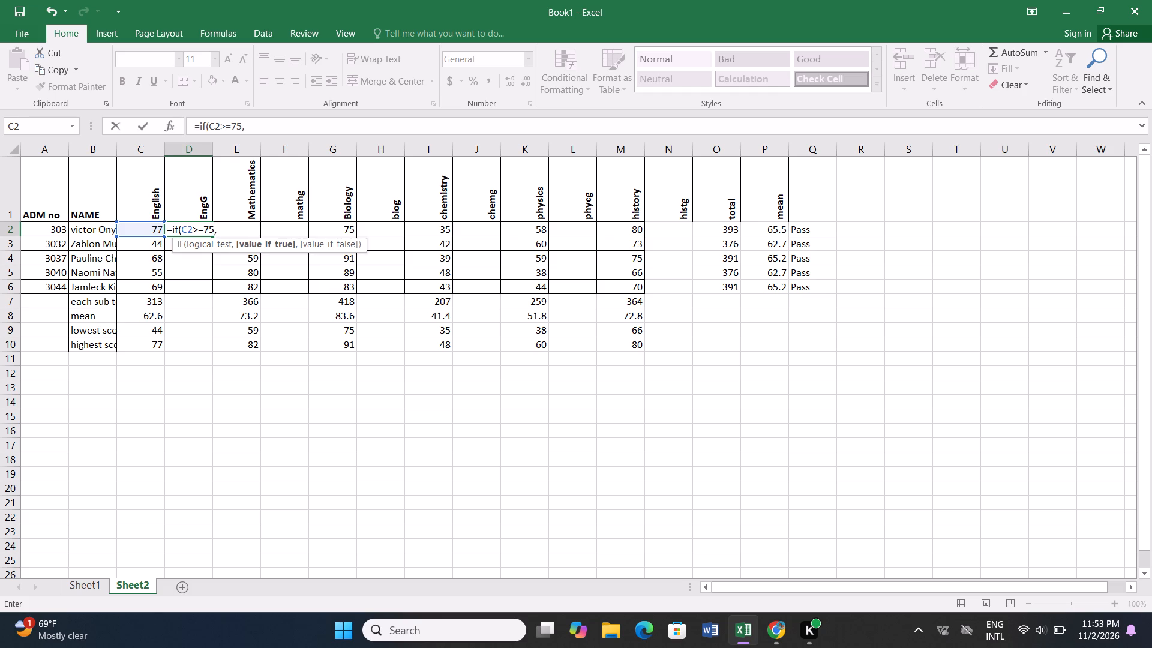
key("shift+colon")
key("shift+BackSpace")
type("\"'")
key("Left")
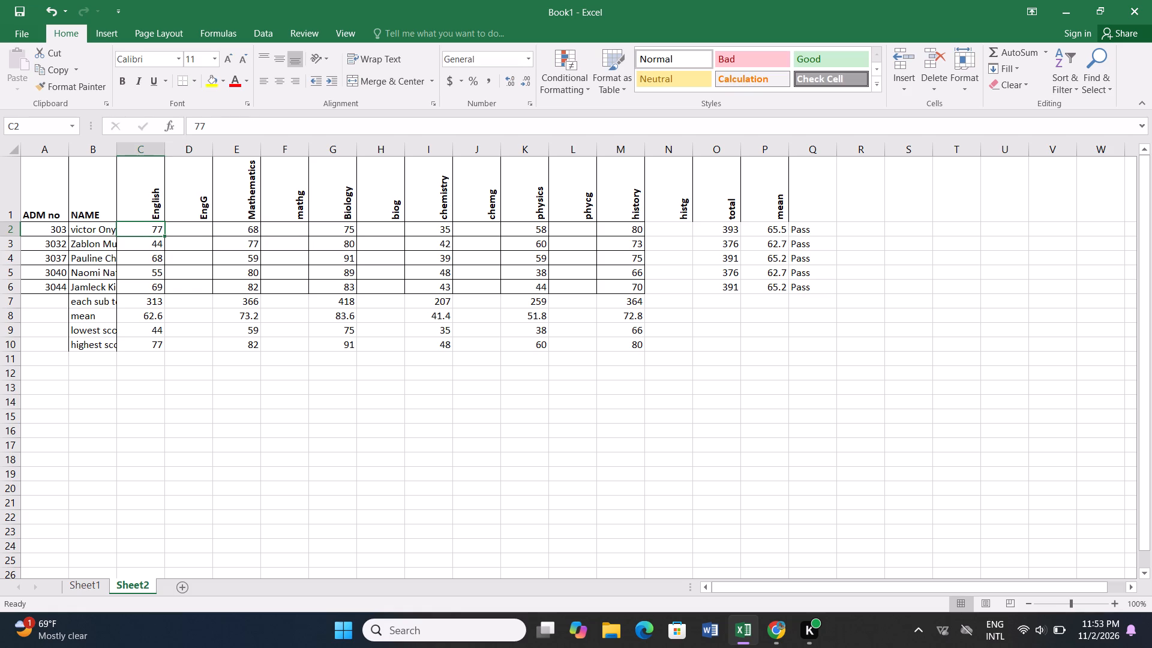
Edit D2's IF formula so that its value-if-true is "A".
left_click(180, 231)
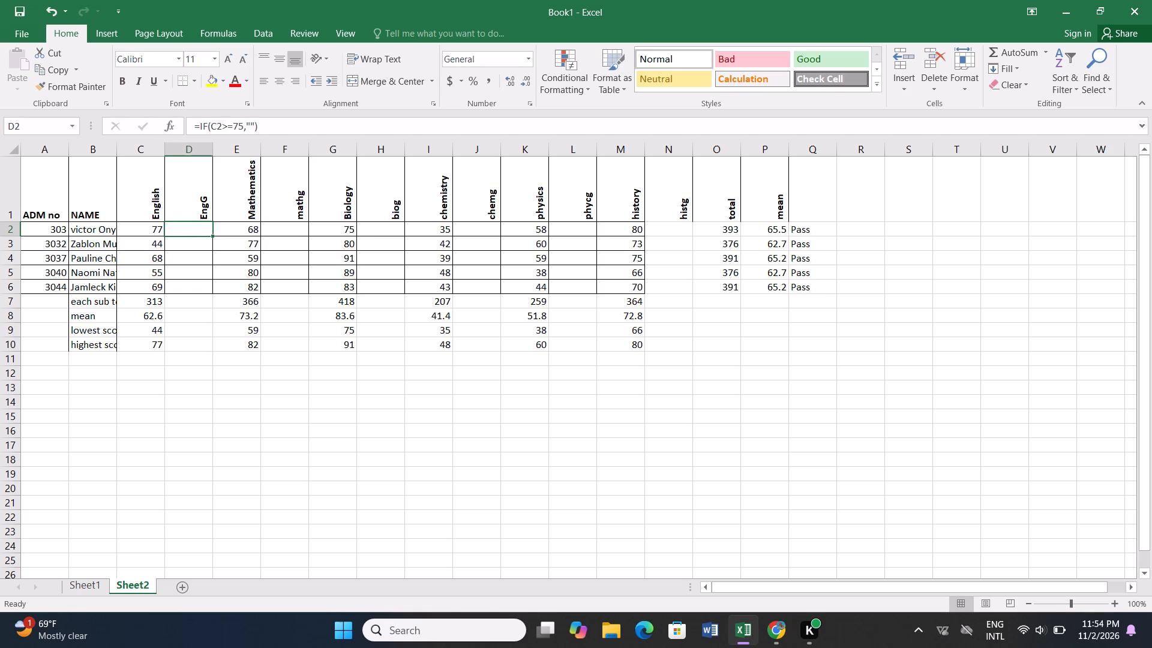
left_click(250, 124)
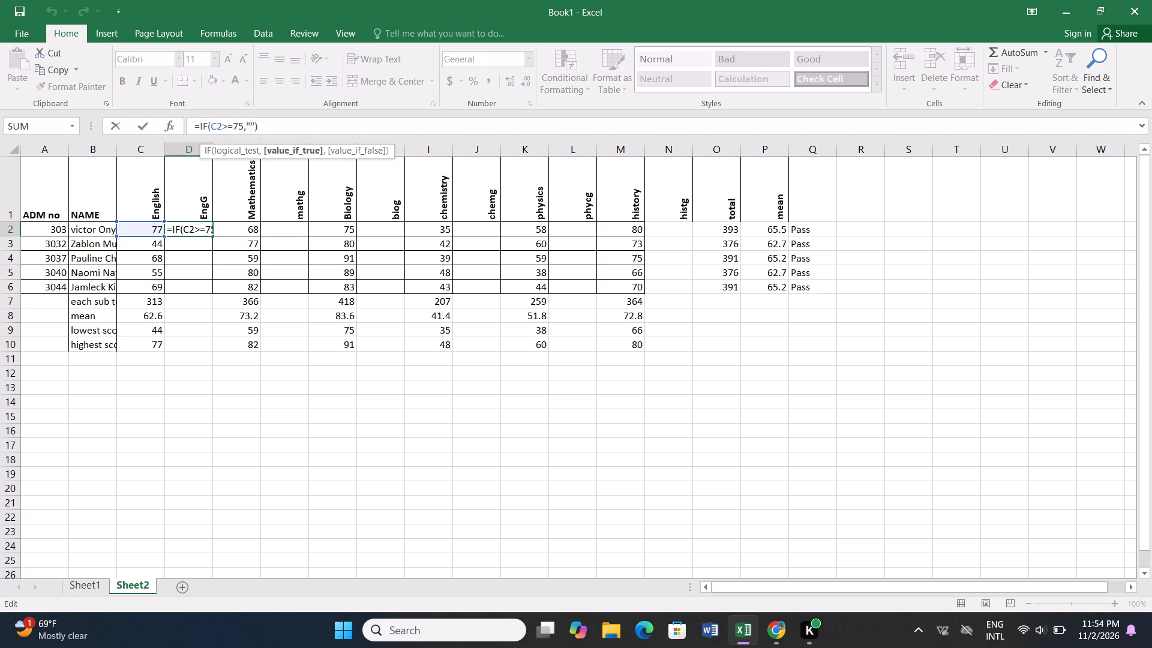
type("pas")
key("BackSpace")
key("BackSpace")
key("BackSpace")
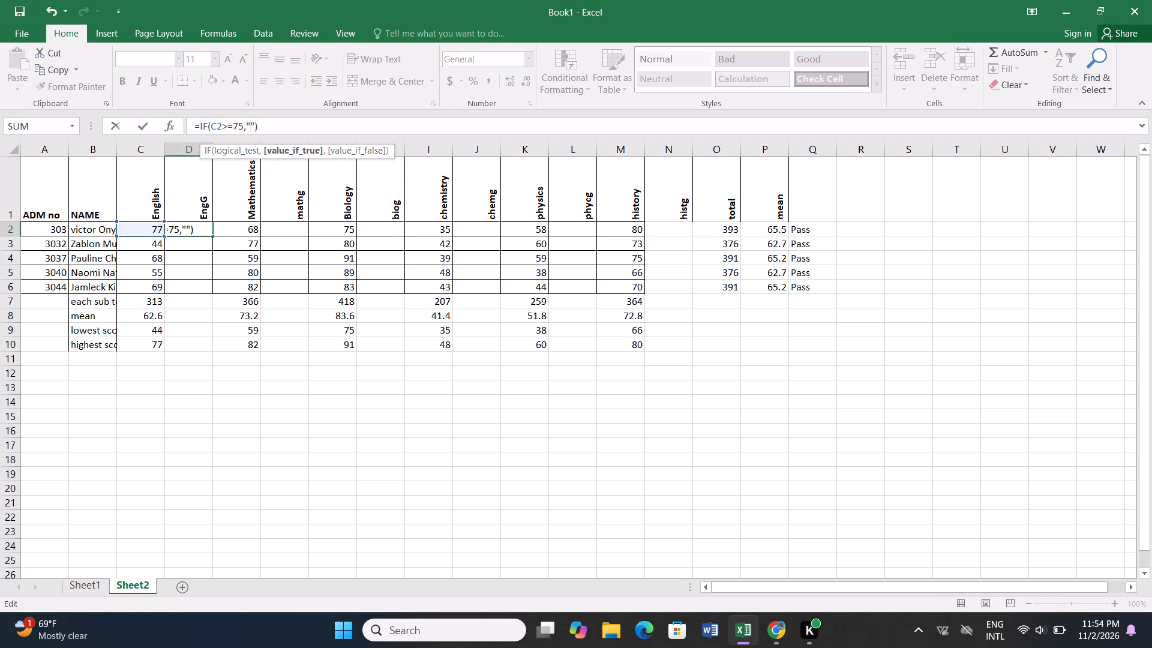
key("a")
Check question (g)'s grade criteria in Chrome, return to Excel and nest a second IF starting c2<= as the value-if-false in D2's formula.
left_click(779, 638)
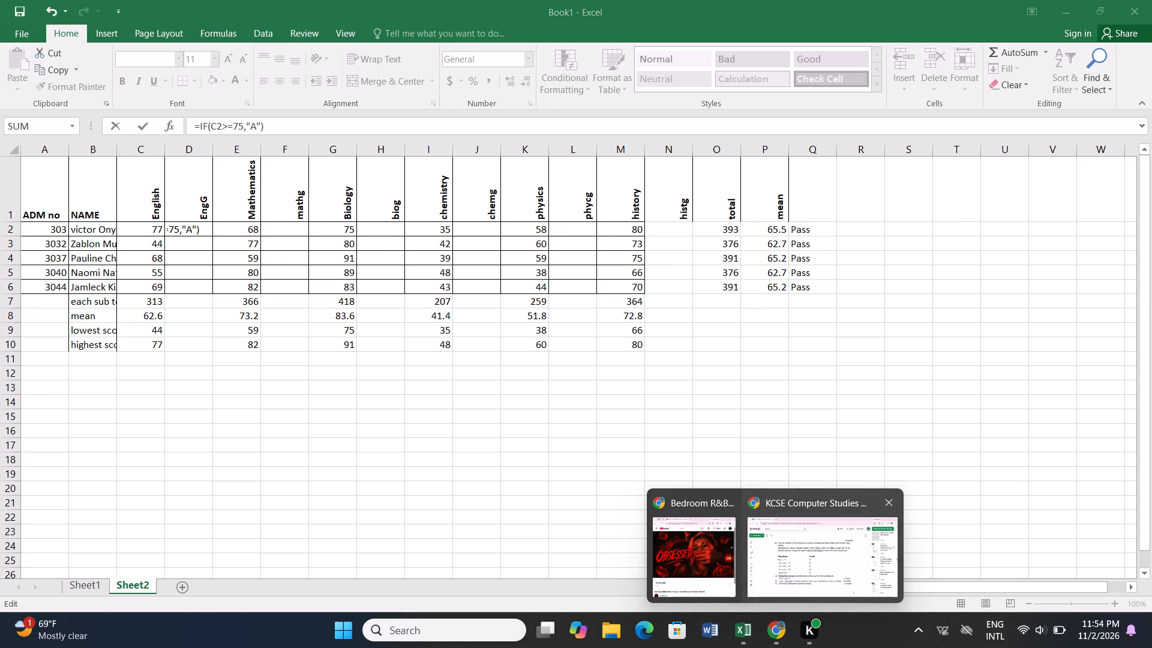
left_click(801, 571)
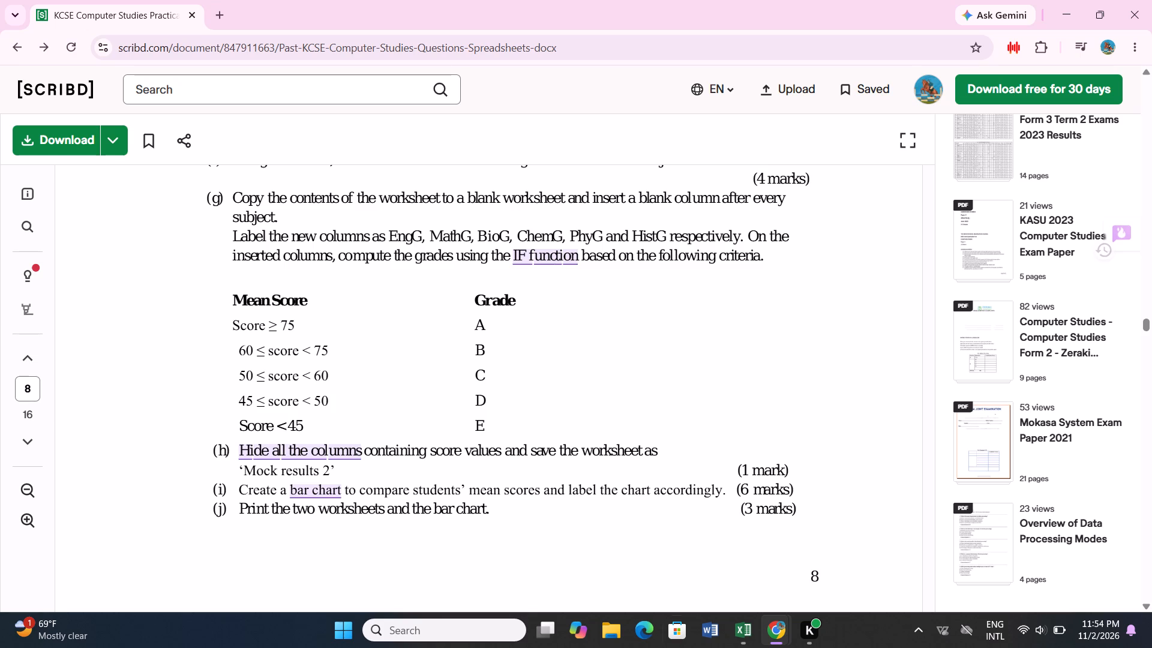
left_click(745, 630)
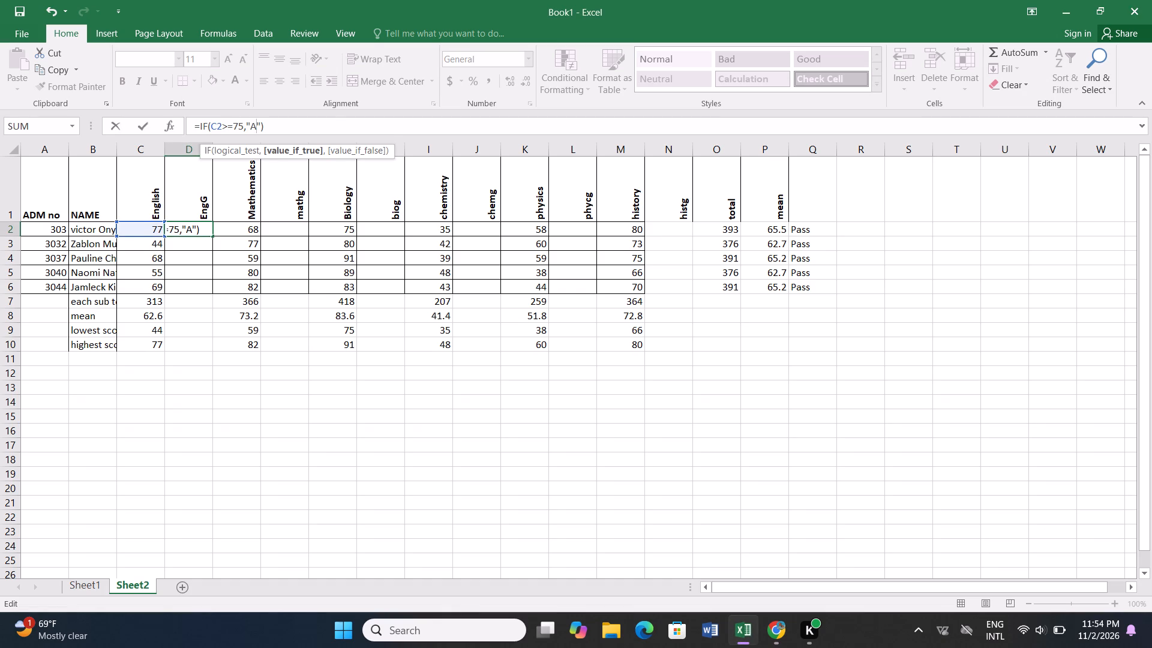
left_click(260, 123)
type(",if")
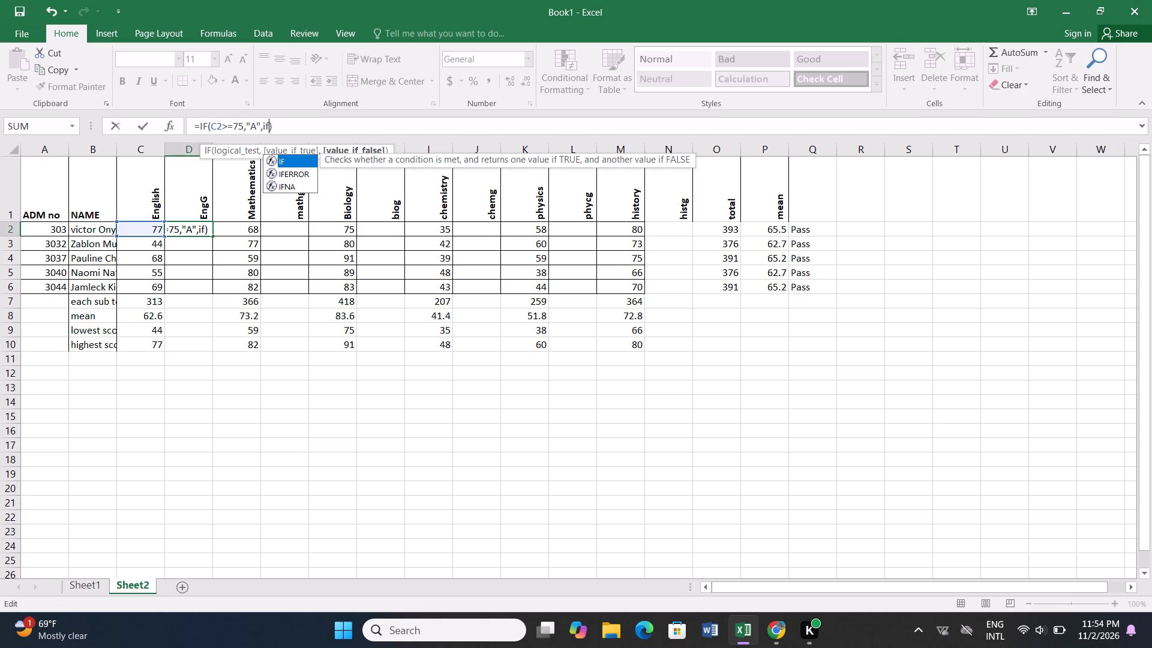
left_click(287, 156)
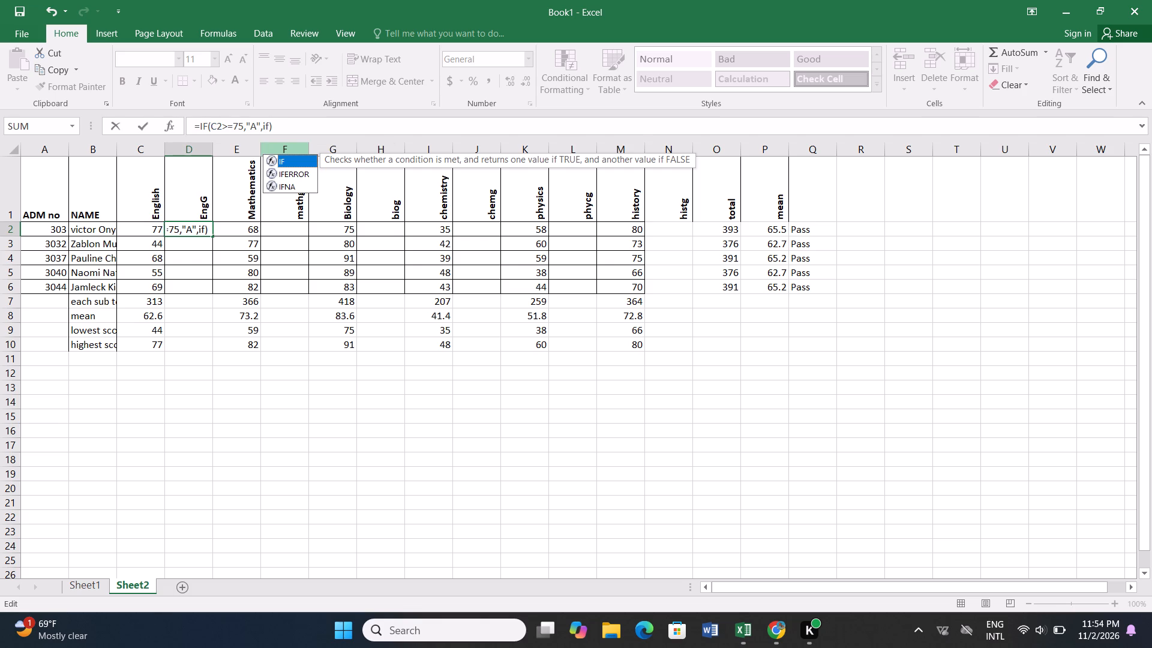
left_click(287, 156)
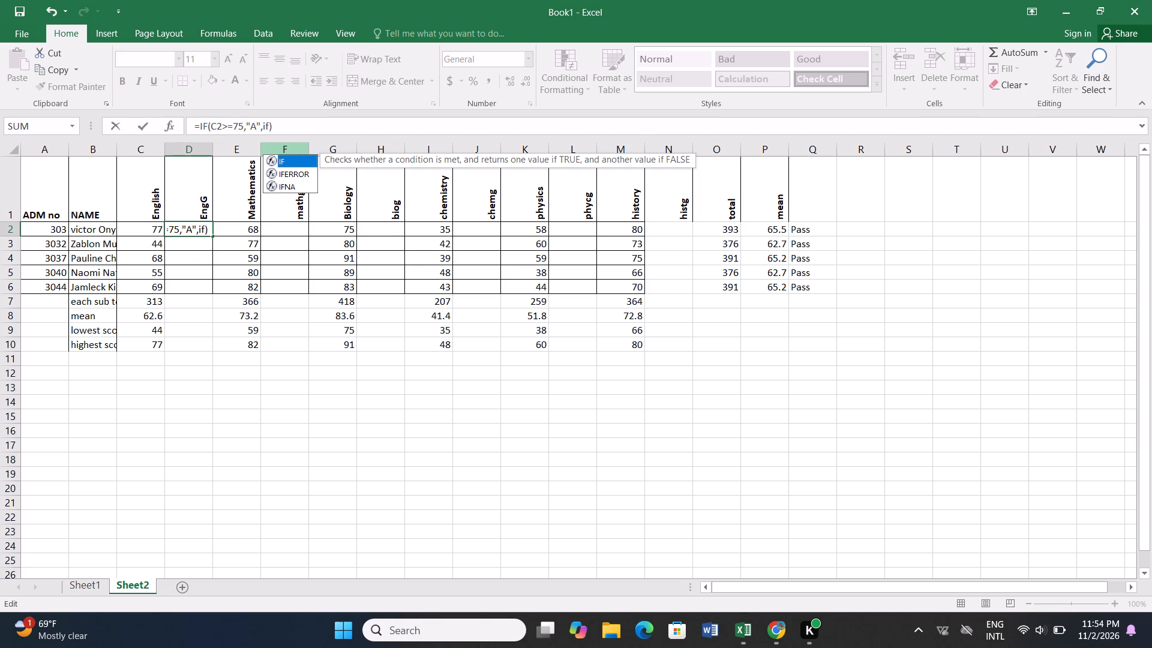
double_click(286, 157)
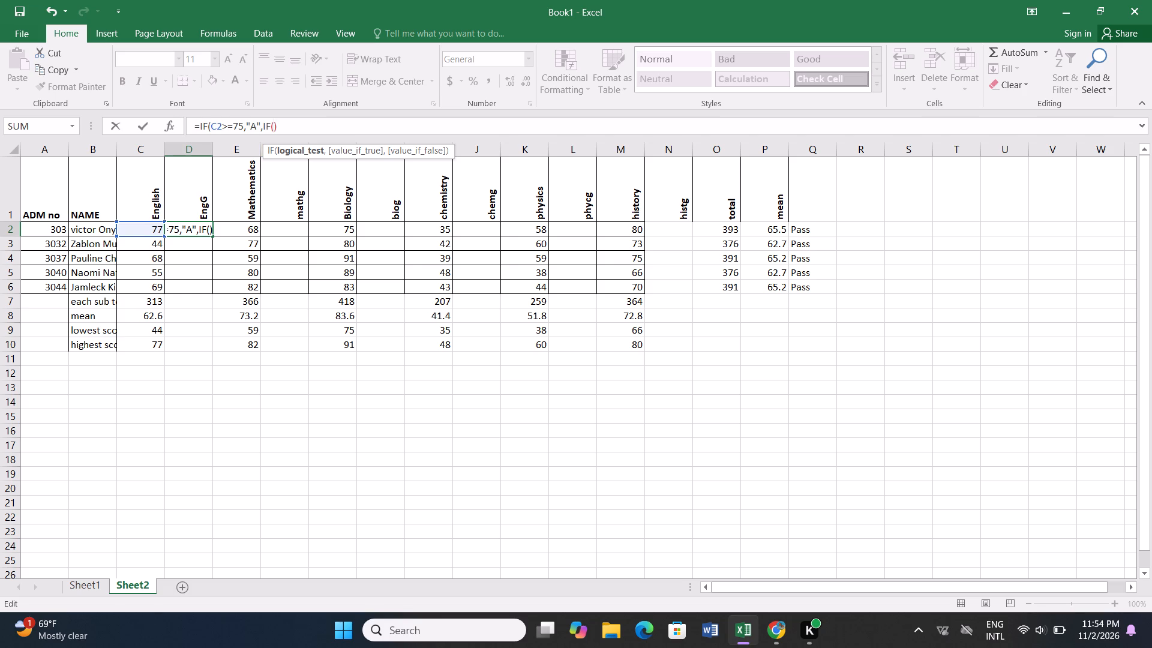
type("c2")
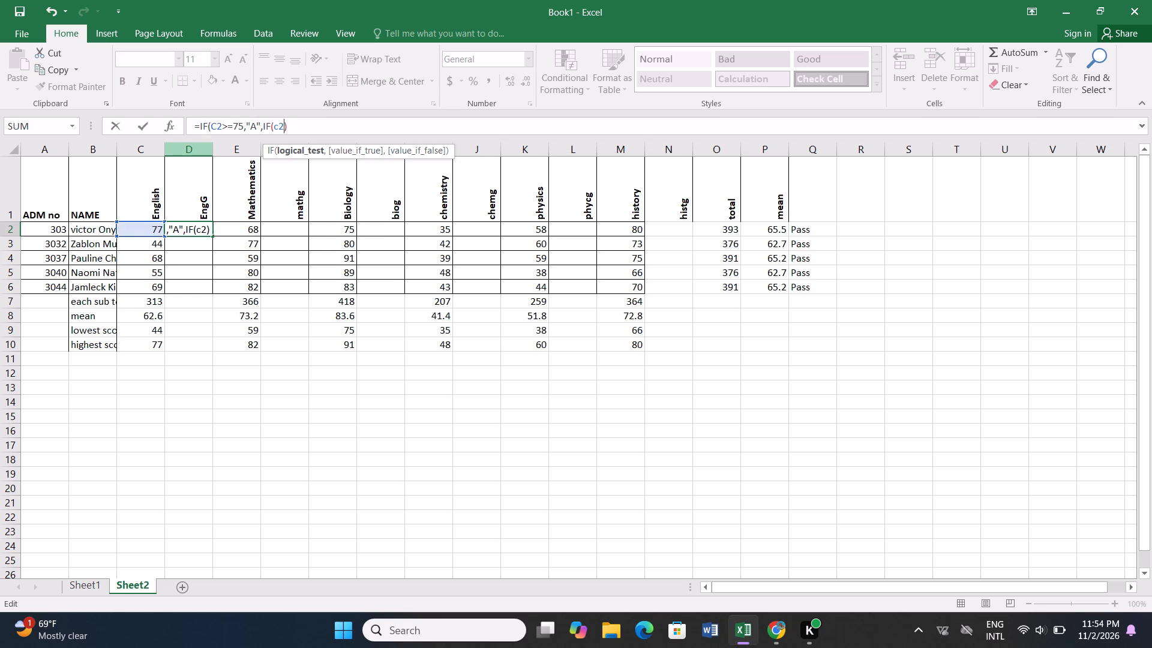
key("shift+less")
key("equal")
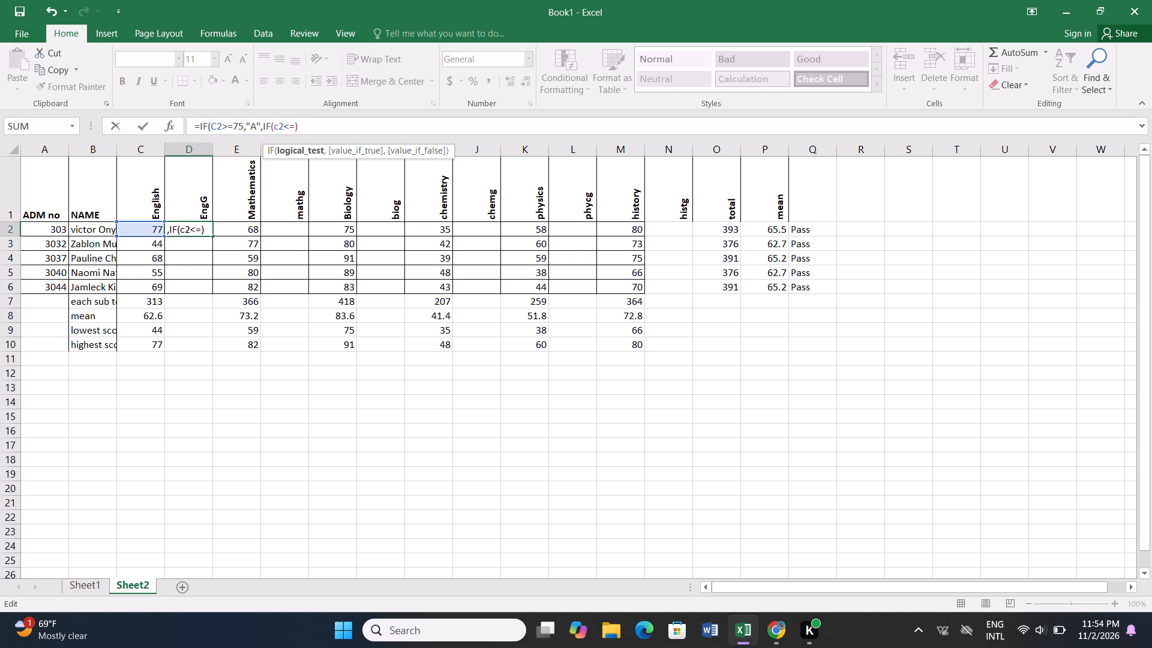
Recheck the grade B criterion in Chrome, return to Excel and complete the second IF in D2 as c2<=60,"B".
left_click(779, 639)
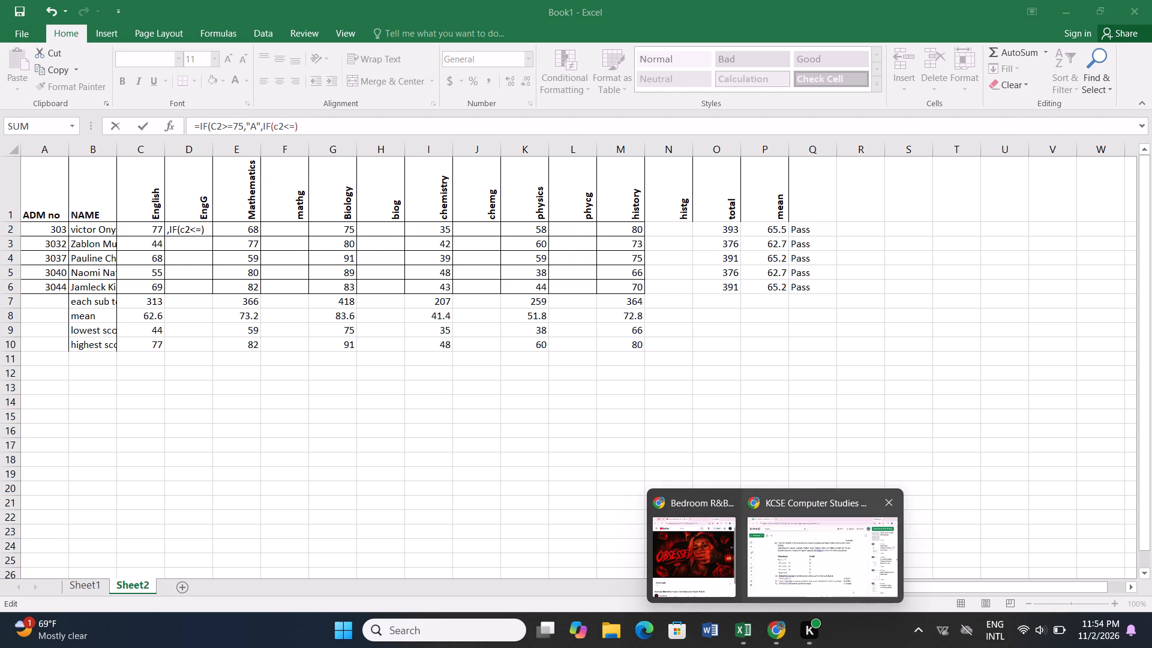
left_click(790, 556)
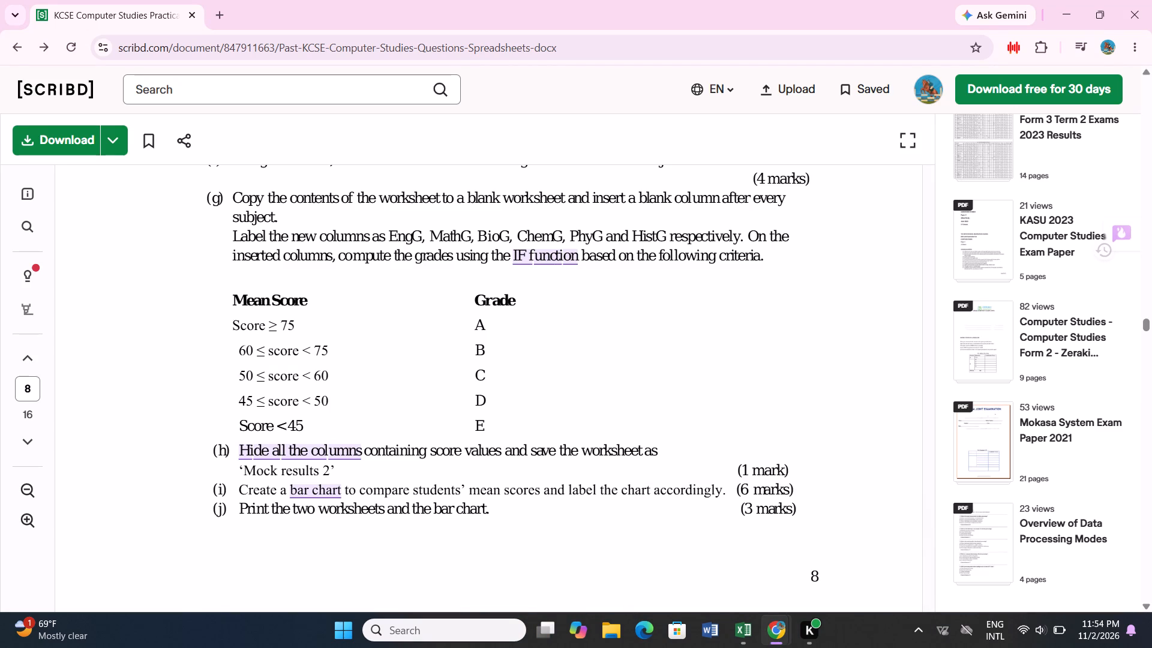
left_click(776, 632)
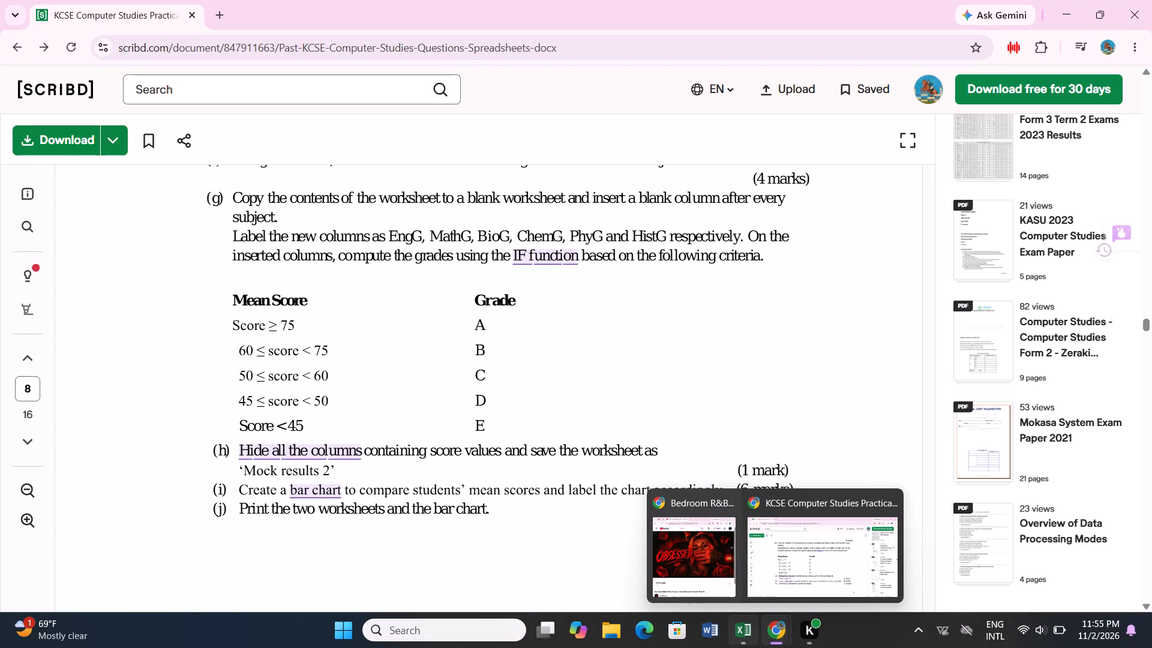
left_click(745, 639)
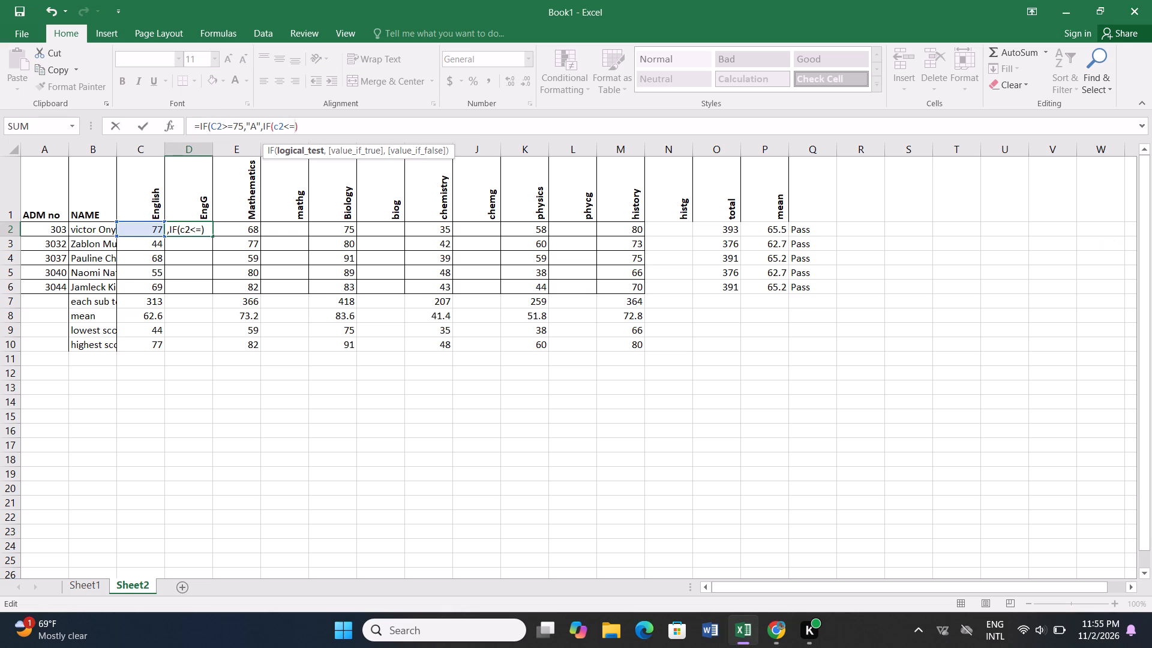
type("60")
key("comma")
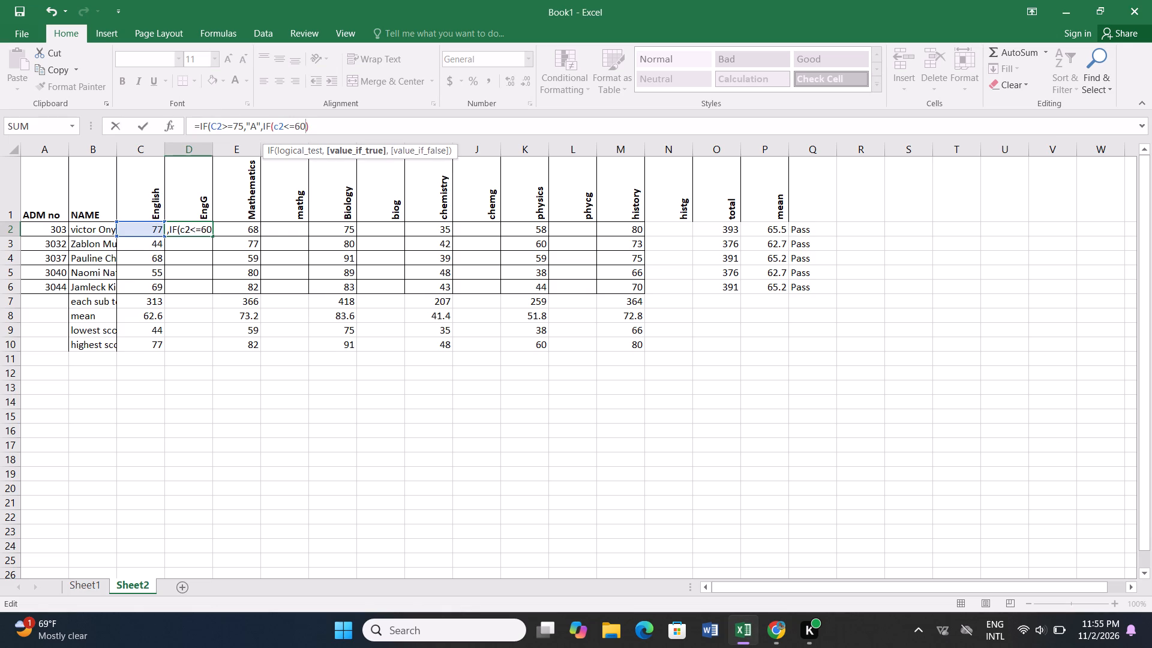
type("\"'")
key("Left")
key("b")
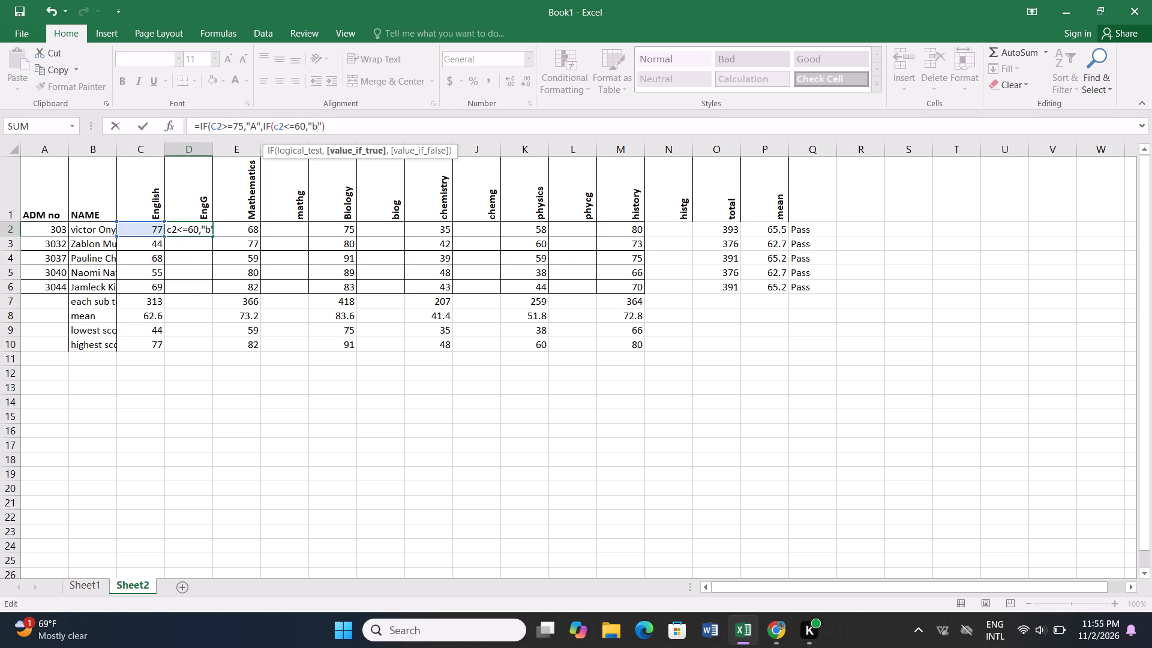
key("BackSpace")
key("b")
key("Right")
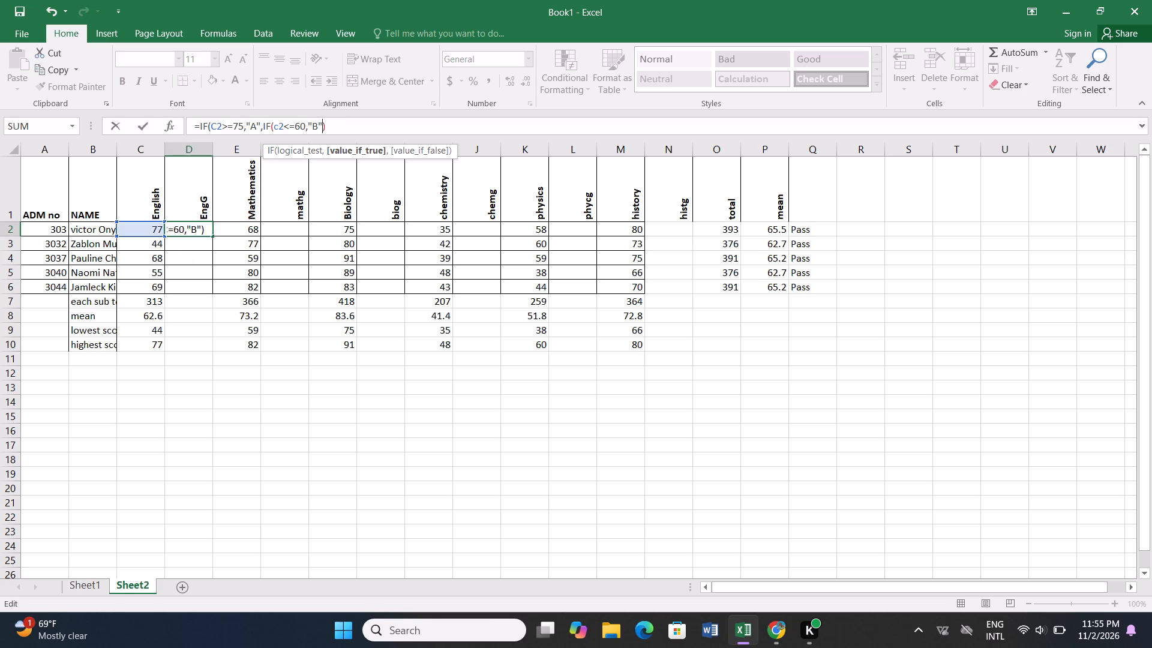
Nest a third IF as the value-if-false in D2's formula, checking question (g)'s criteria in Chrome, with the test c2<=50.
key("comma")
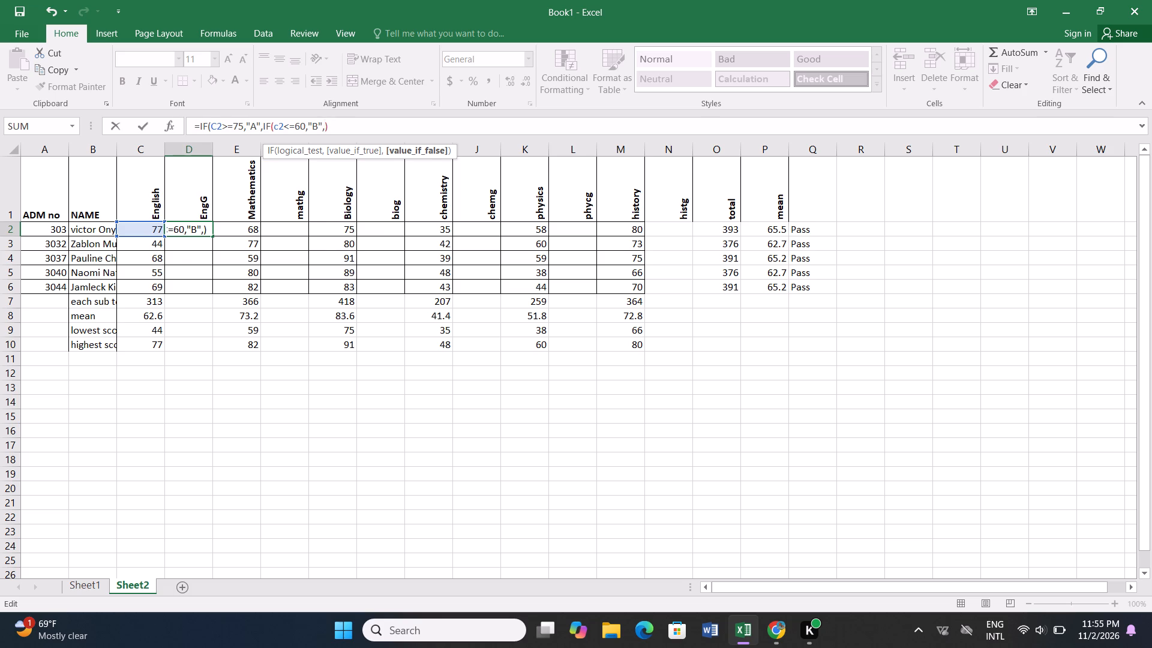
type("IF")
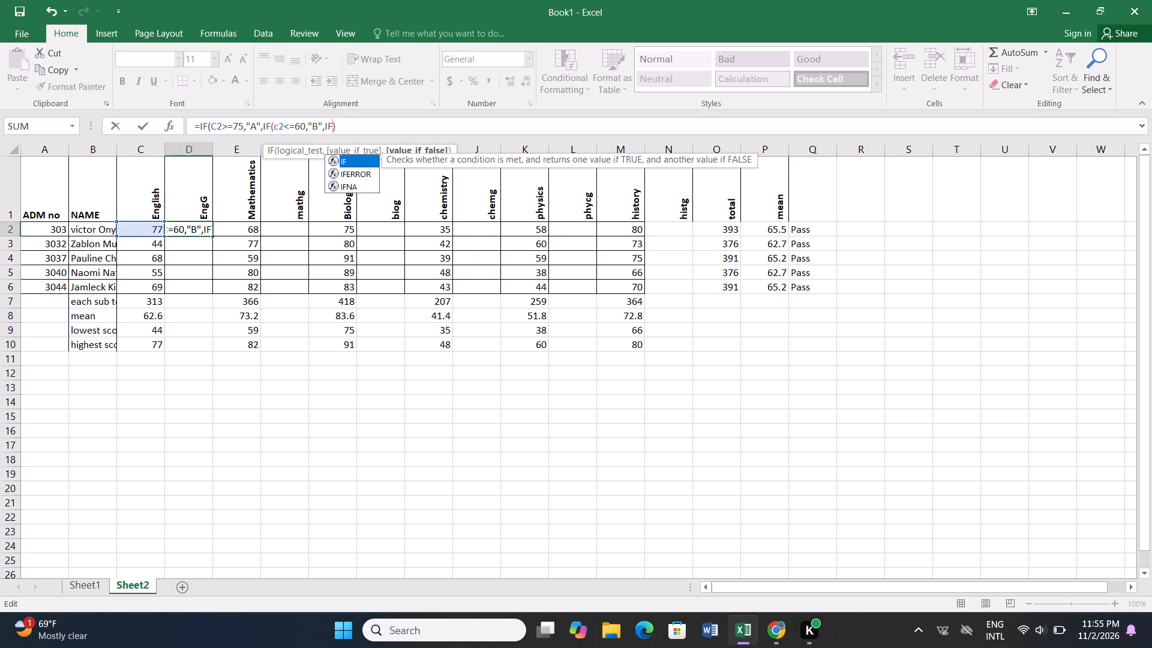
key("shift+parenleft")
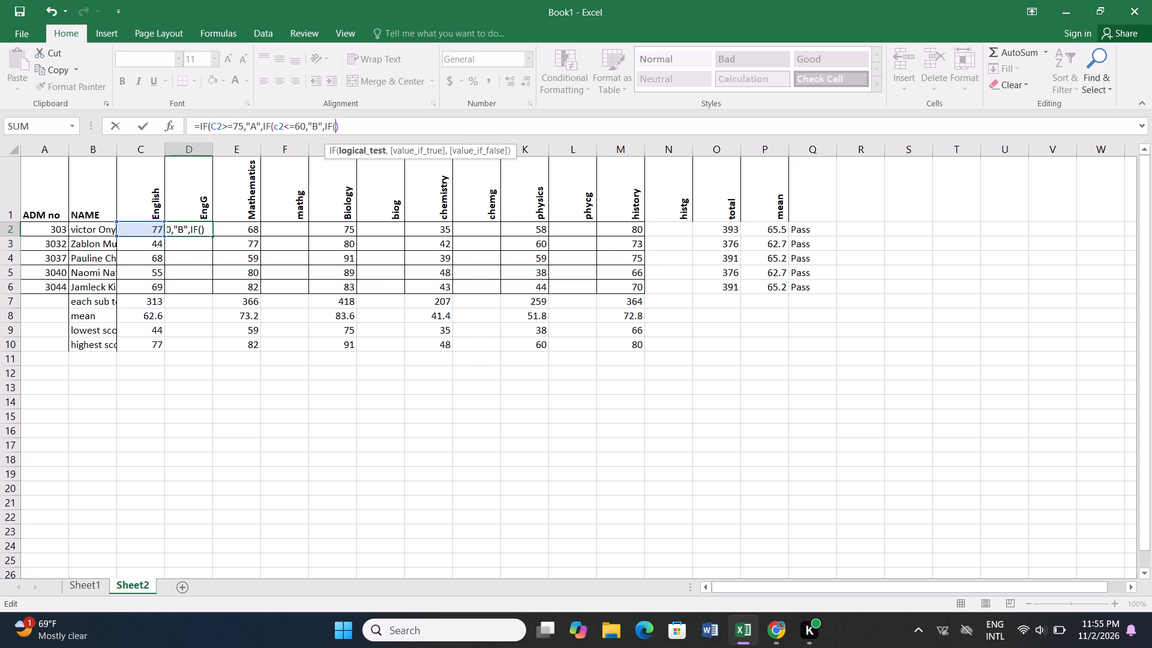
type("c2")
key("shift+less")
key("equal")
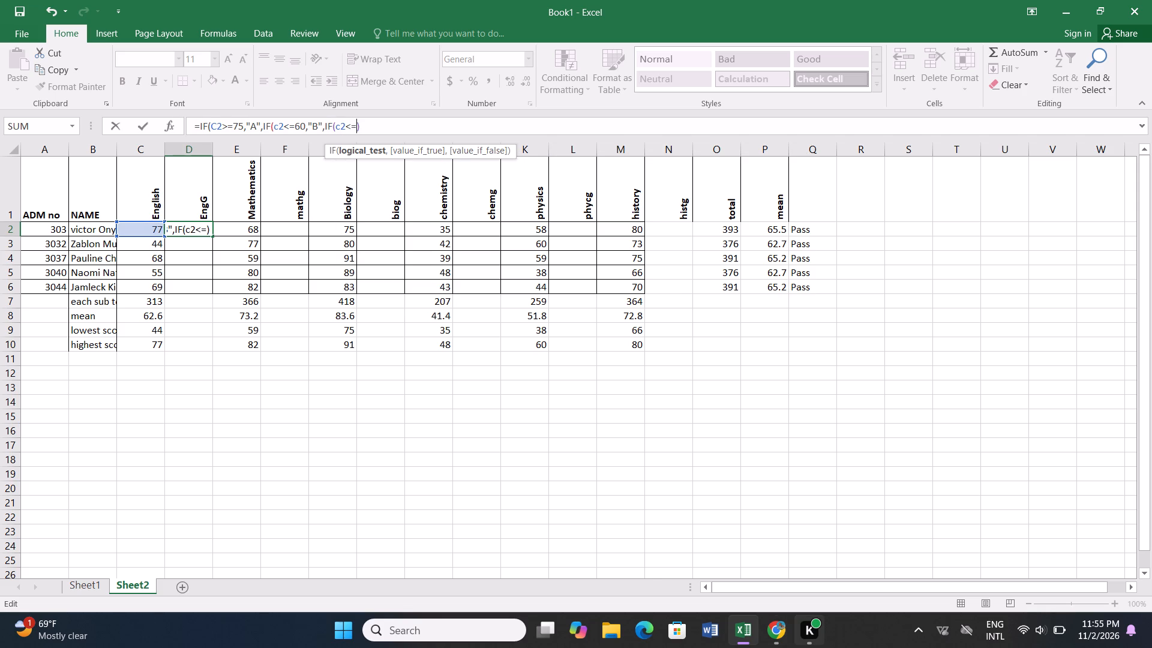
left_click(778, 636)
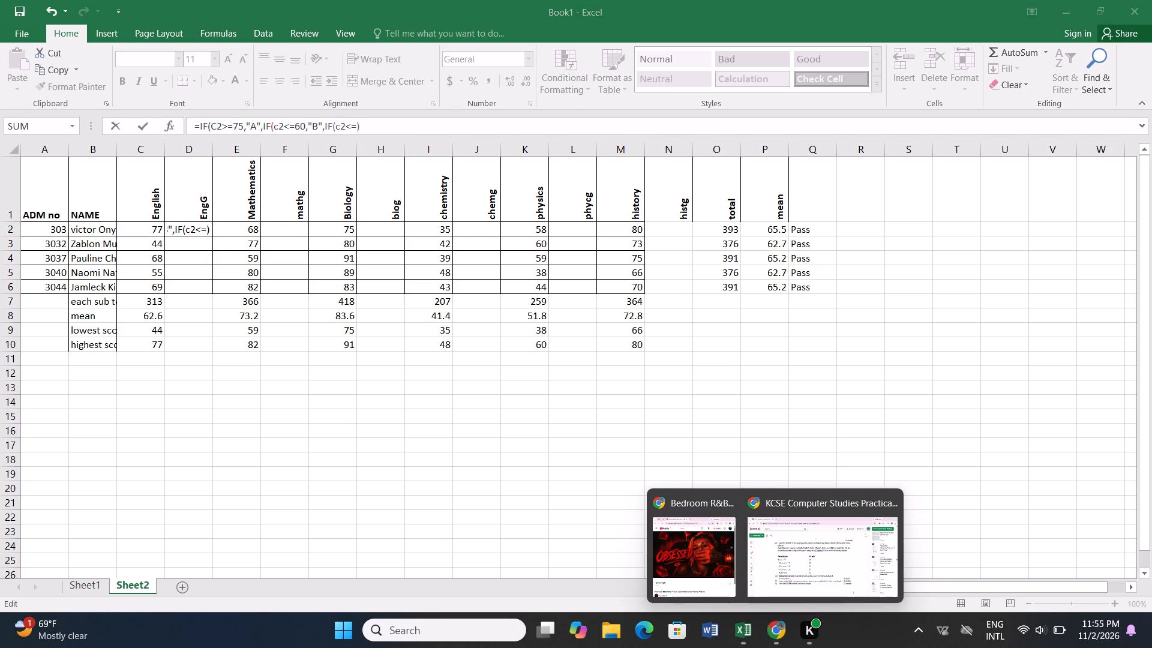
left_click(775, 553)
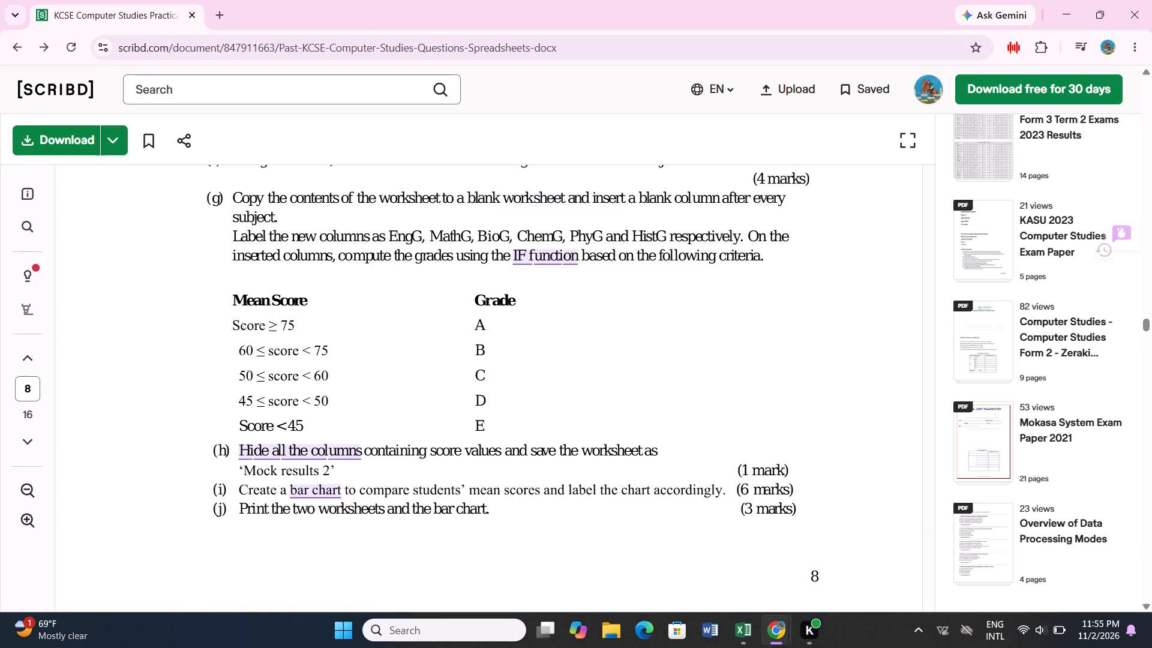
left_click(747, 637)
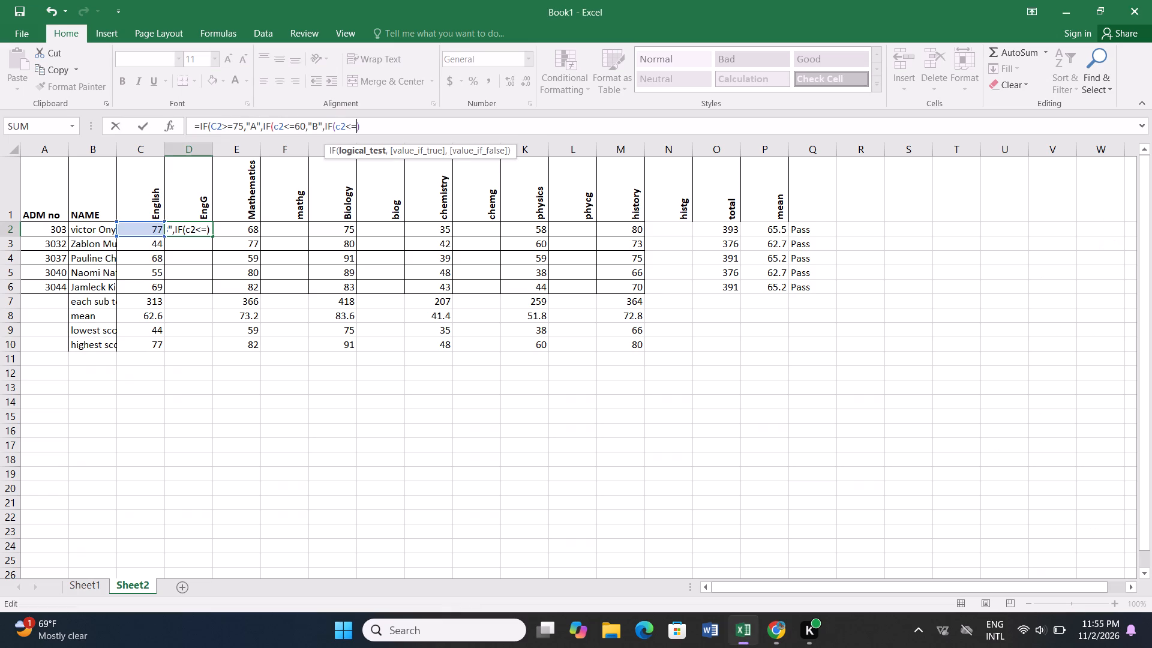
type("50")
Recheck the matching grade in Chrome, return to Excel and give the third IF the value-if-true "c".
key("comma")
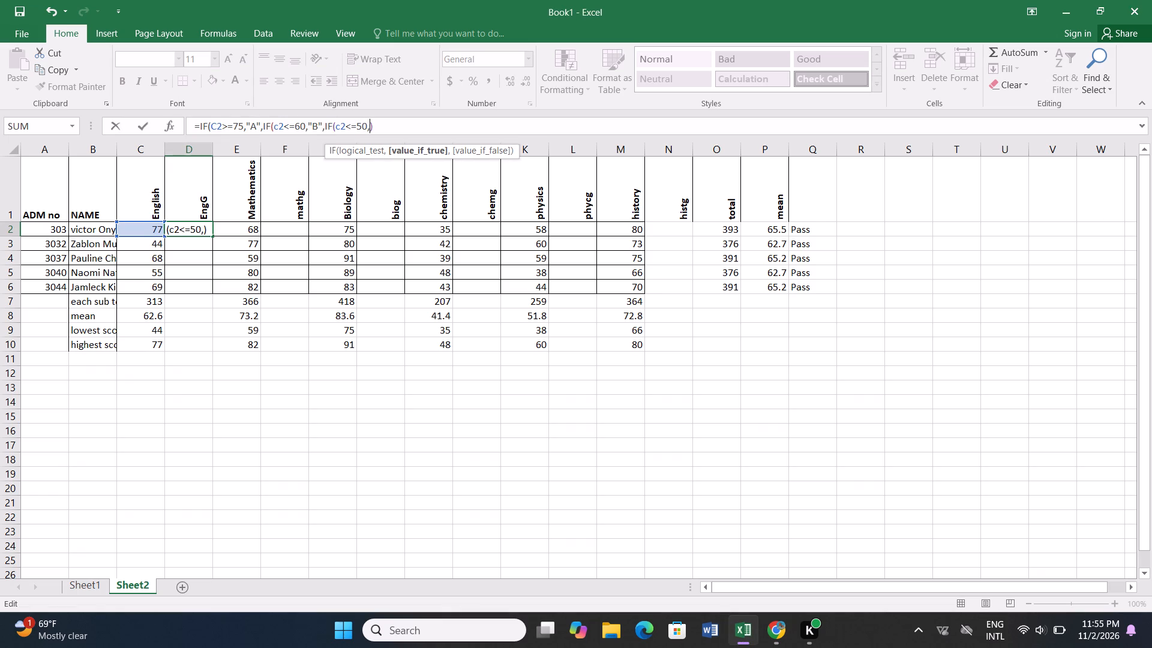
type("\"'")
key("Left")
left_click(770, 642)
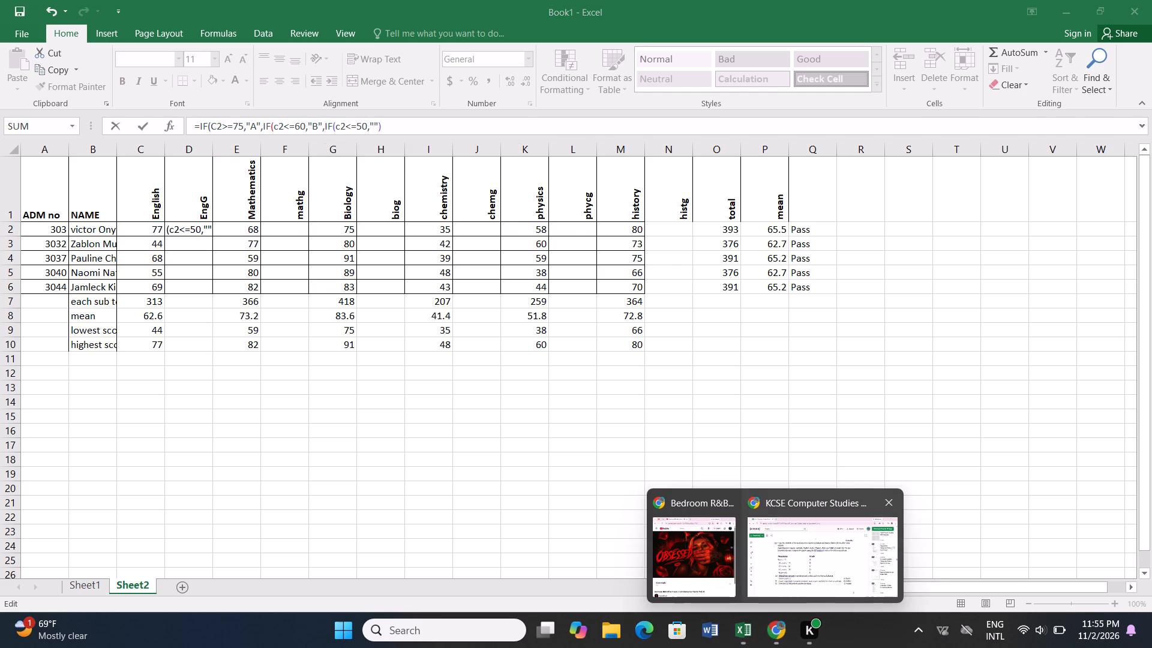
left_click(767, 536)
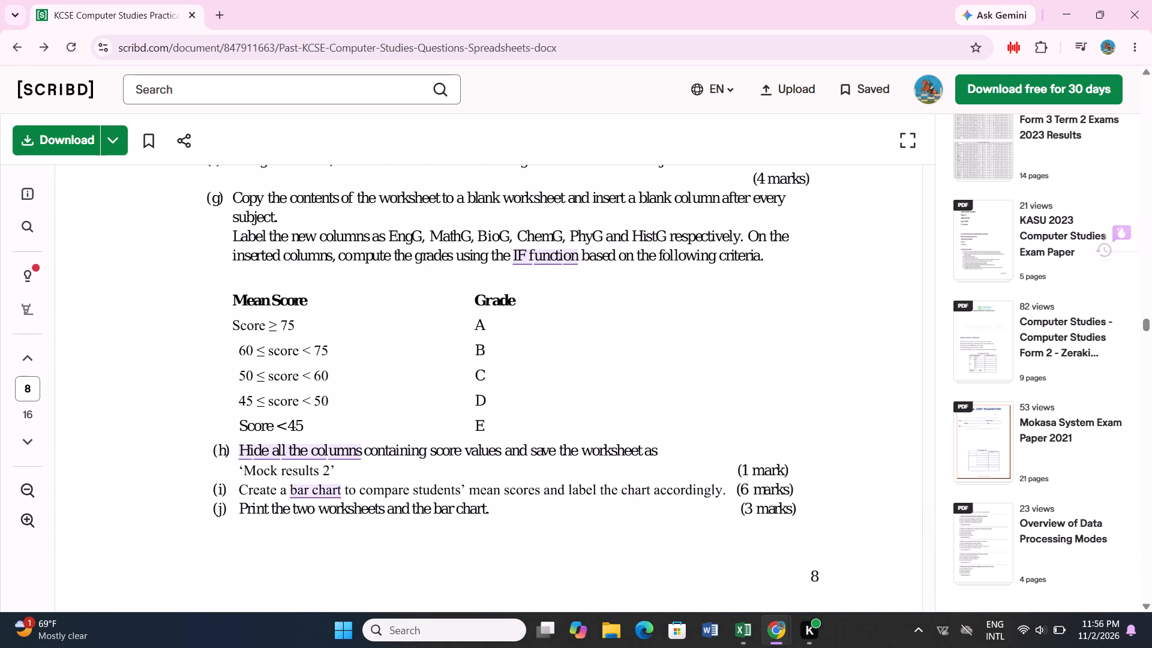
left_click(778, 636)
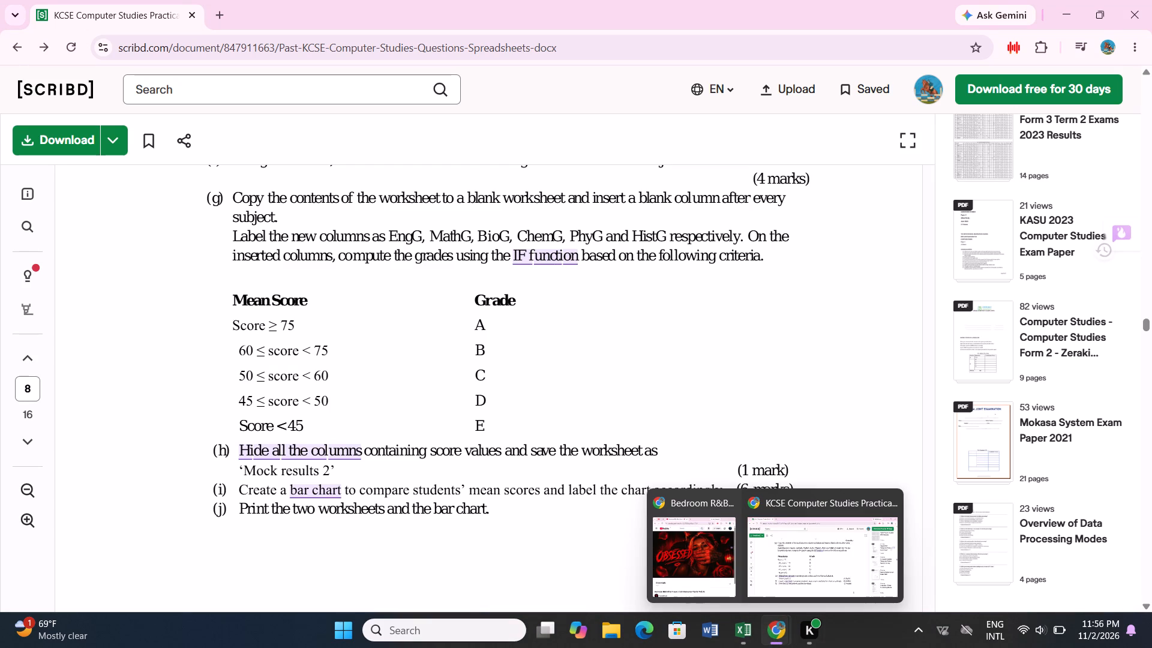
left_click(739, 631)
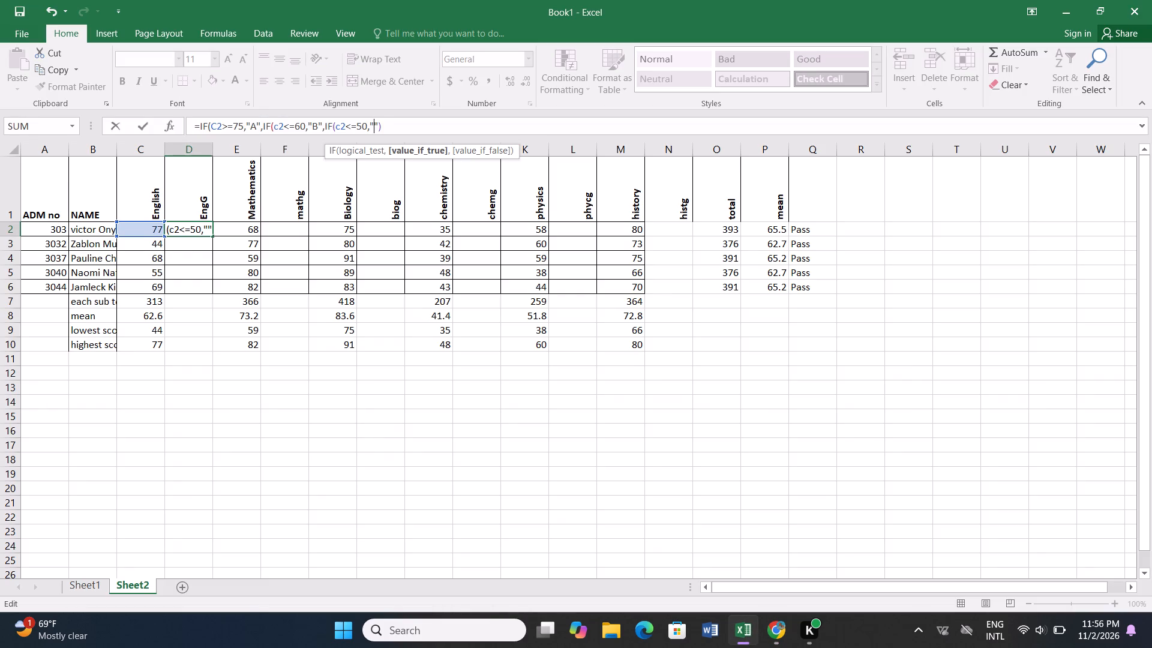
key("c")
key("Right")
Nest a fourth IF in D2's formula as the third IF's value-if-false, with the arguments c2<=45,"D".
type(",if")
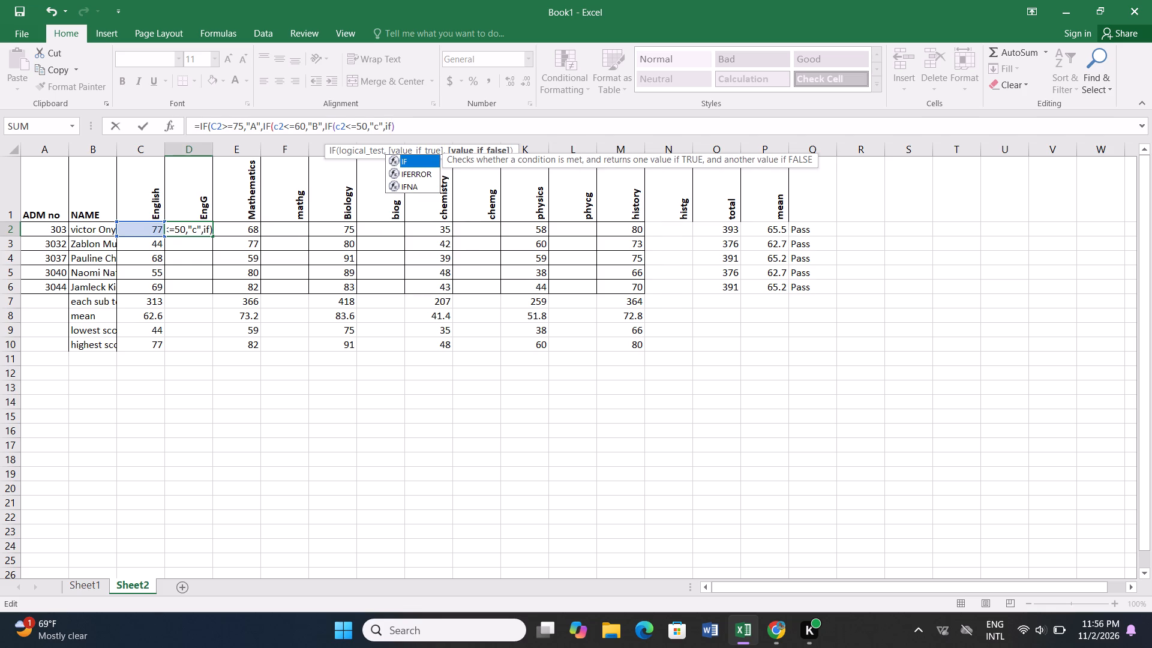
left_click(424, 158)
left_click(424, 158)
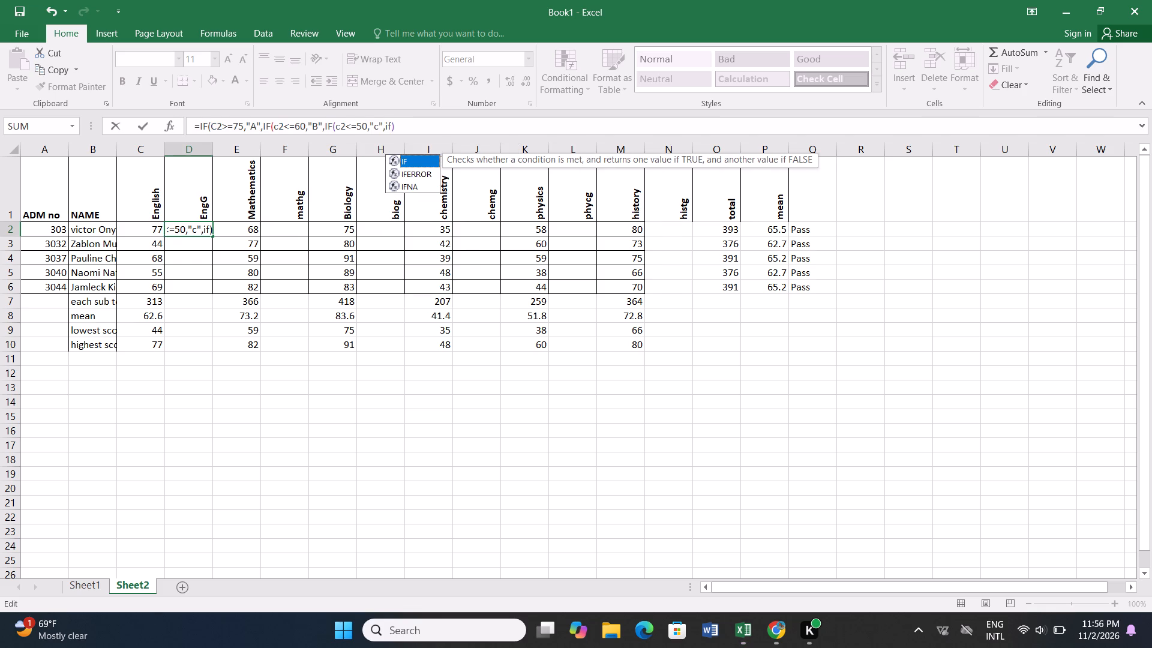
double_click(424, 158)
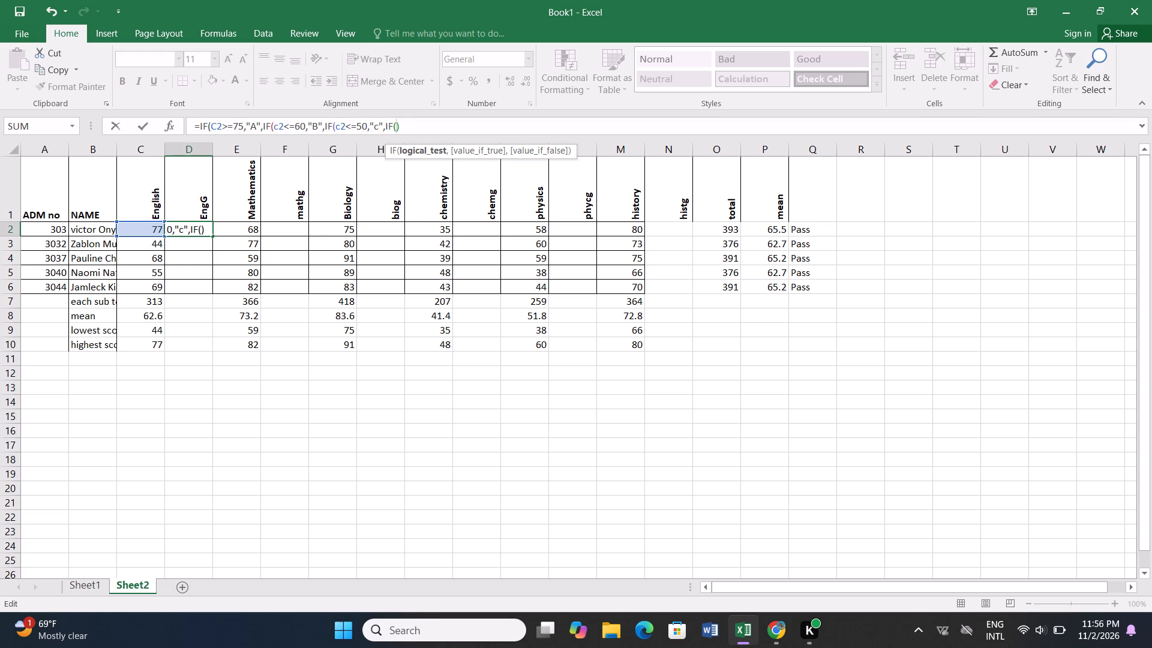
type("c2")
key("shift+less")
key("equal")
type("45")
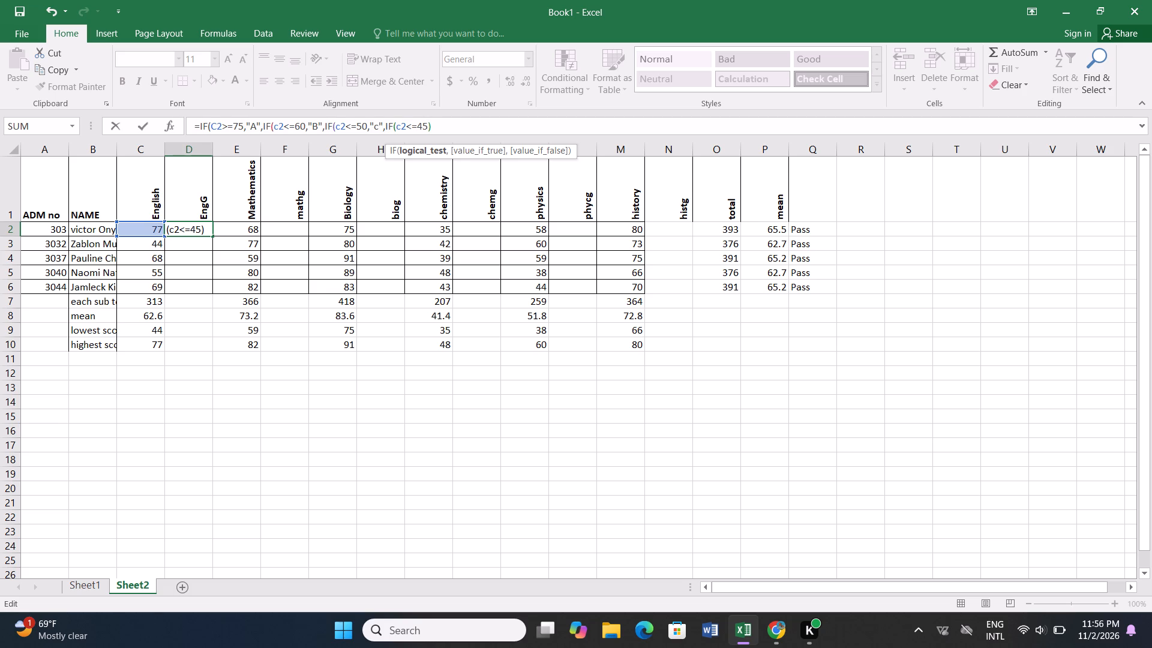
key("comma")
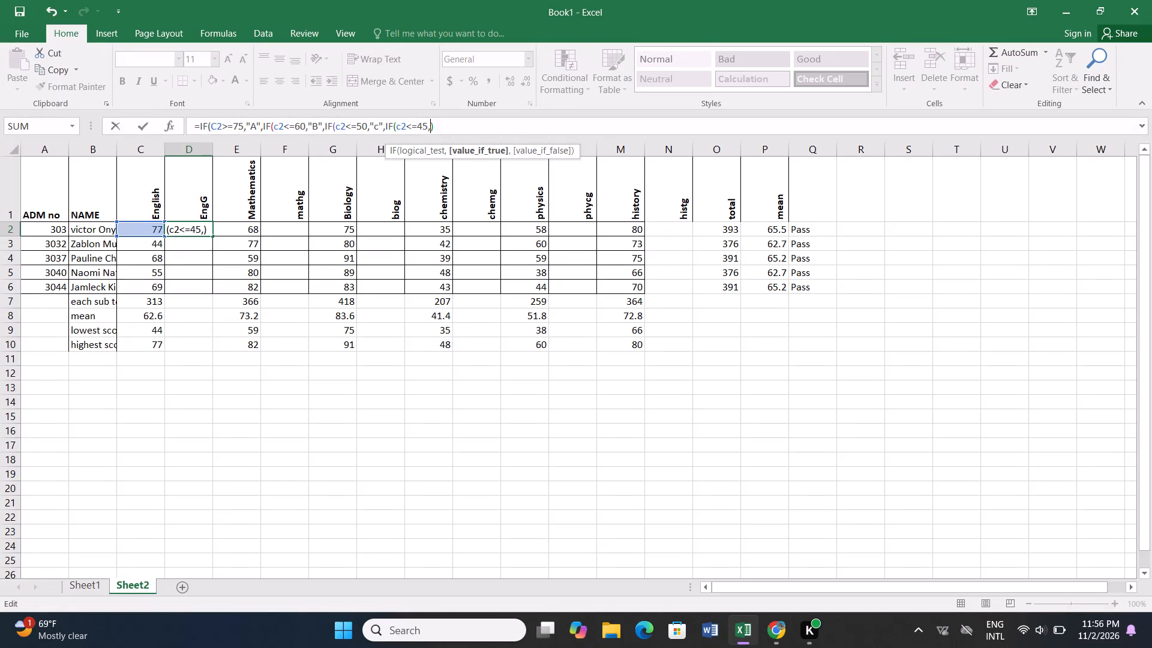
type("\"'")
key("Left")
key("d")
key("BackSpace")
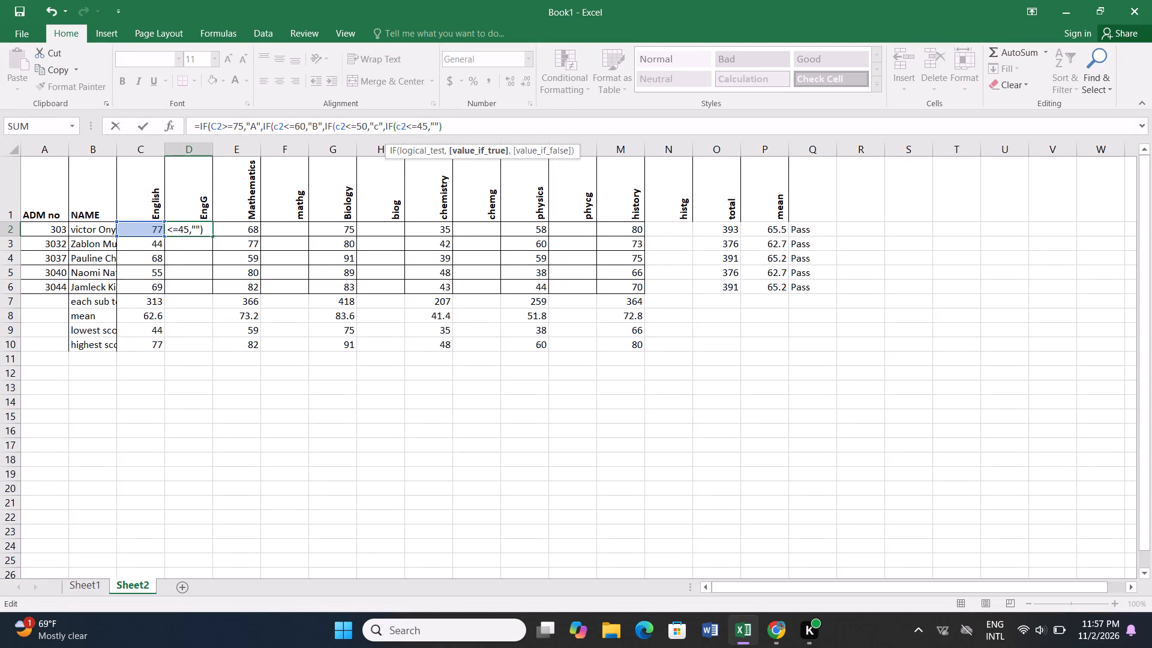
key("d")
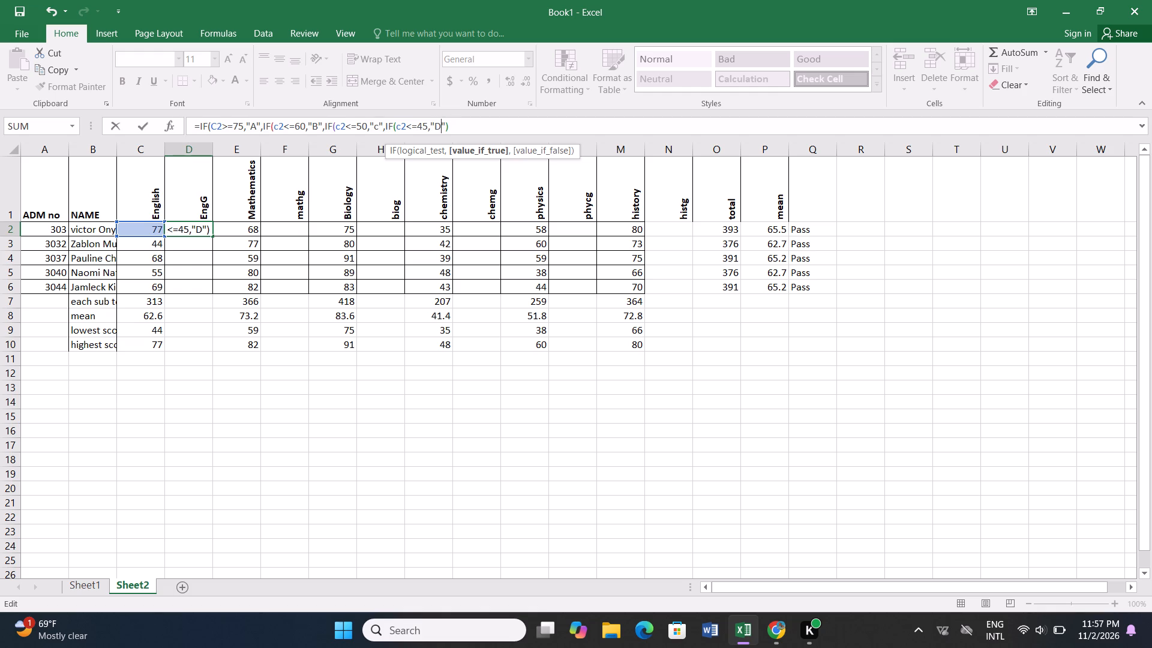
Change the third IF's grade text in D2's formula to a capital "C".
left_click(377, 125)
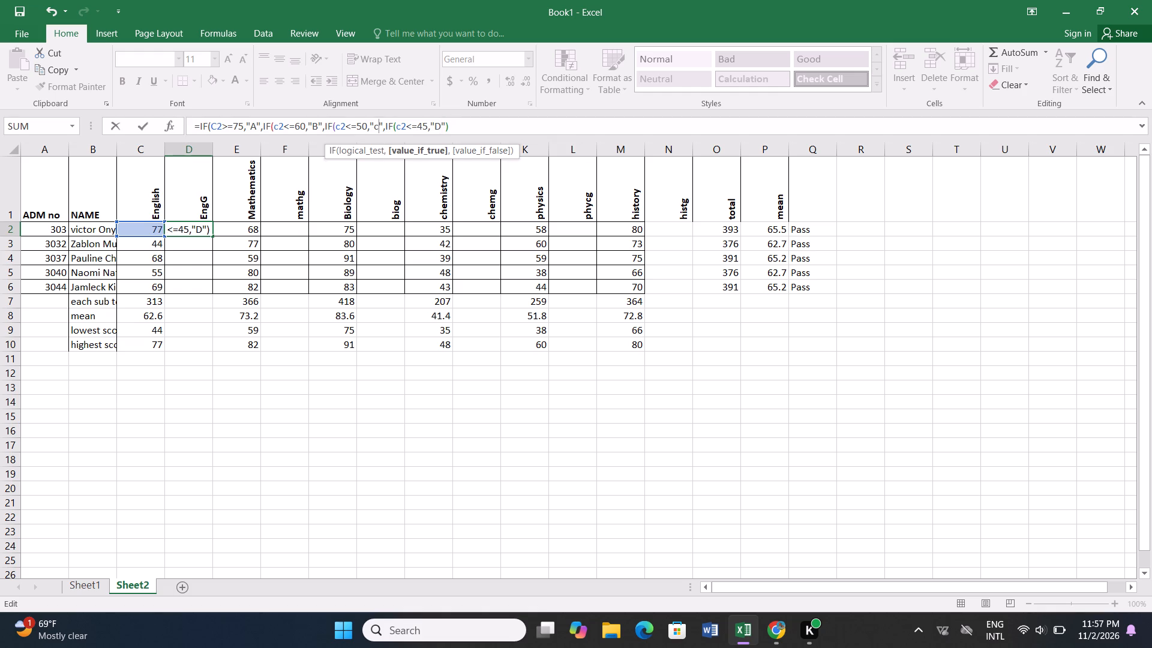
key("BackSpace")
key("c")
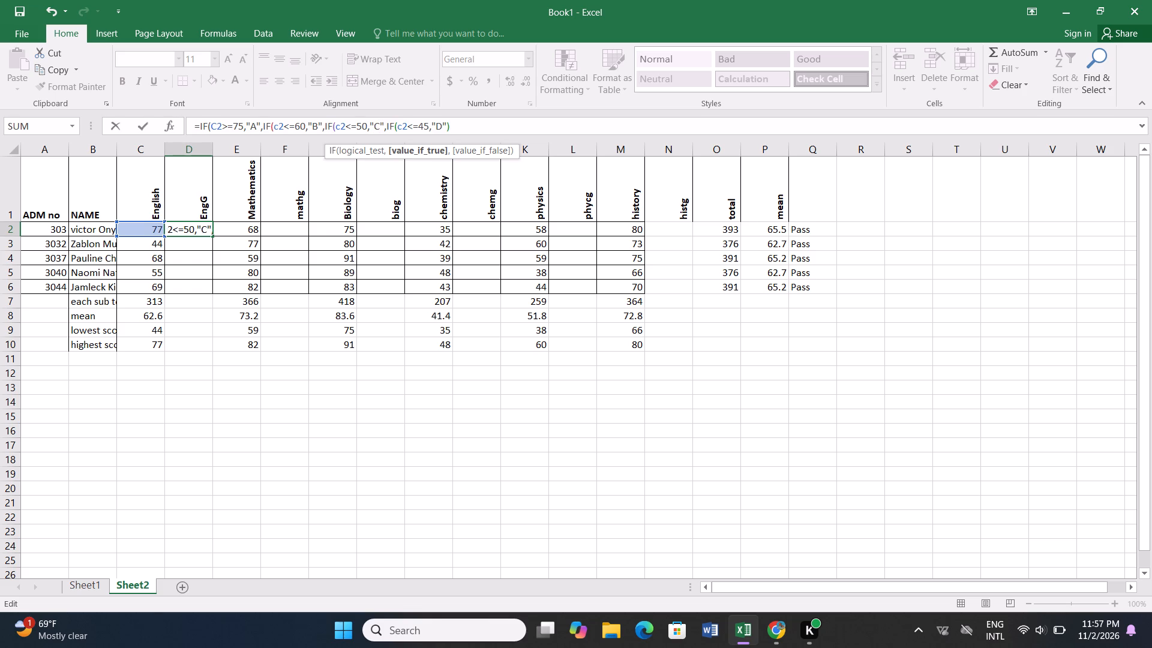
Nest a fifth IF as the fourth IF's value-if-false in D2's formula, with the arguments c2<45,"E", checking the grade in Chrome.
left_click(445, 124)
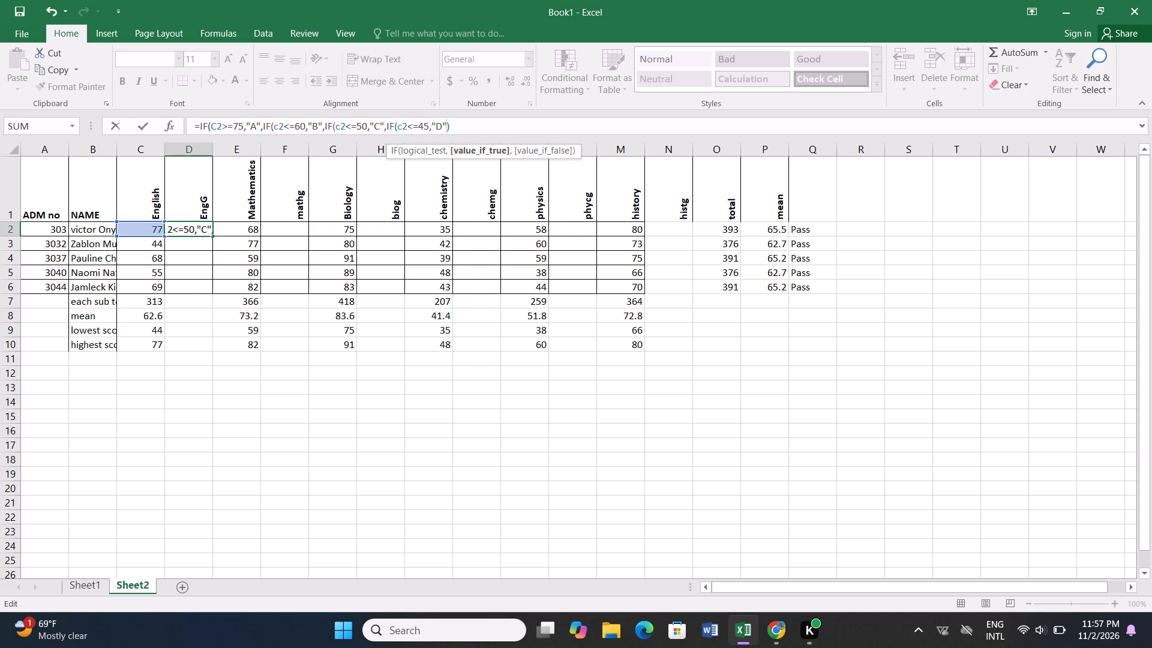
type(",if")
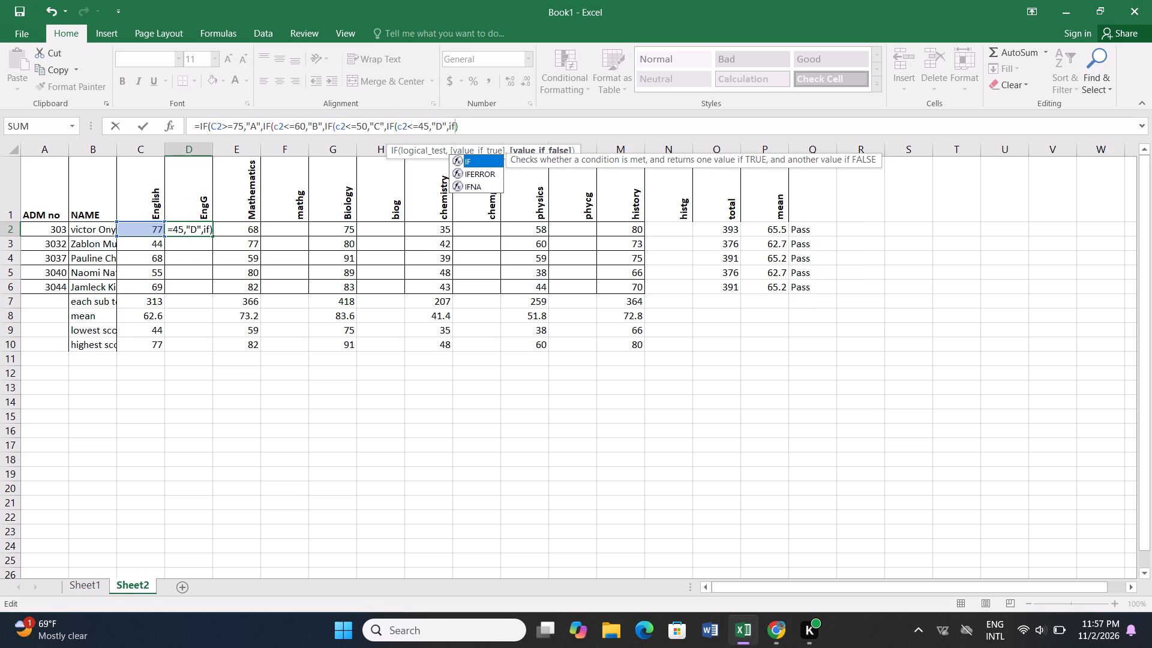
left_click(475, 156)
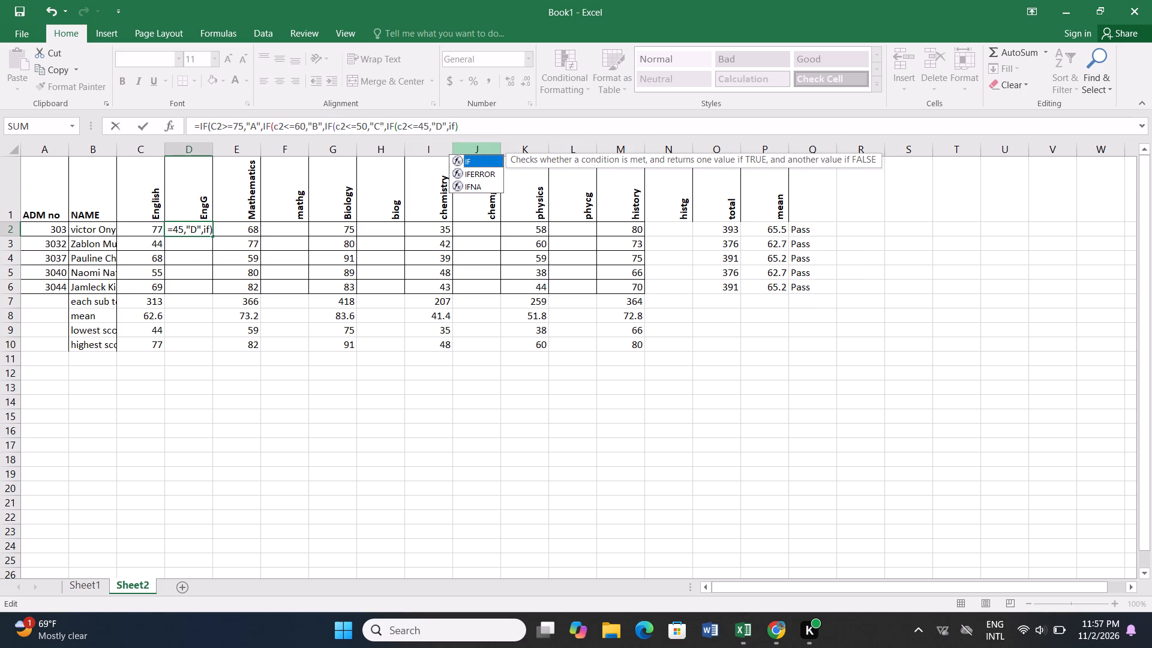
double_click(475, 158)
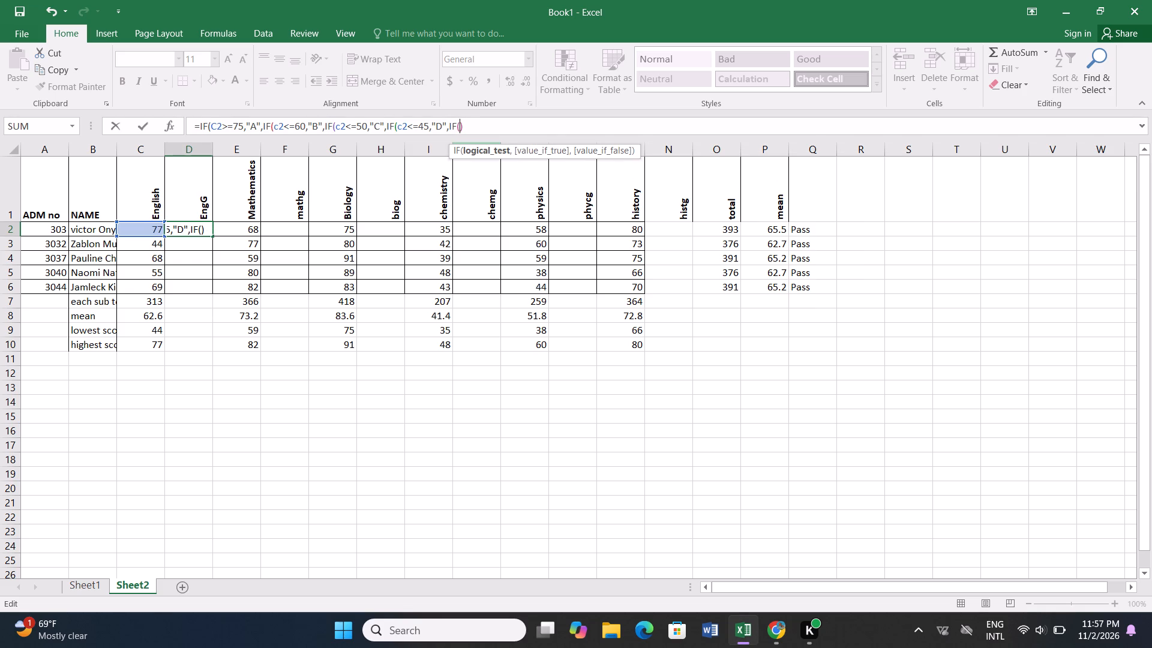
type("c2")
key("shift+less")
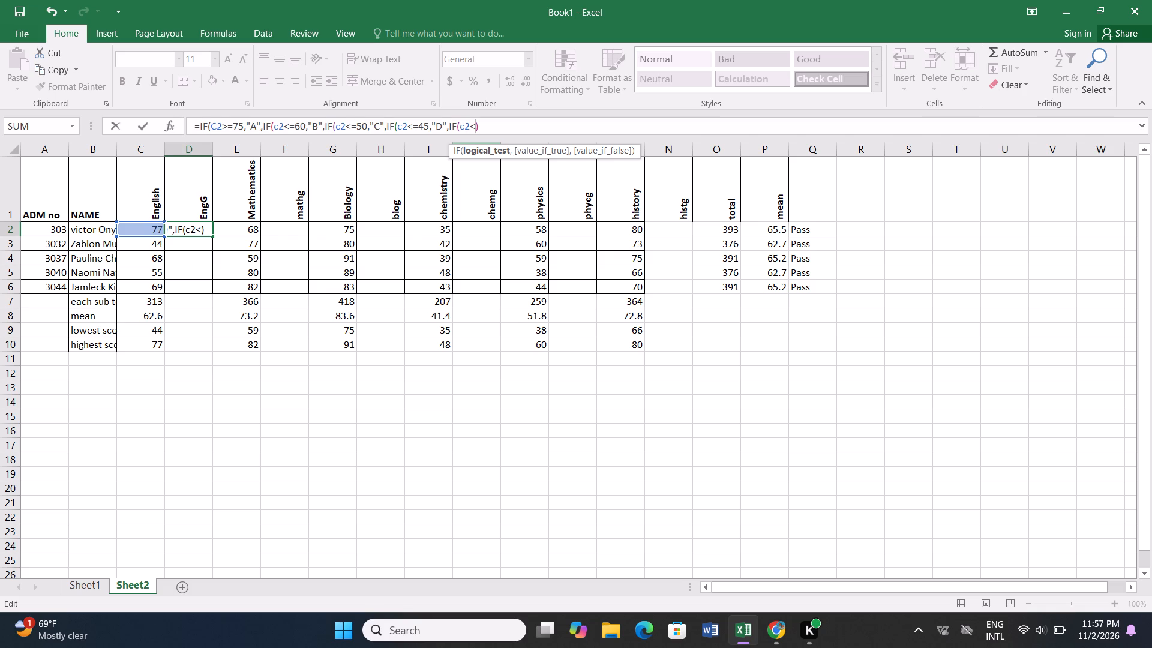
type("45")
key("comma")
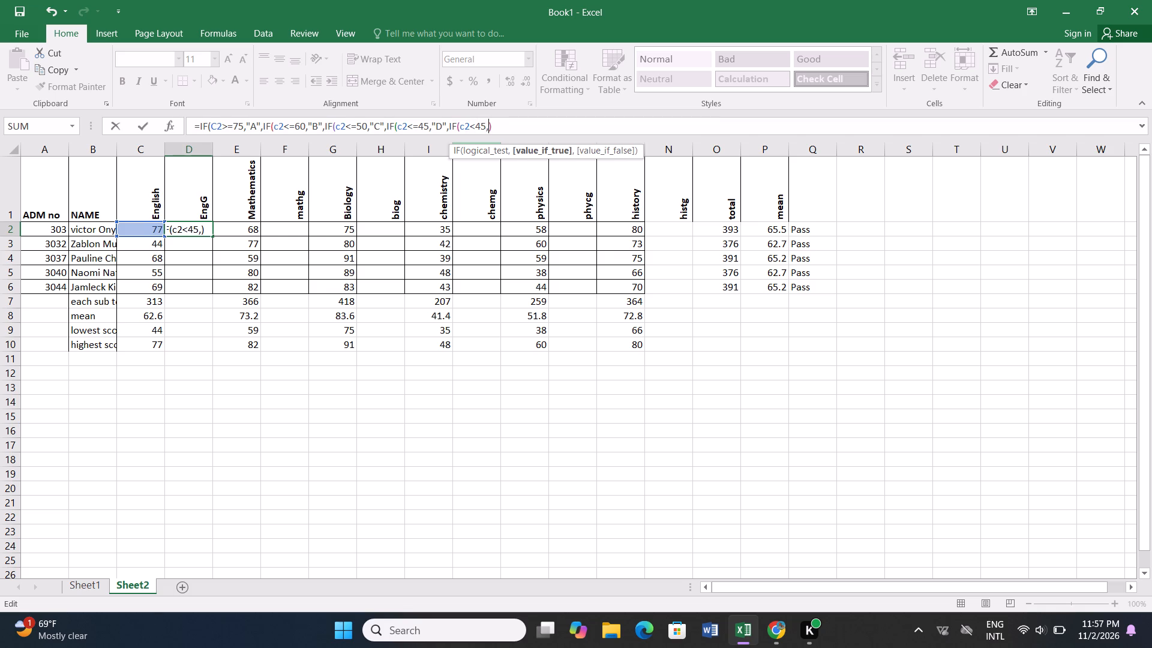
type("\"'")
key("Left")
left_click(784, 637)
left_click(788, 584)
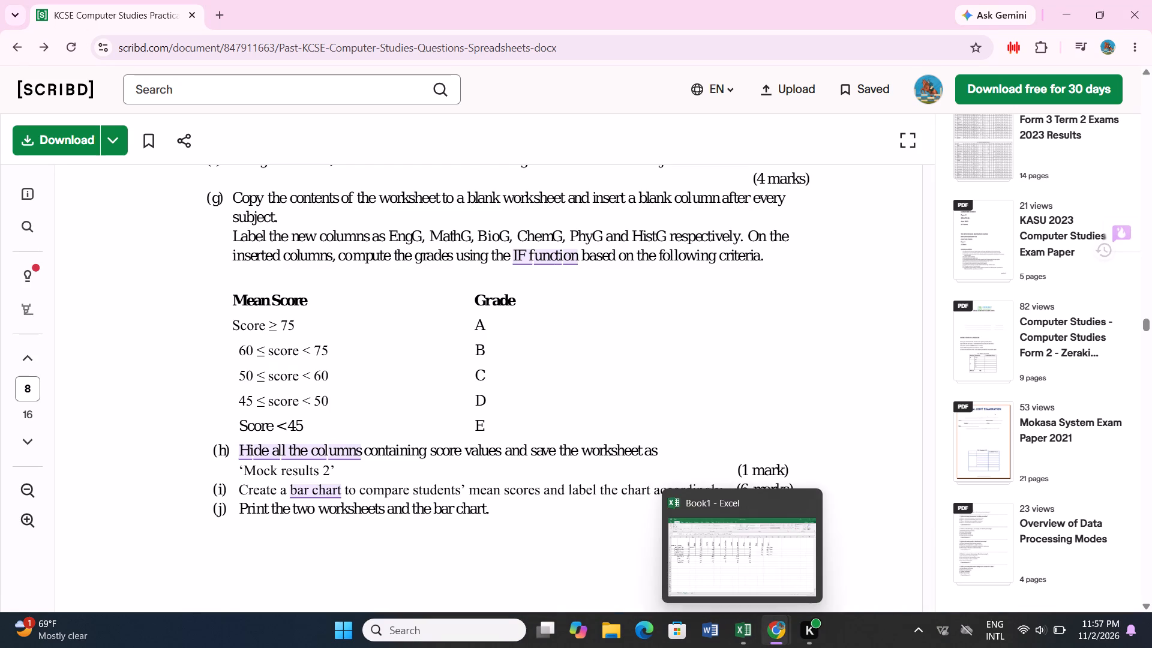
left_click(743, 625)
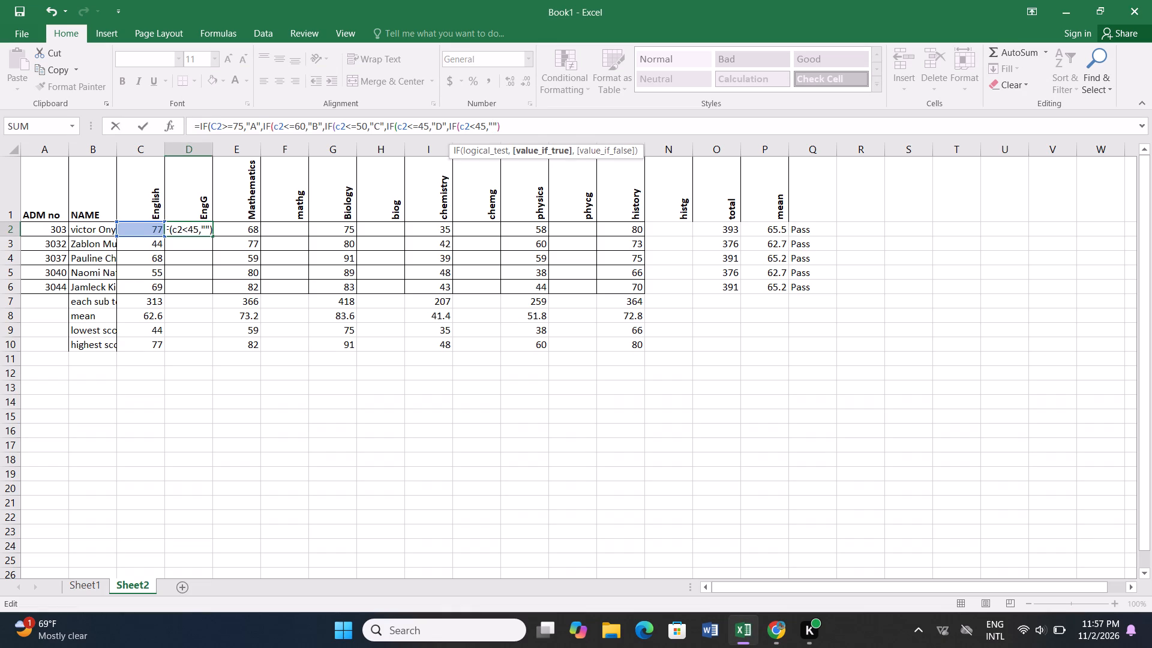
key("e")
Close all five IF functions in D2's formula with five closing brackets and enter the formula.
left_click(520, 127)
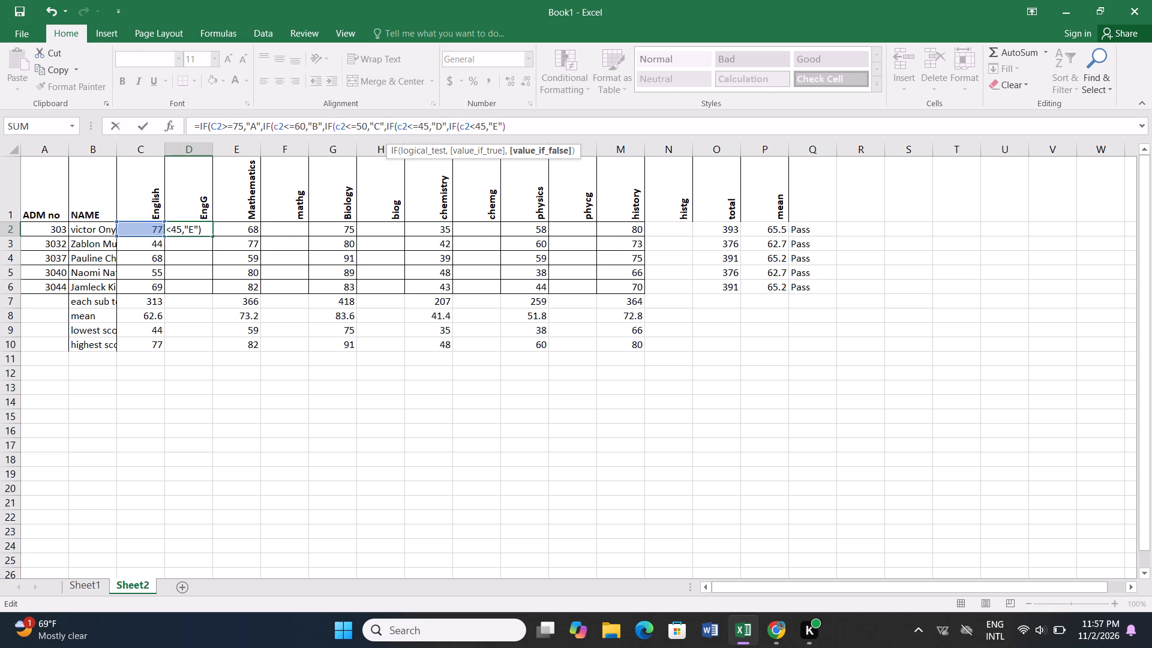
type(")))))))))))))))))")
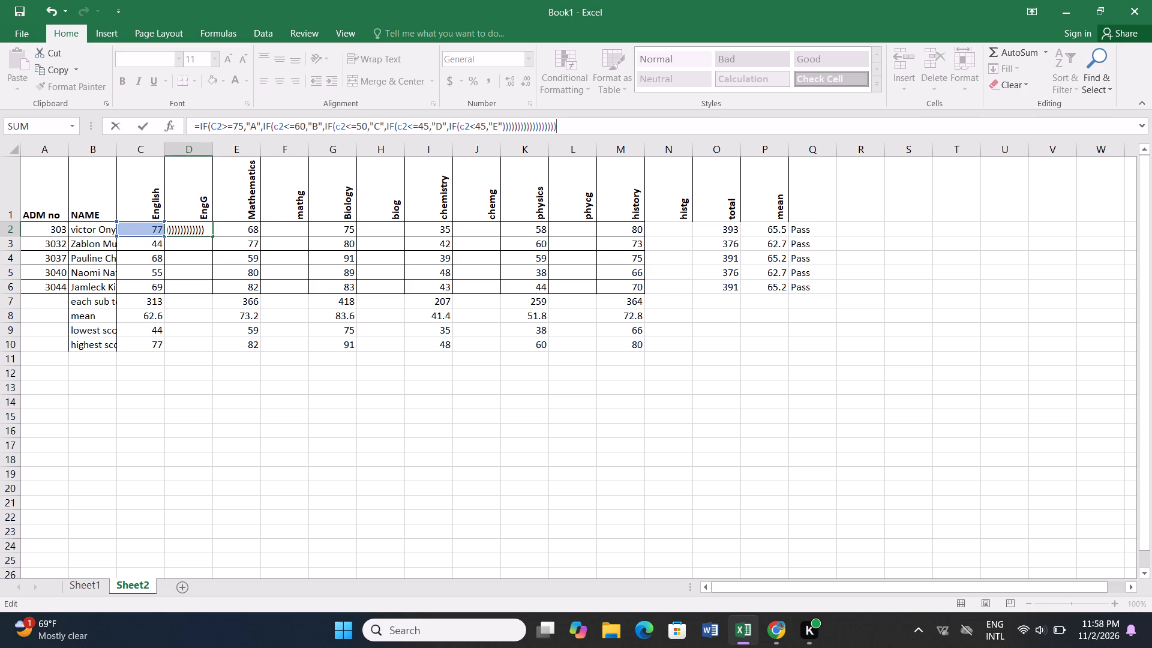
key("BackSpace")
key("BackSpace")
key("BackSpace")
key("BackSpace")
key("BackSpace")
key("BackSpace")
key("BackSpace")
key("BackSpace")
key("BackSpace")
key("BackSpace")
key("BackSpace")
key("BackSpace")
key("BackSpace")
key("Return")
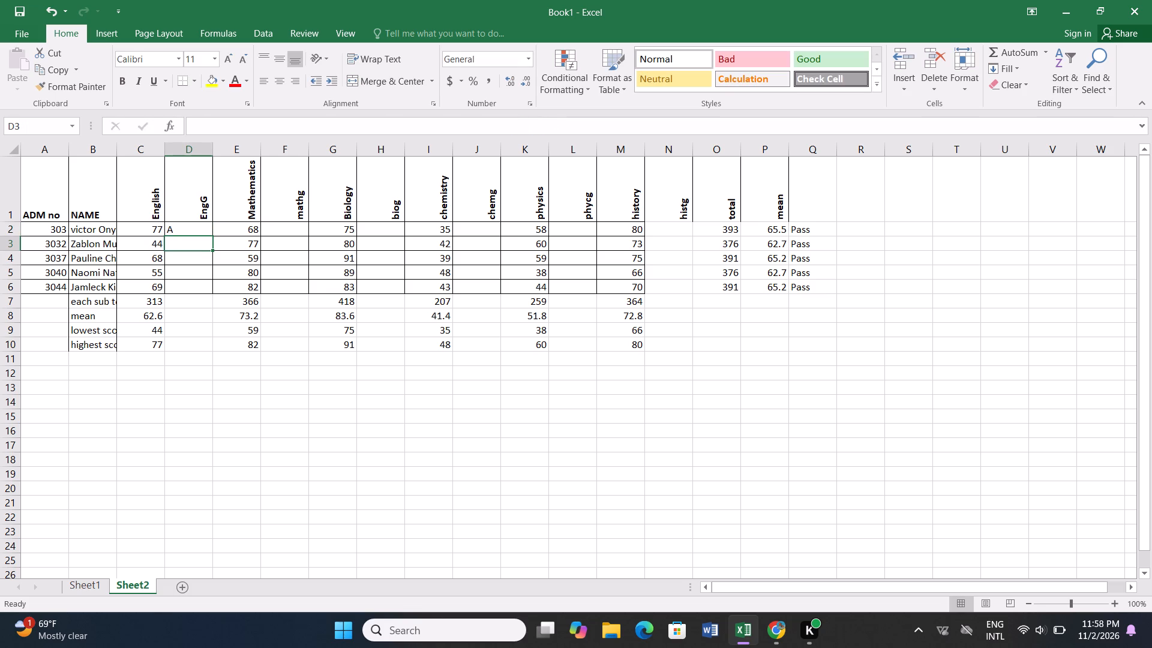
Fill D2's grade formula down the EngG column to D6.
left_click(193, 230)
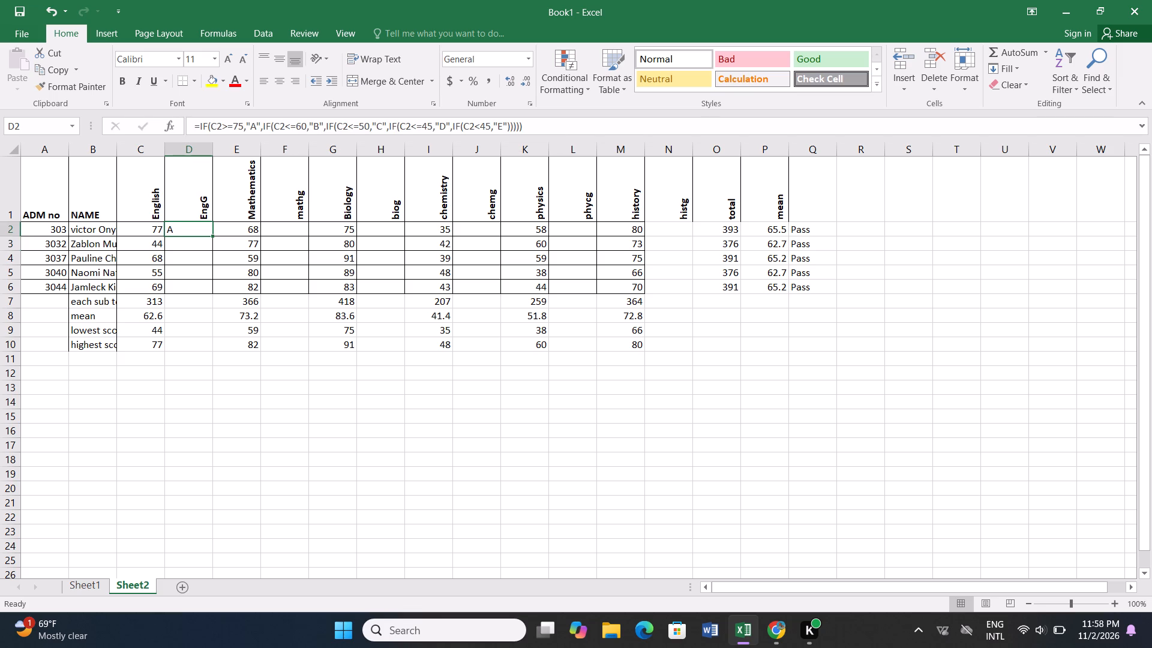
left_click_drag(211, 238, 208, 285)
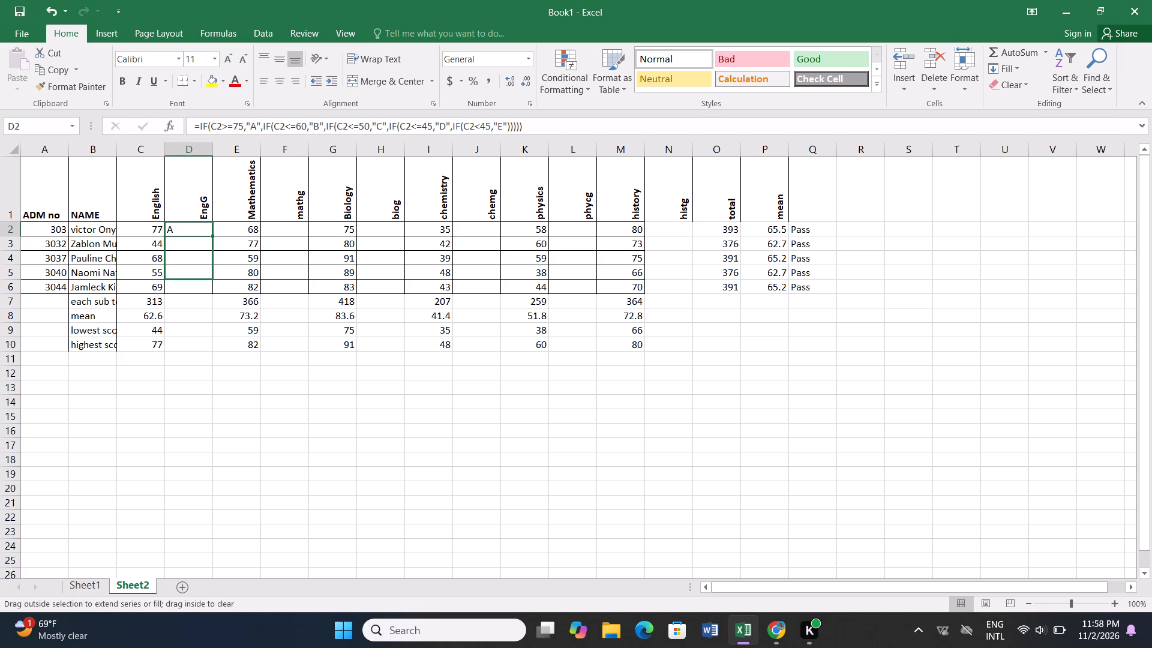
left_click_drag(208, 285, 211, 291)
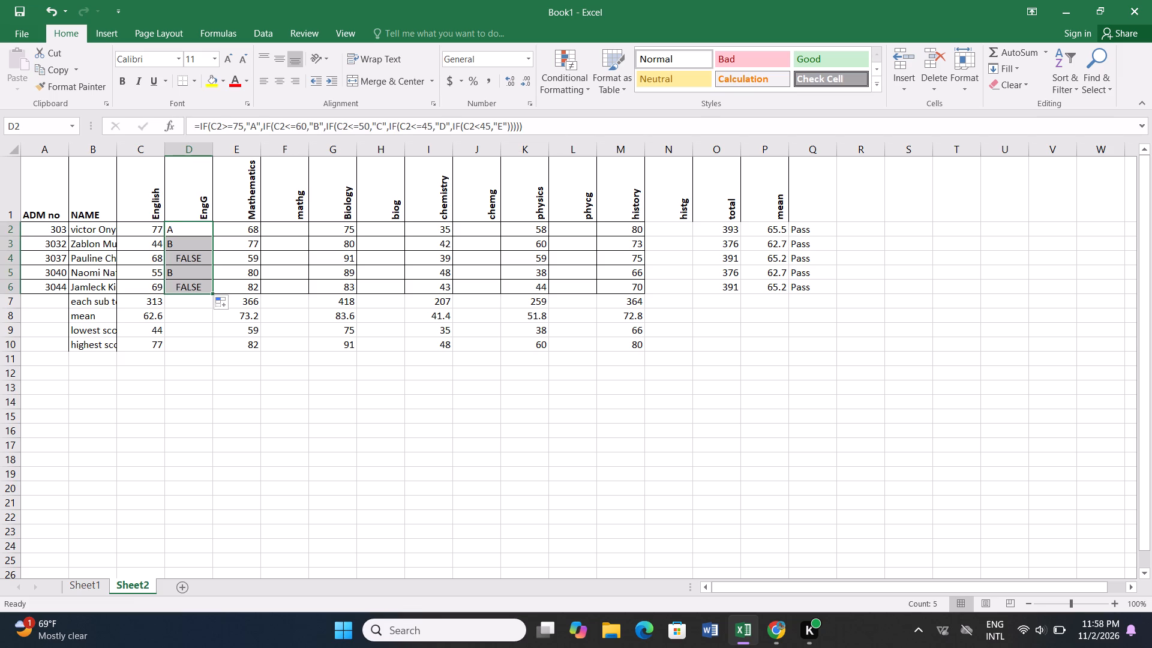
Copy the whole formula text of cell D4.
left_click(183, 259)
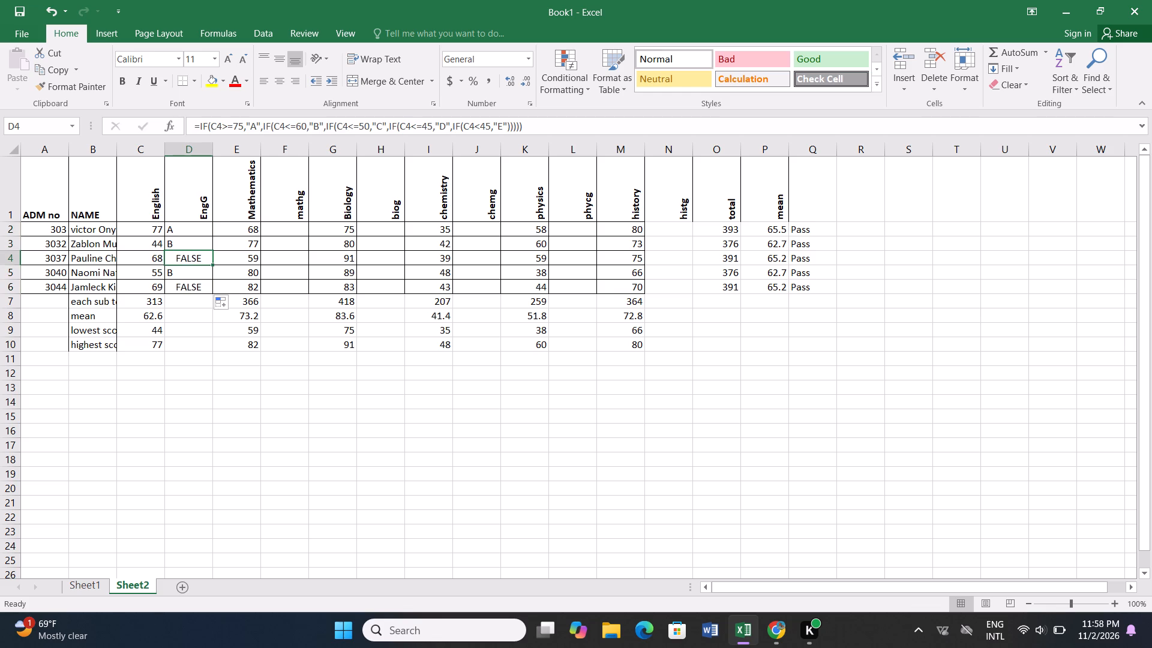
left_click_drag(529, 127, 208, 135)
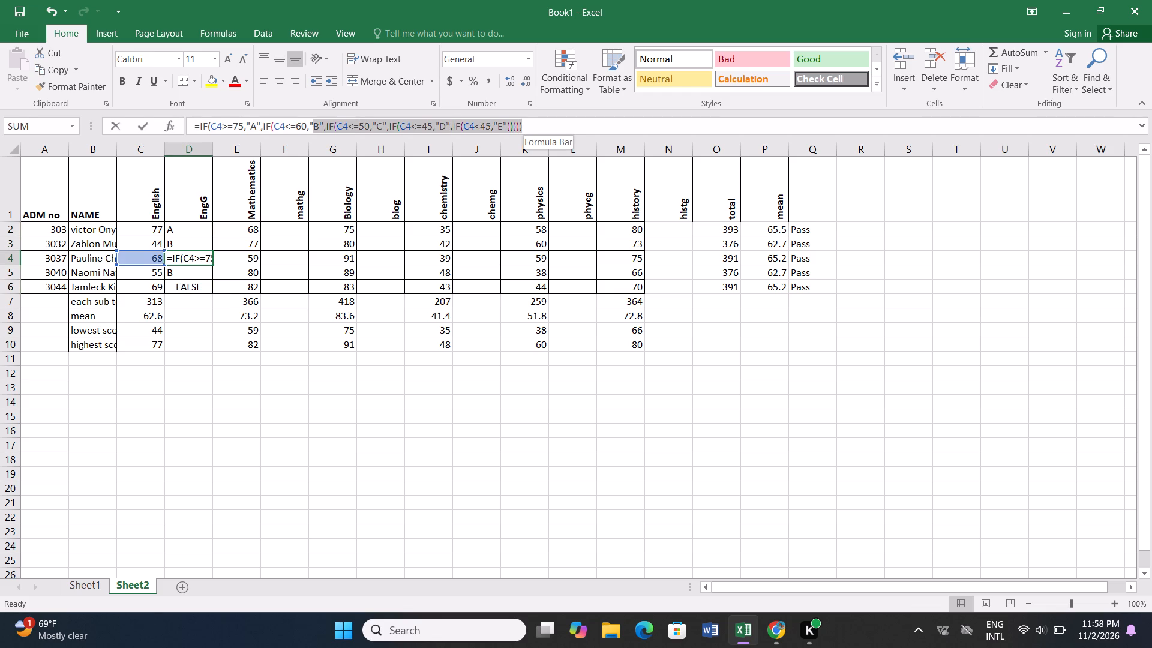
left_click_drag(208, 135, 194, 122)
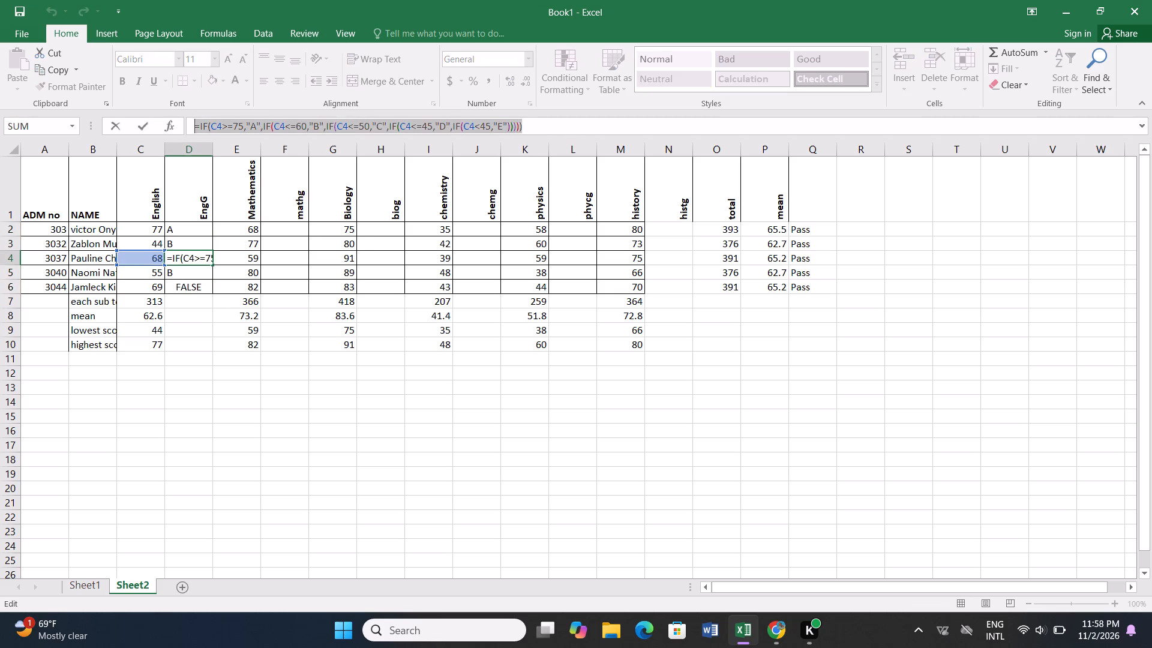
right_click(215, 124)
left_click(250, 155)
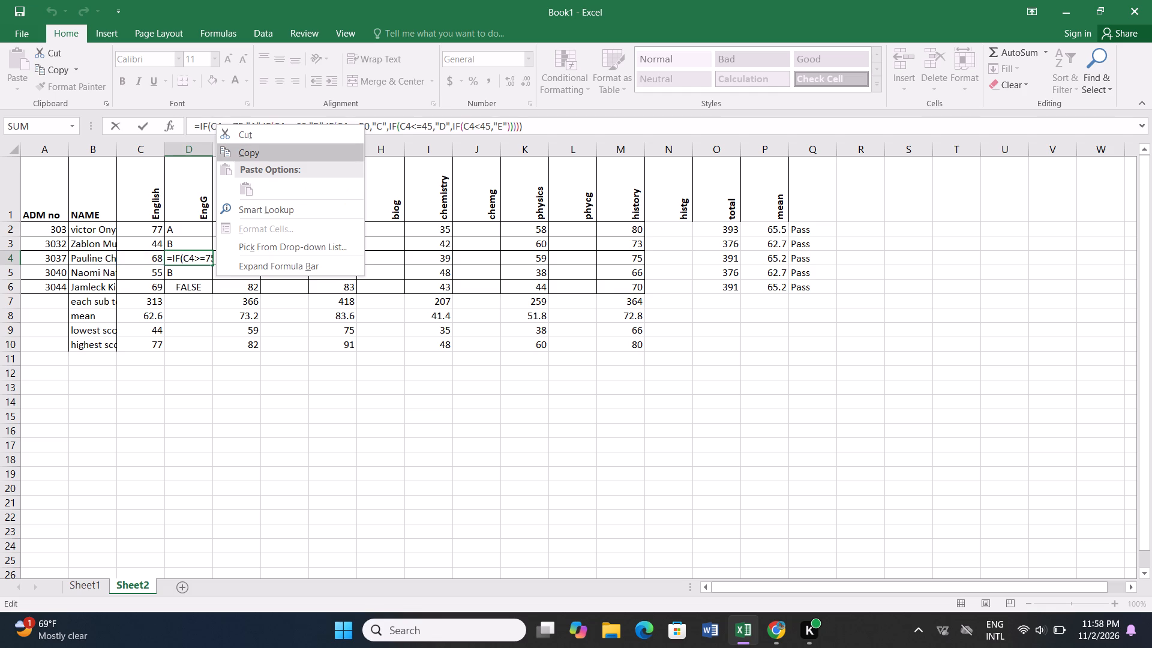
left_click(772, 629)
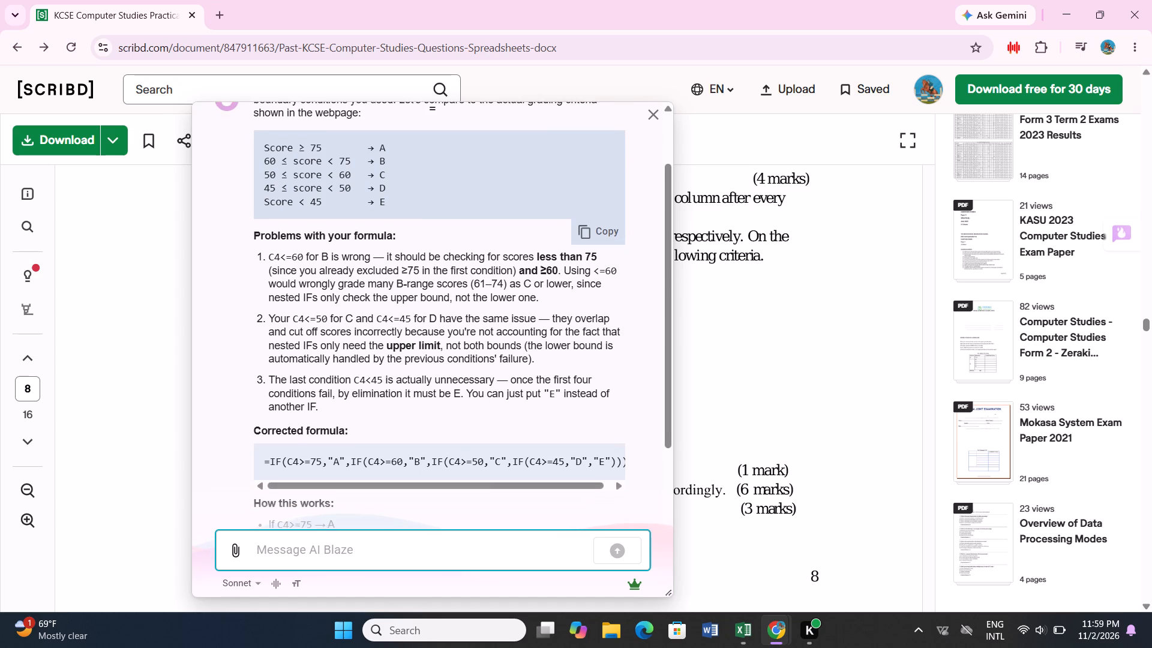
scroll(394, 190, "down", 3)
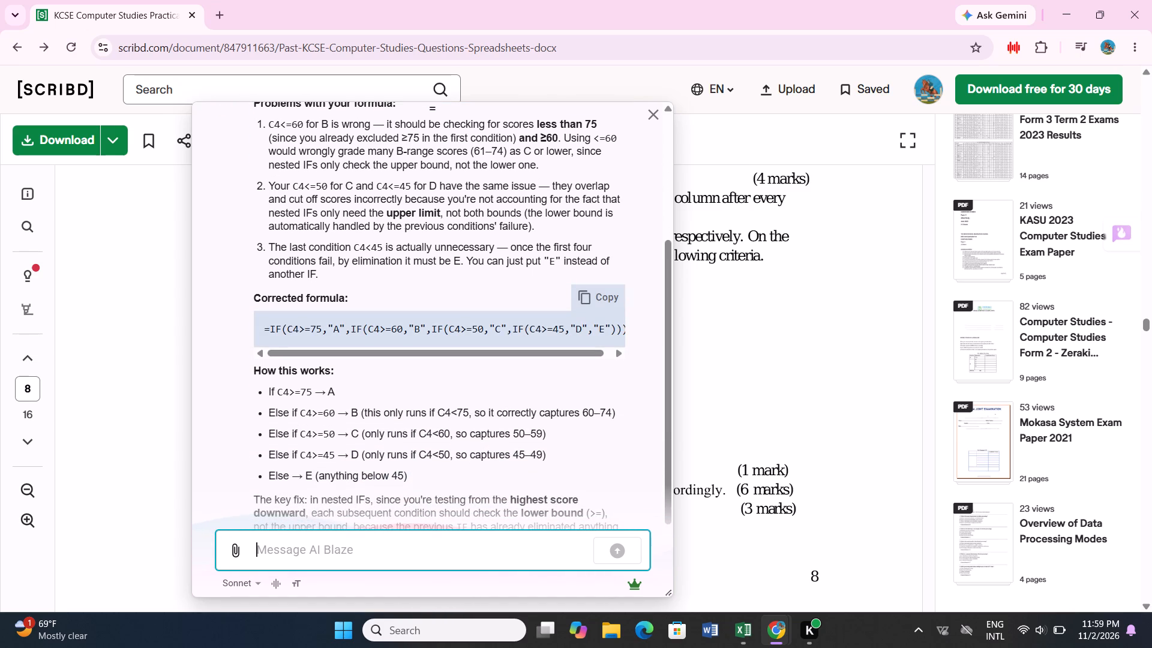
scroll(473, 330, "up", 3)
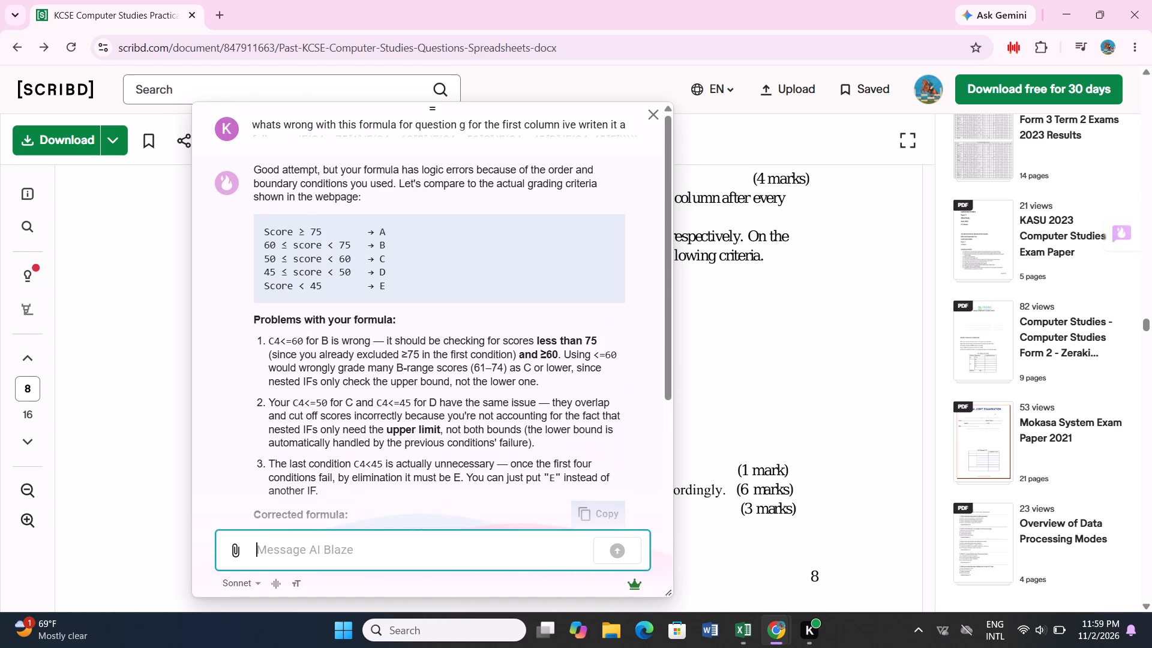
scroll(473, 330, "down", 3)
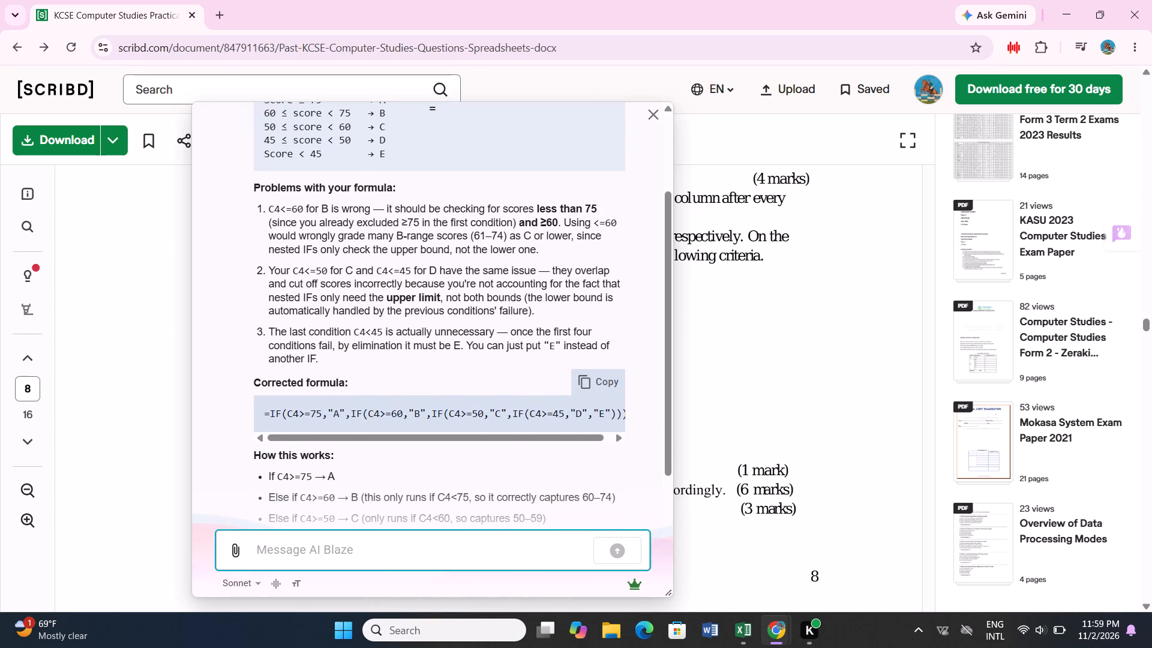
left_click(591, 386)
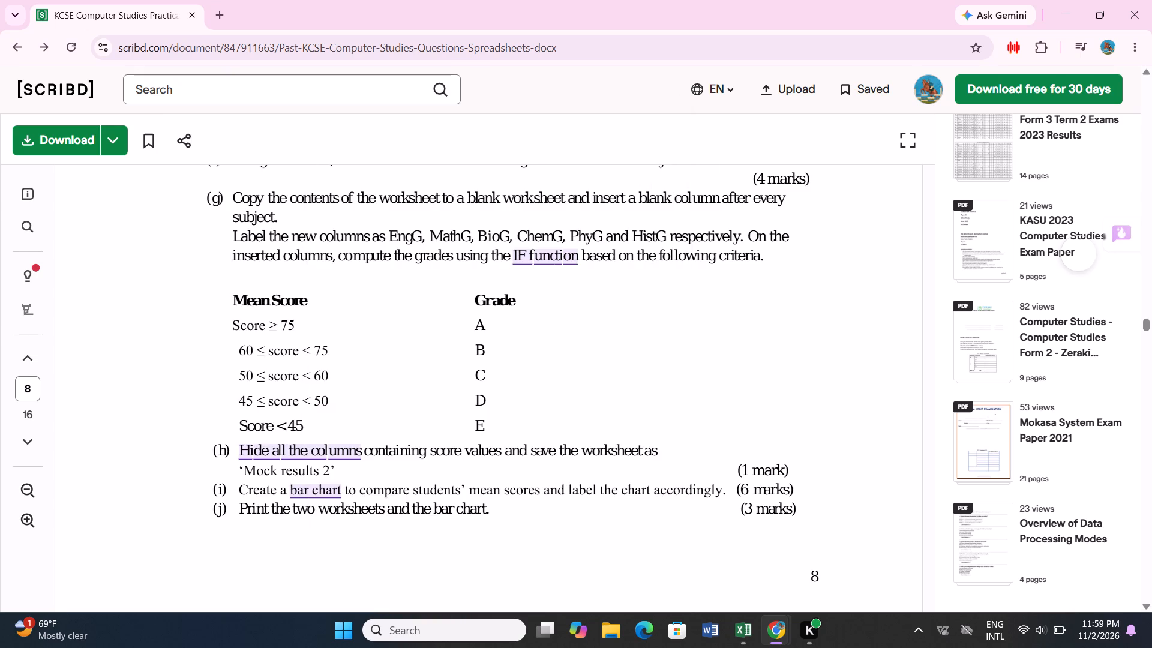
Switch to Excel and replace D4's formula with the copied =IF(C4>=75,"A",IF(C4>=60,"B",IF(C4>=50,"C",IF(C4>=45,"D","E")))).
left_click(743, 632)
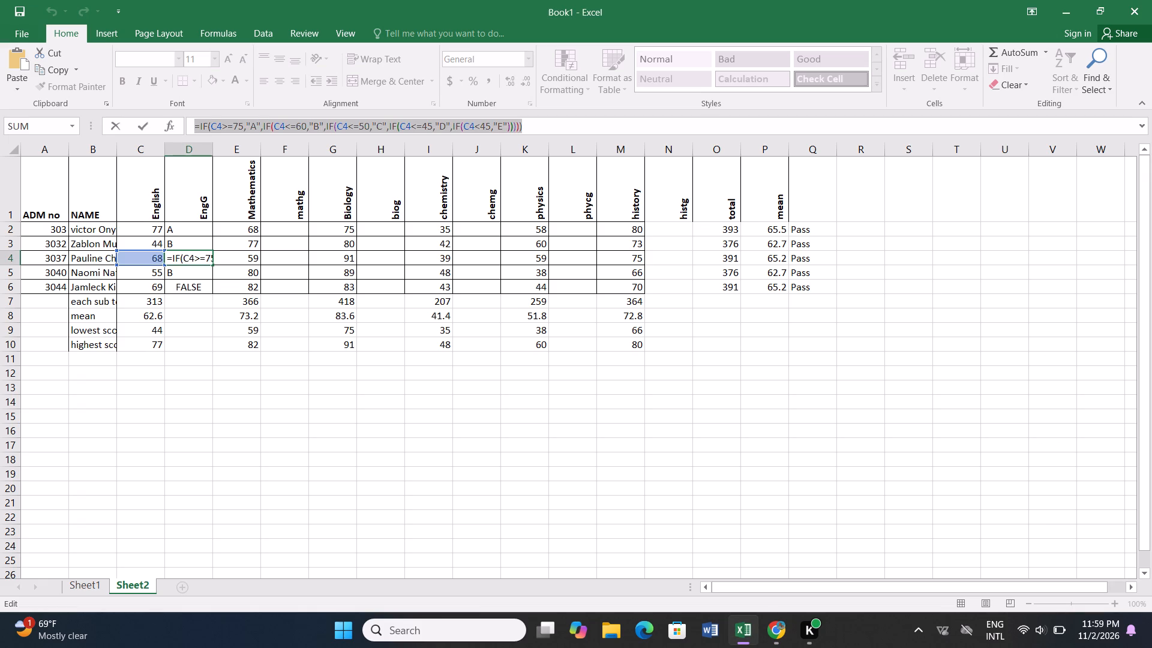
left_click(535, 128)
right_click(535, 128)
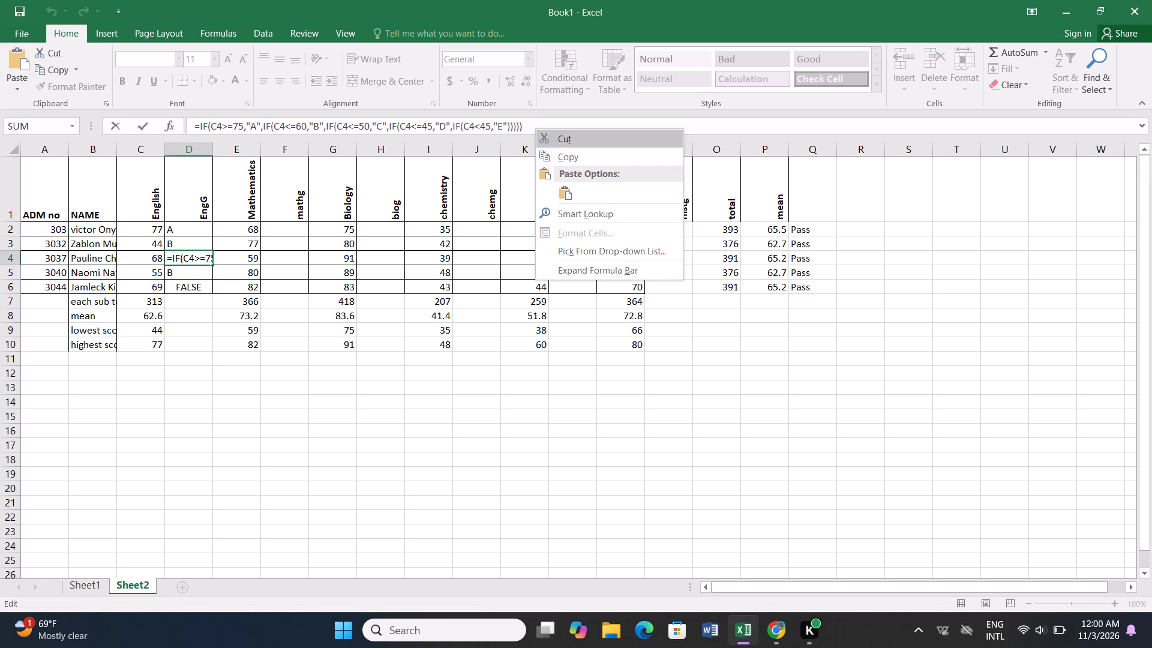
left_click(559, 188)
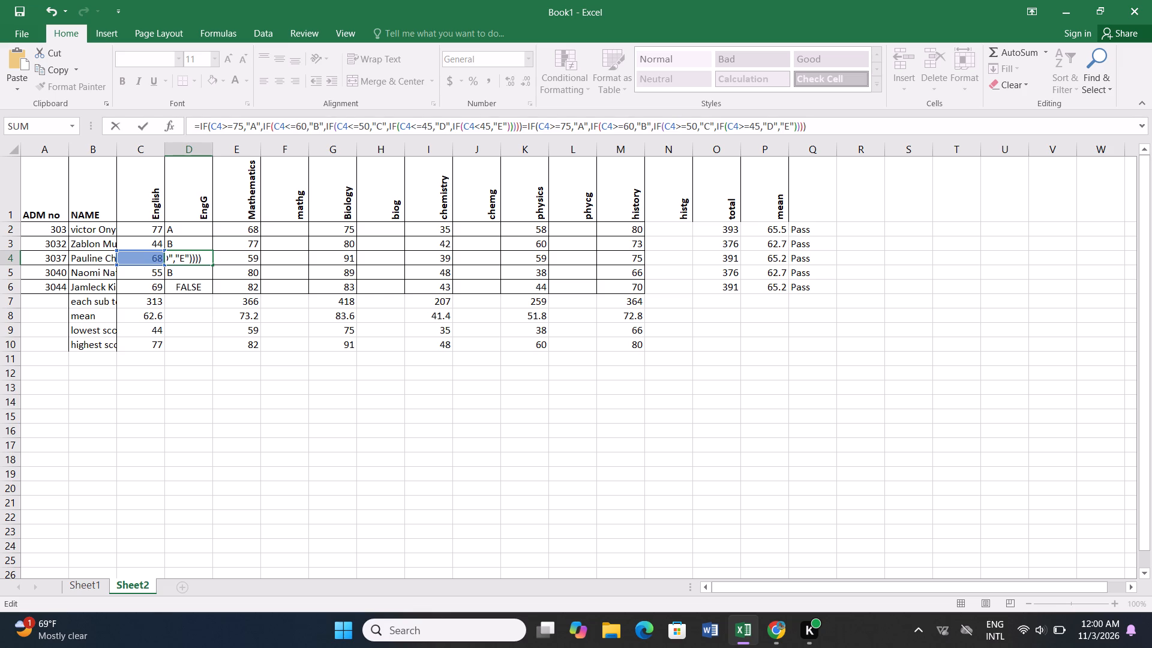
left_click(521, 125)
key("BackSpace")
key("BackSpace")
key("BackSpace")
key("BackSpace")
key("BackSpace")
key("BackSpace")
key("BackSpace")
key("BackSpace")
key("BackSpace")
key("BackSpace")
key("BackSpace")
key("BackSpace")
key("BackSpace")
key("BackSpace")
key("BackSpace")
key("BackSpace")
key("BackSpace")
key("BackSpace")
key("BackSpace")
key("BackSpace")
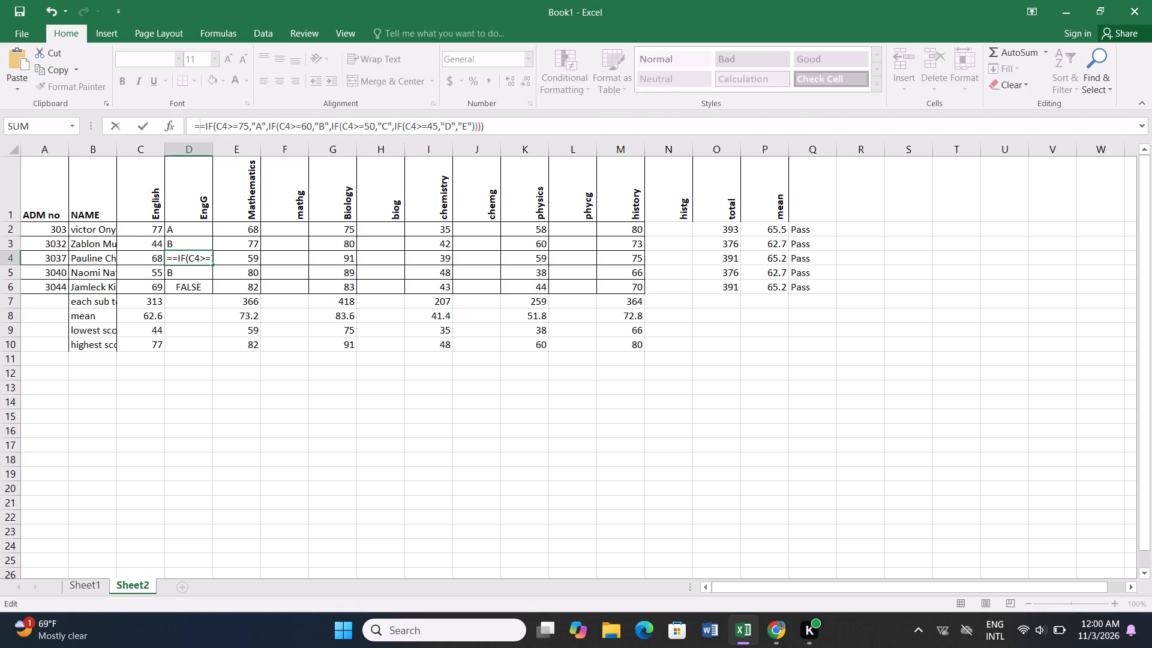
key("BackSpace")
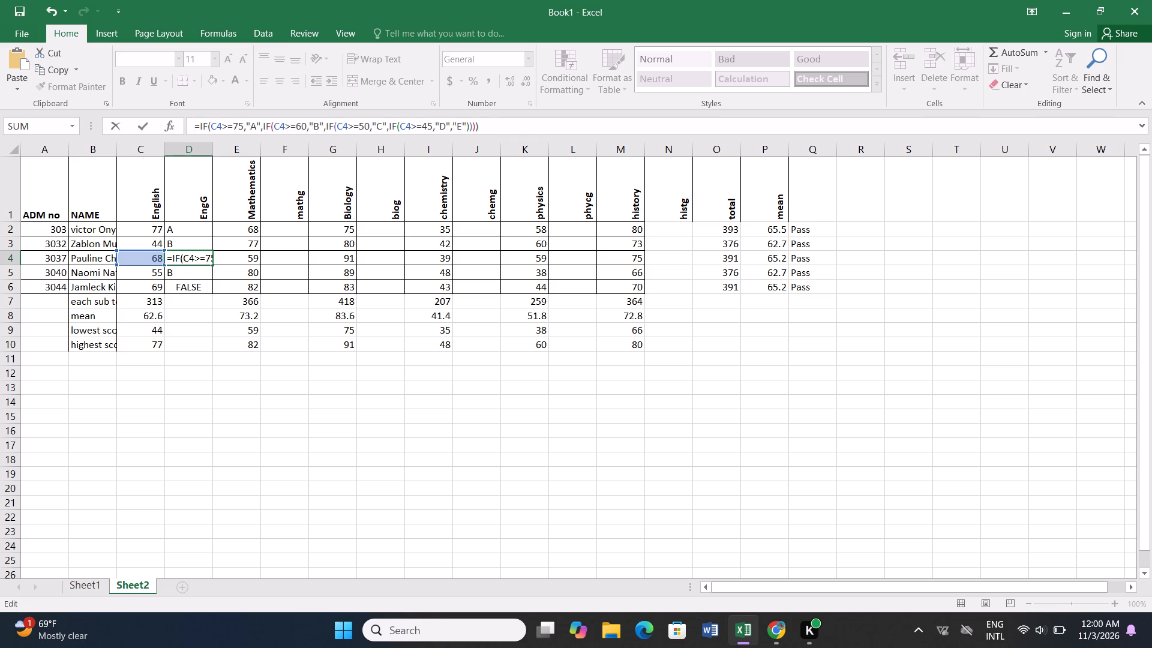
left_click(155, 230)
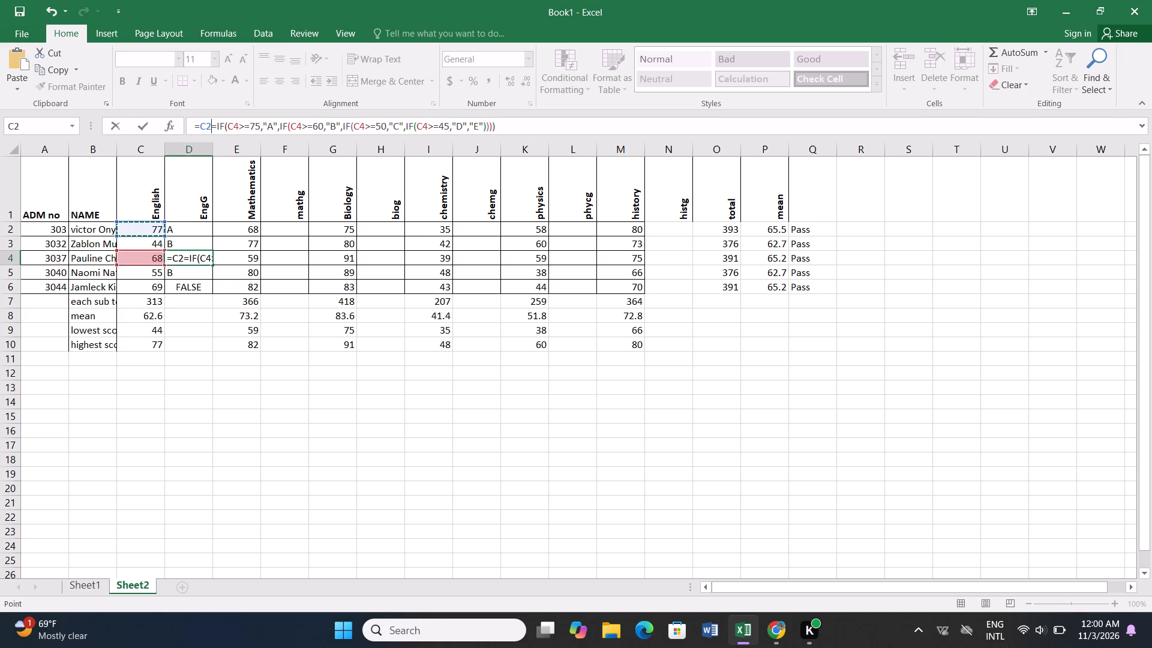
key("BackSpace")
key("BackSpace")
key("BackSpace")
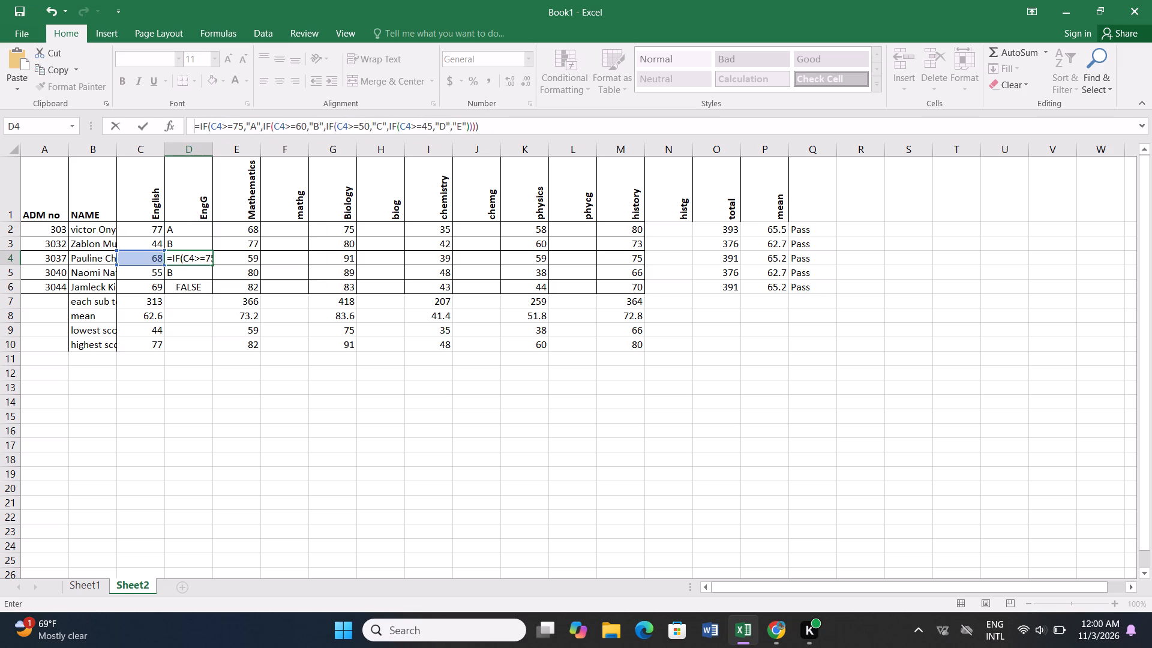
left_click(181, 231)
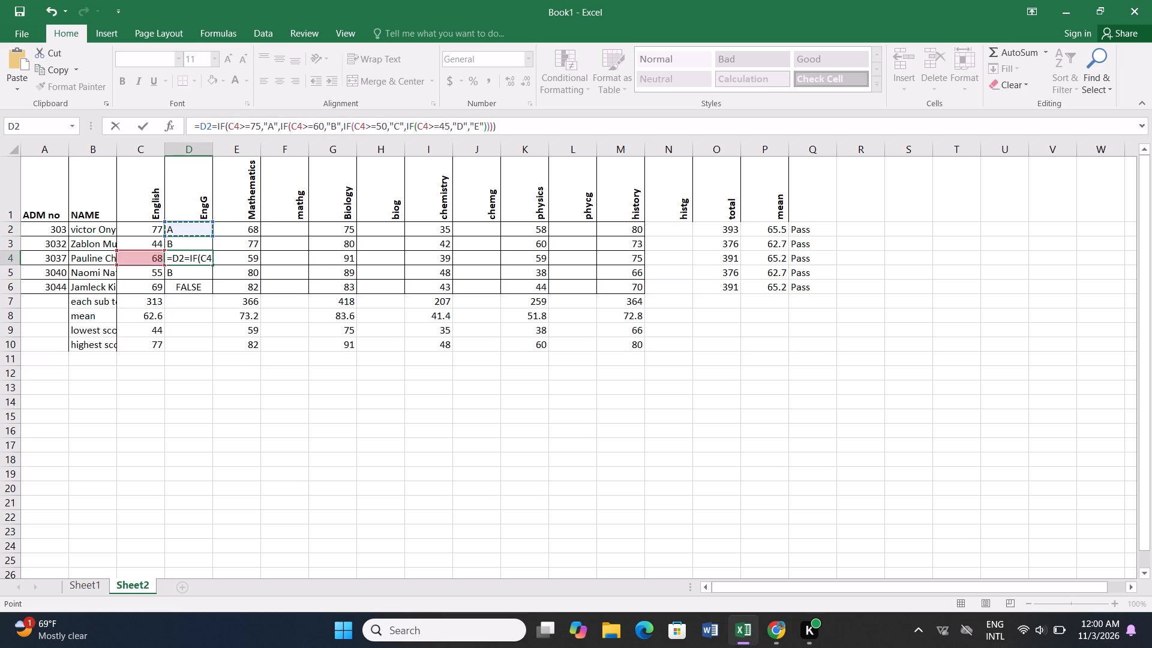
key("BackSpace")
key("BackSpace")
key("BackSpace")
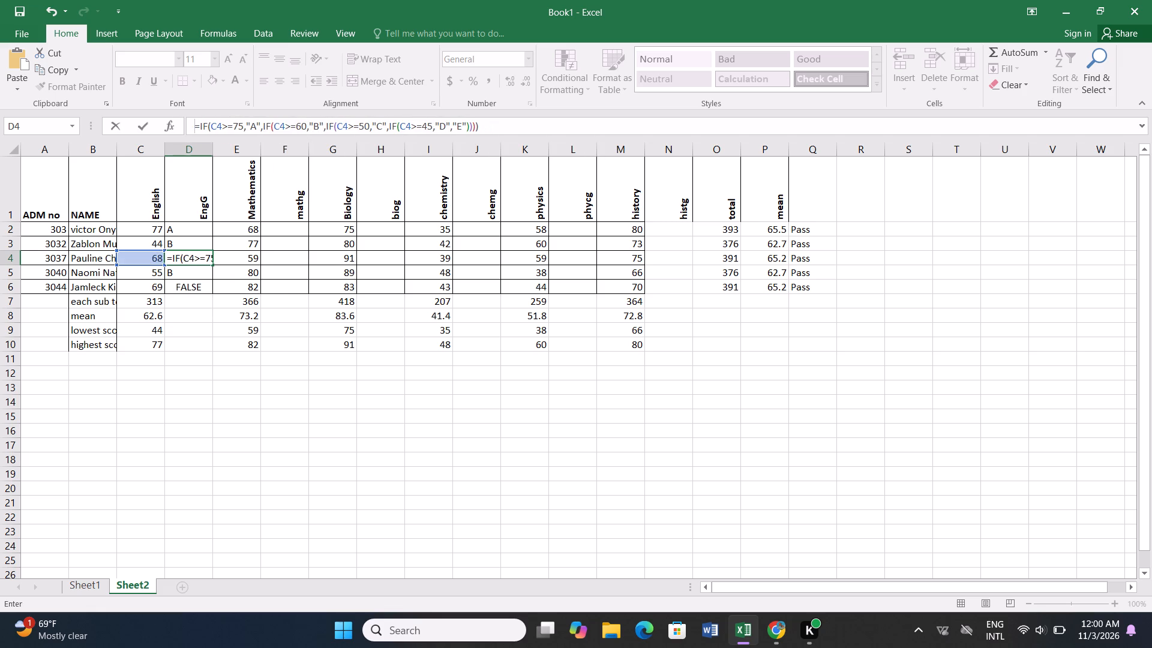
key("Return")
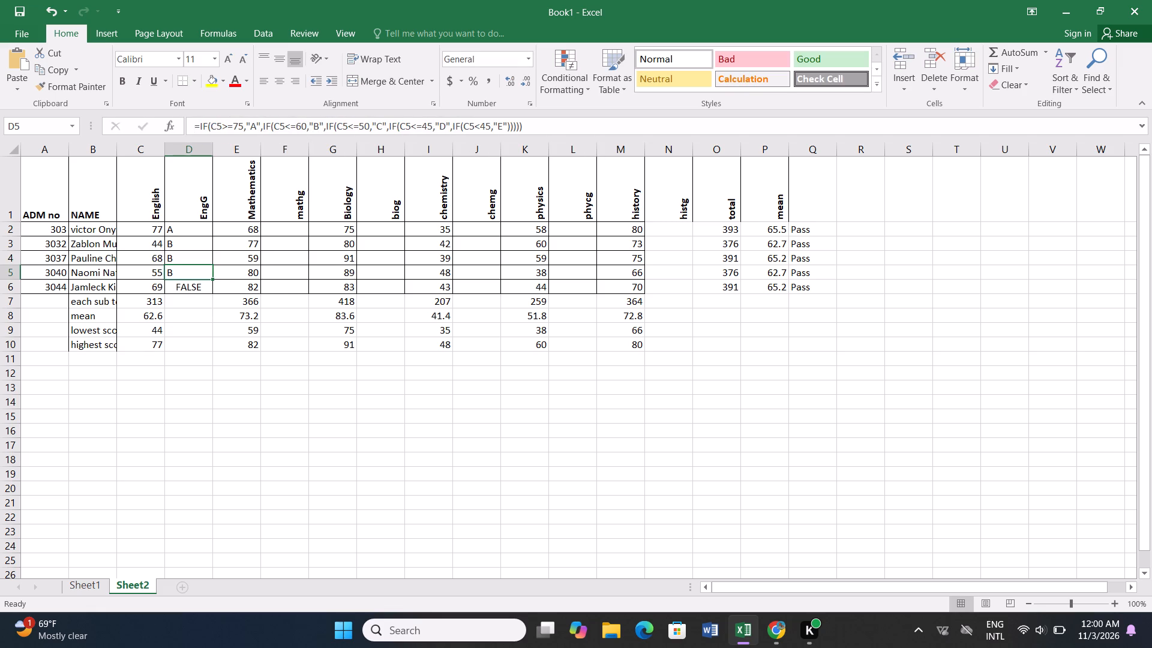
Replace the old formula text in D2 with the copied corrected nested IF formula.
left_click(178, 231)
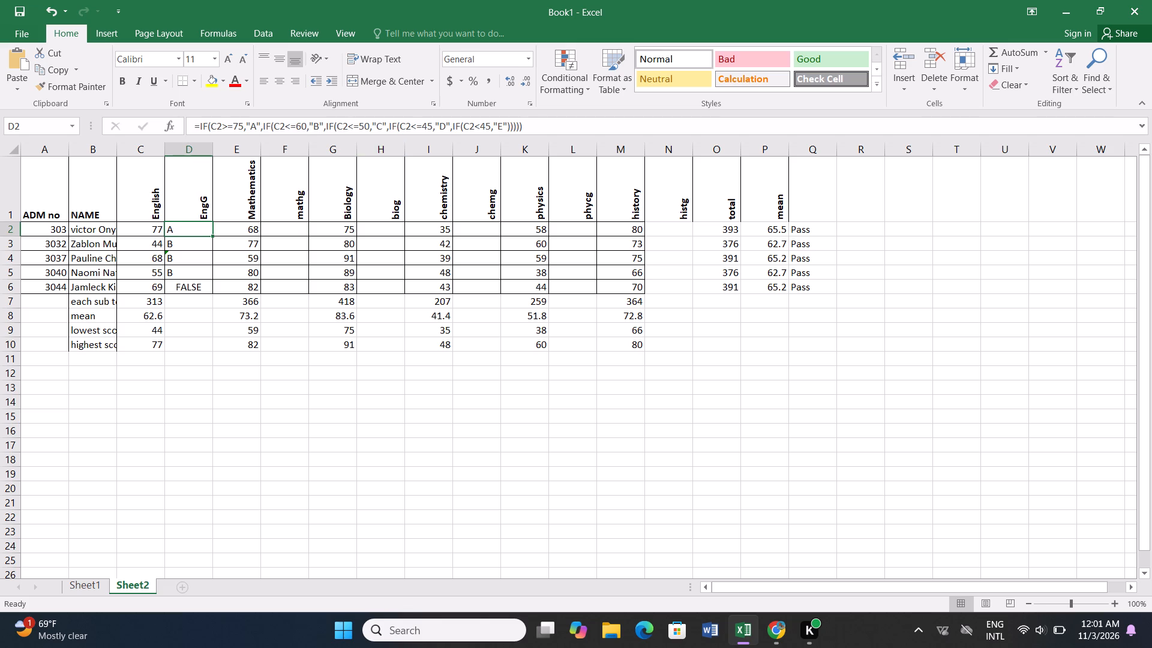
left_click(532, 132)
right_click(532, 132)
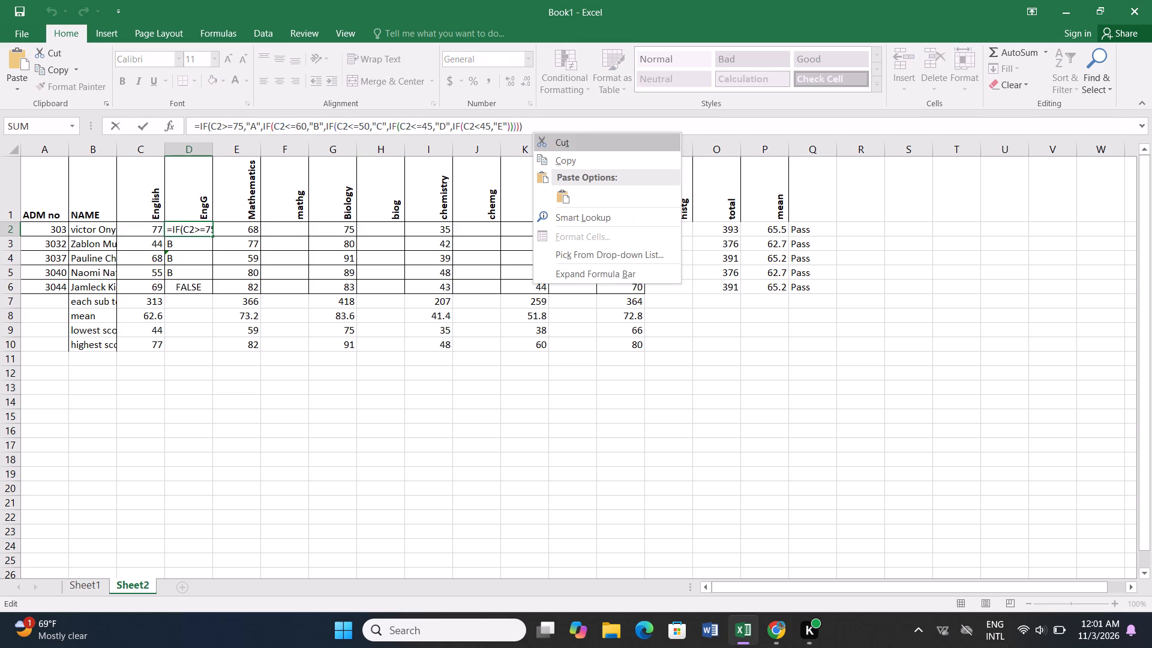
left_click(571, 194)
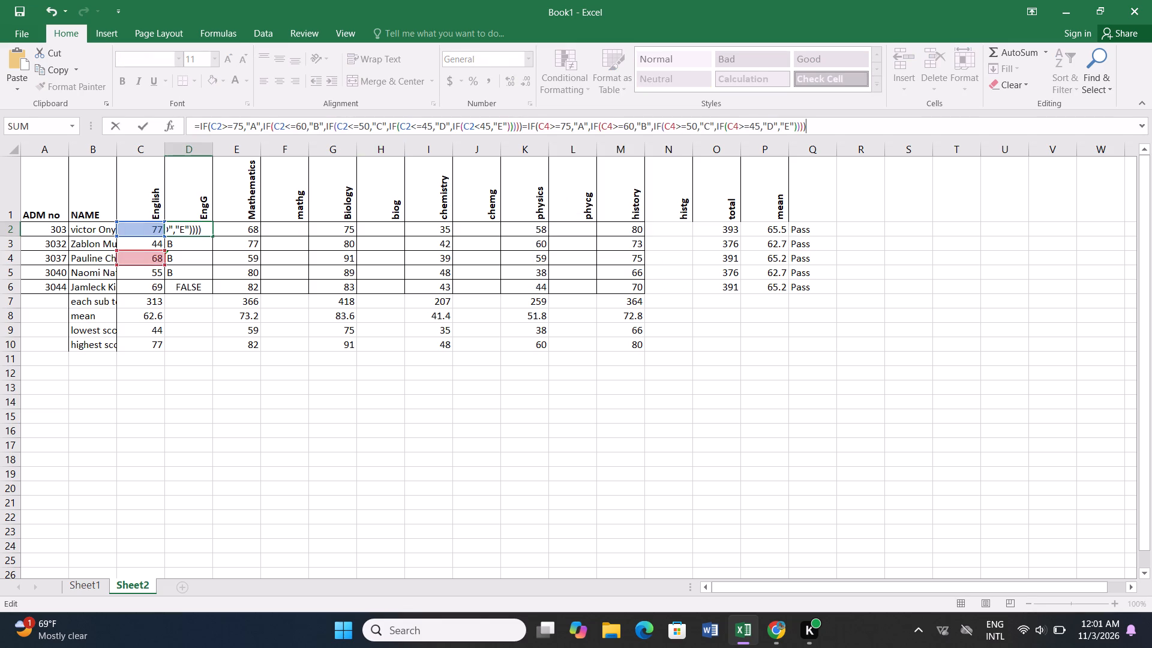
left_click(522, 125)
key("BackSpace")
key("BackSpace")
key("BackSpace")
key("BackSpace")
key("BackSpace")
key("BackSpace")
key("BackSpace")
key("BackSpace")
key("BackSpace")
key("BackSpace")
key("BackSpace")
key("BackSpace")
key("BackSpace")
key("BackSpace")
key("BackSpace")
key("BackSpace")
key("BackSpace")
key("BackSpace")
key("BackSpace")
key("BackSpace")
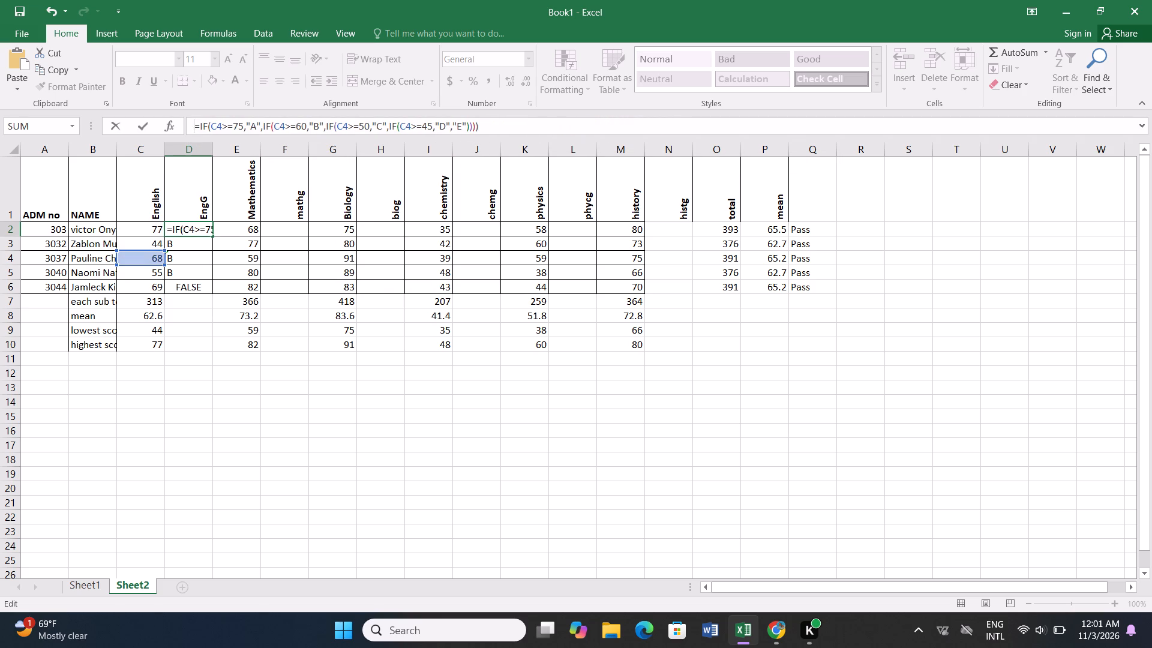
Change all four C4 references in D2's formula to C2 and enter the formula.
left_click(222, 125)
key("BackSpace")
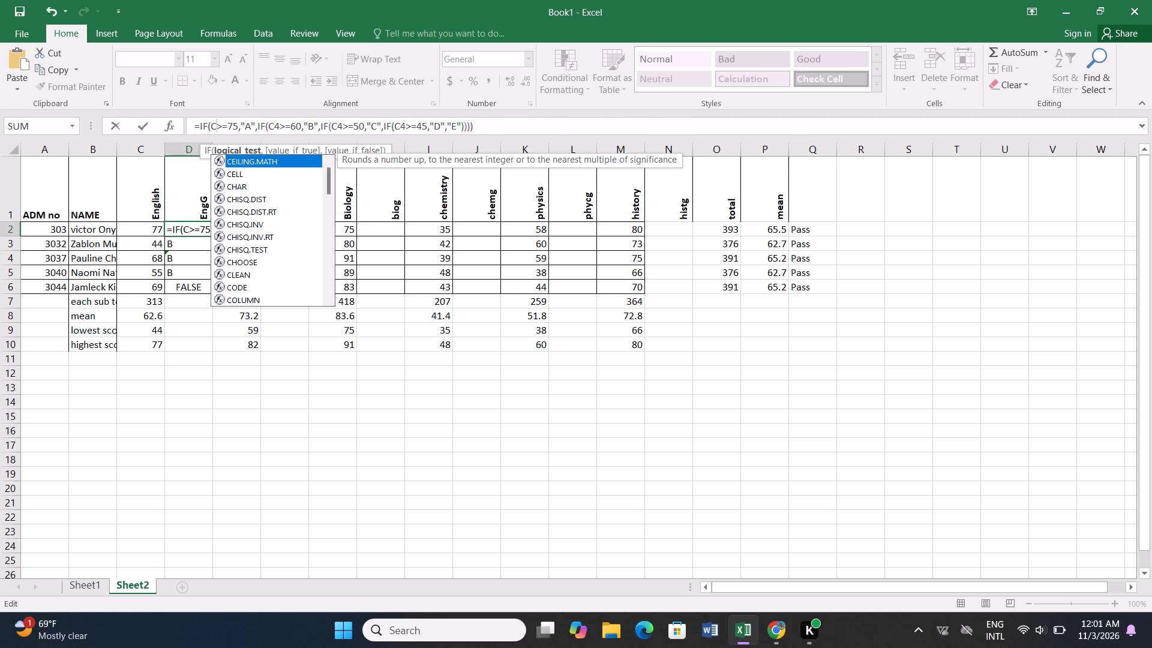
key("2")
left_click(284, 122)
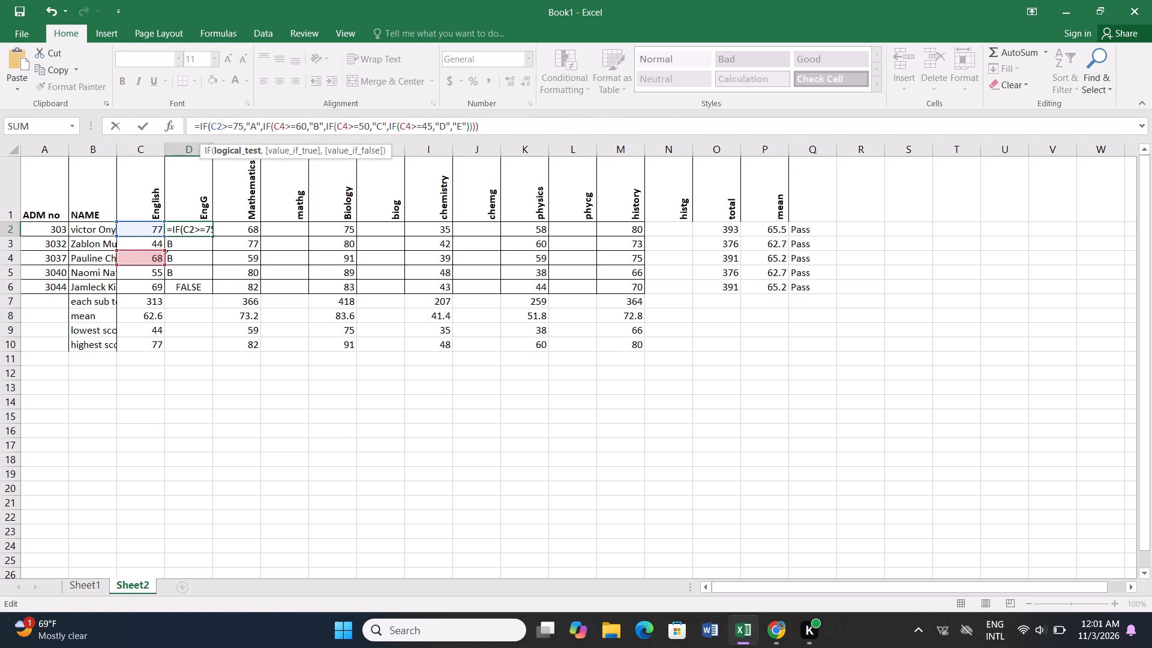
key("BackSpace")
key("2")
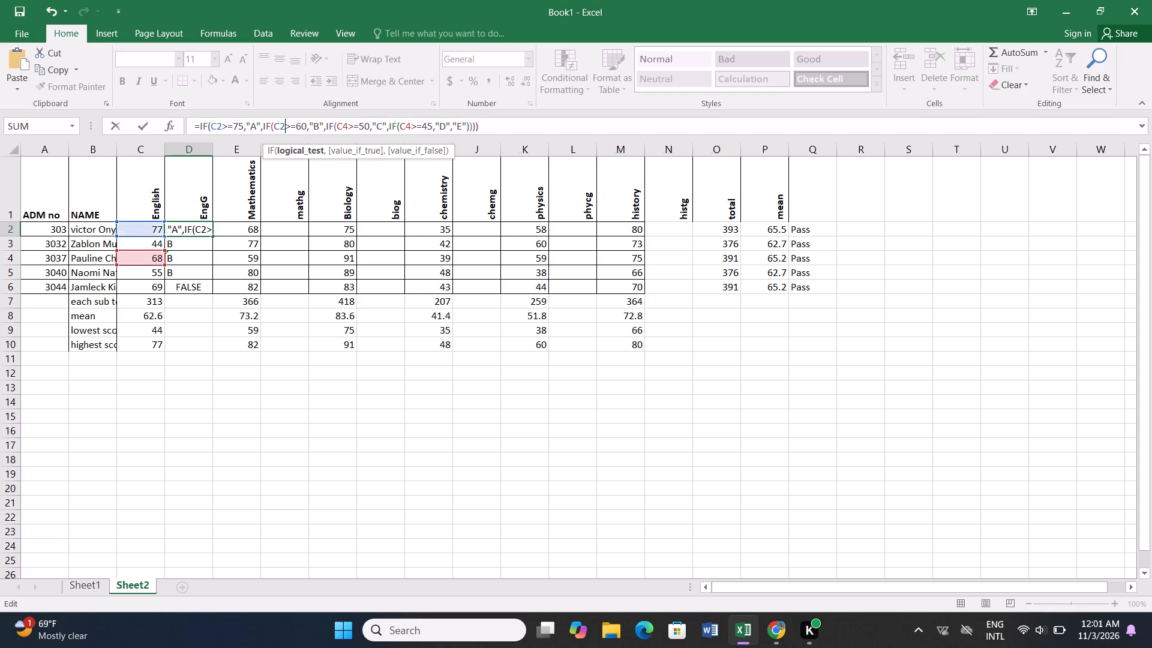
left_click(350, 127)
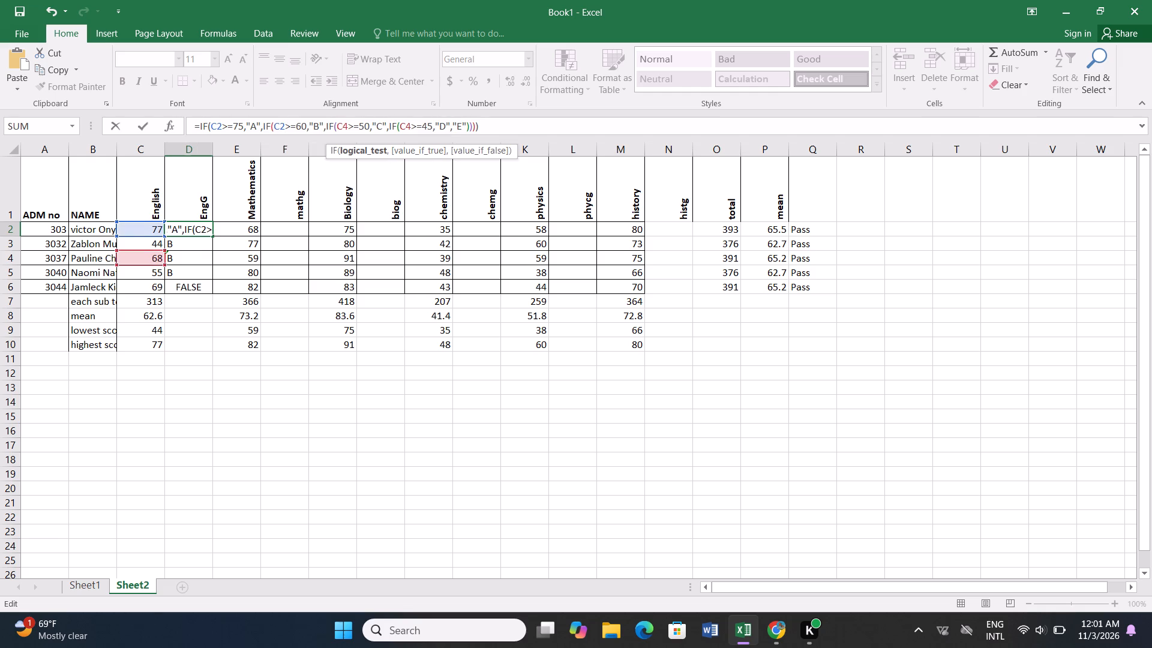
key("BackSpace")
key("2")
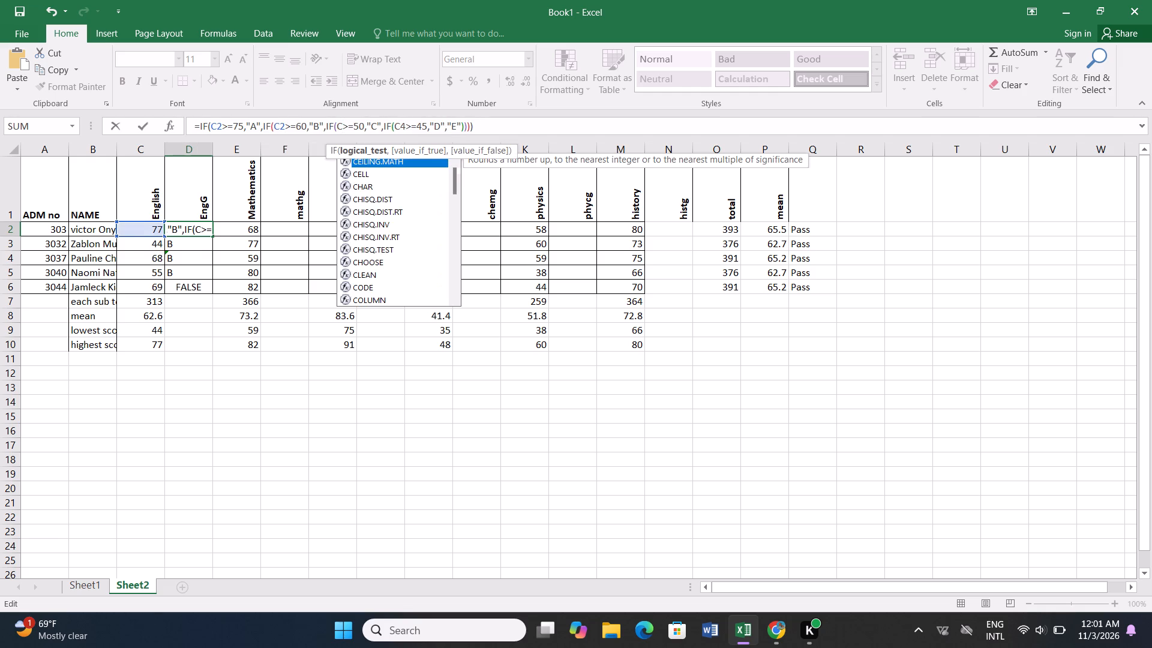
left_click(412, 122)
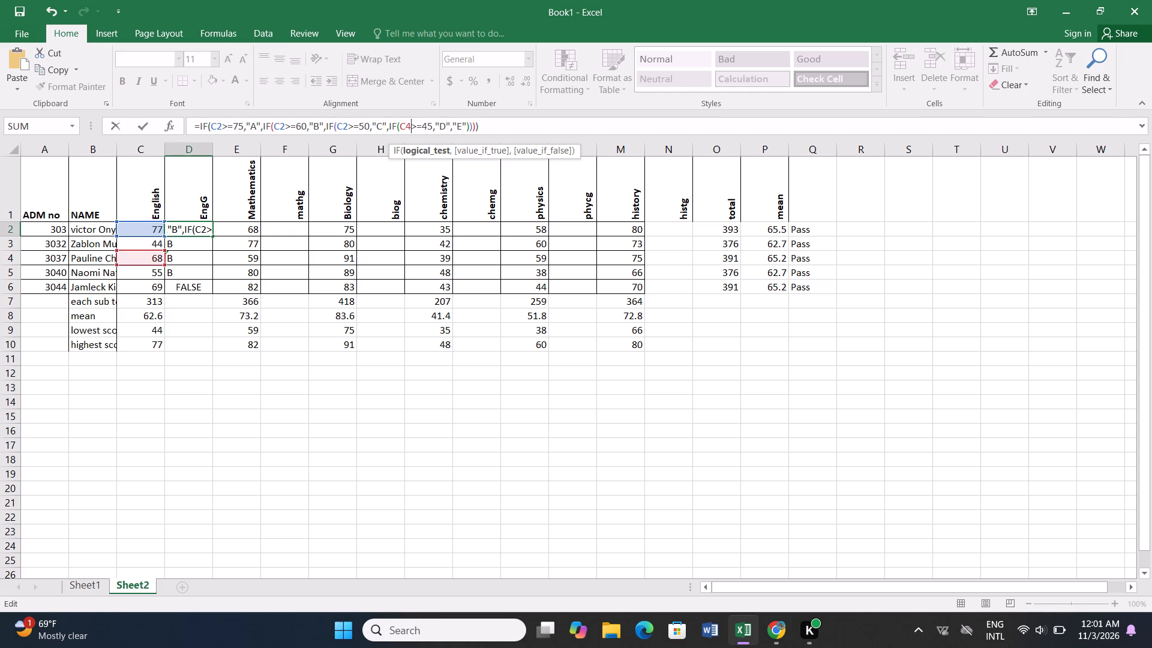
key("BackSpace")
key("2")
key("Return")
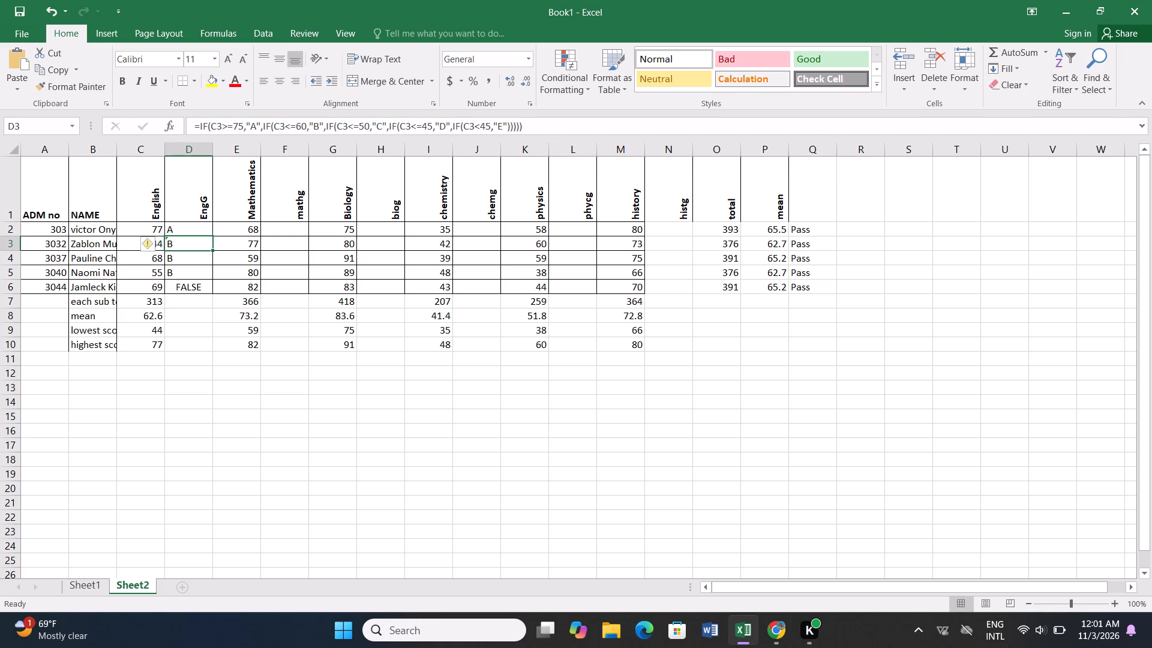
Fill D2's corrected grade formula down the EngG column to D6.
left_click(185, 227)
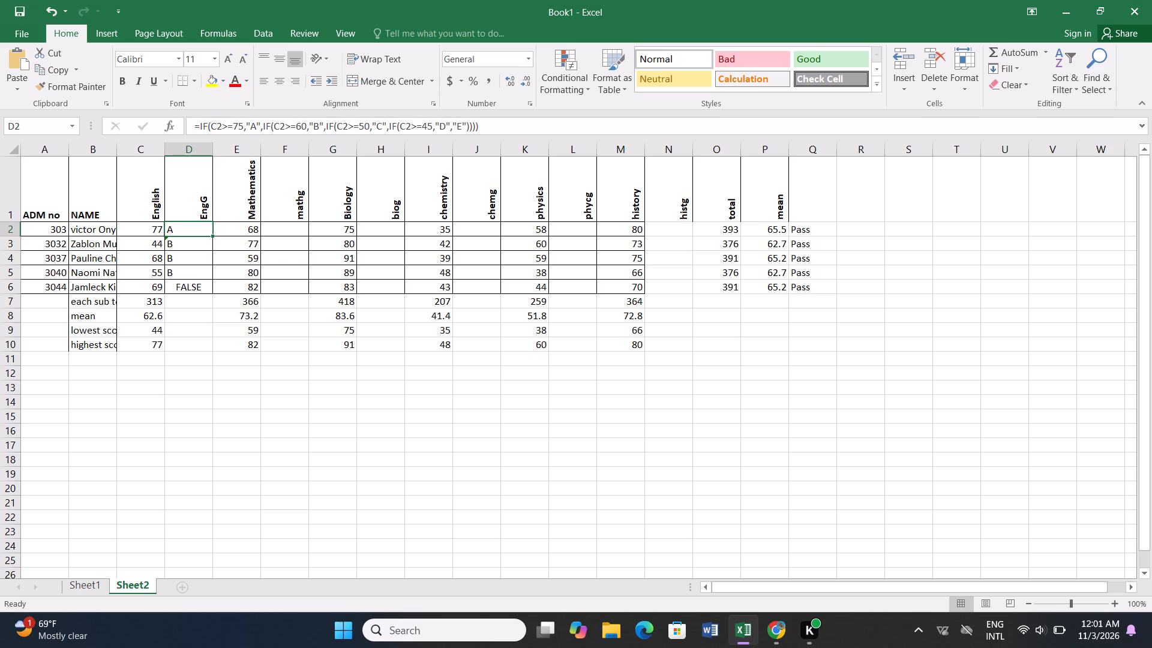
left_click_drag(212, 235, 205, 274)
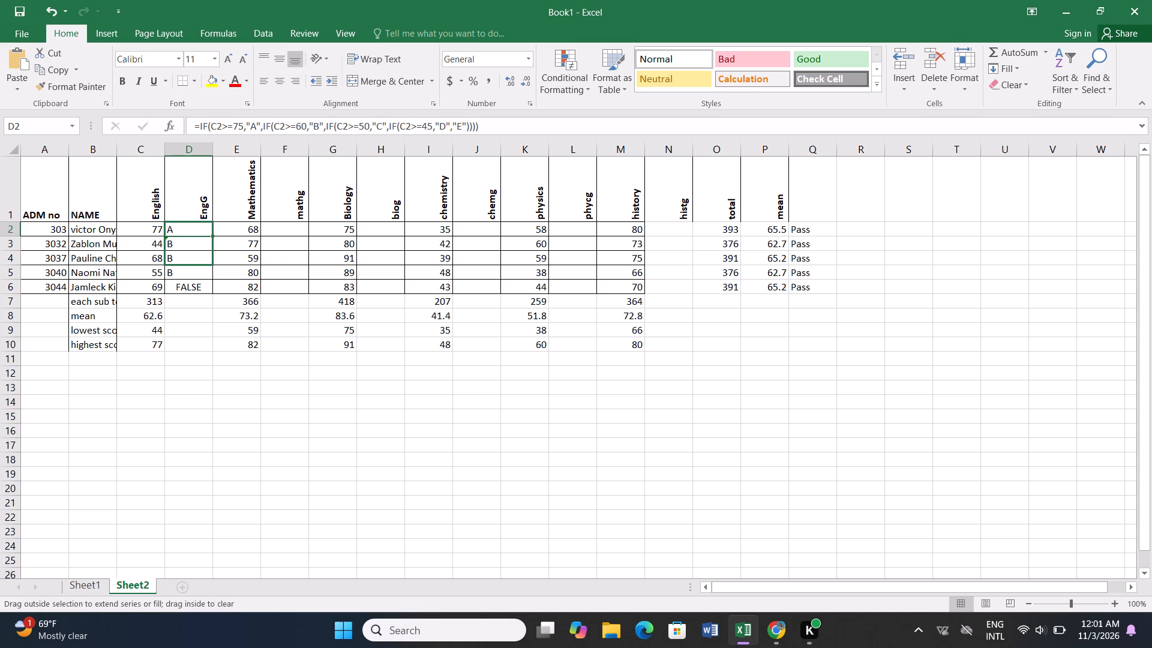
left_click_drag(205, 274, 211, 291)
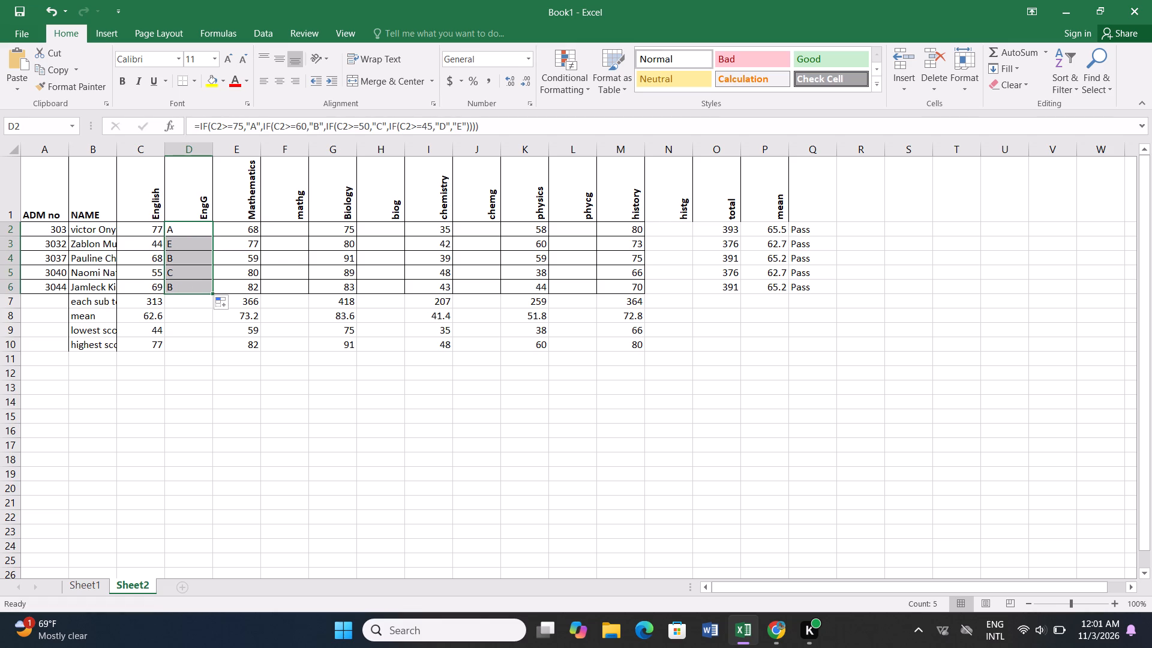
Paste the copied nested IF grade formula into the first mathg cell, F2.
left_click(285, 228)
left_click(241, 125)
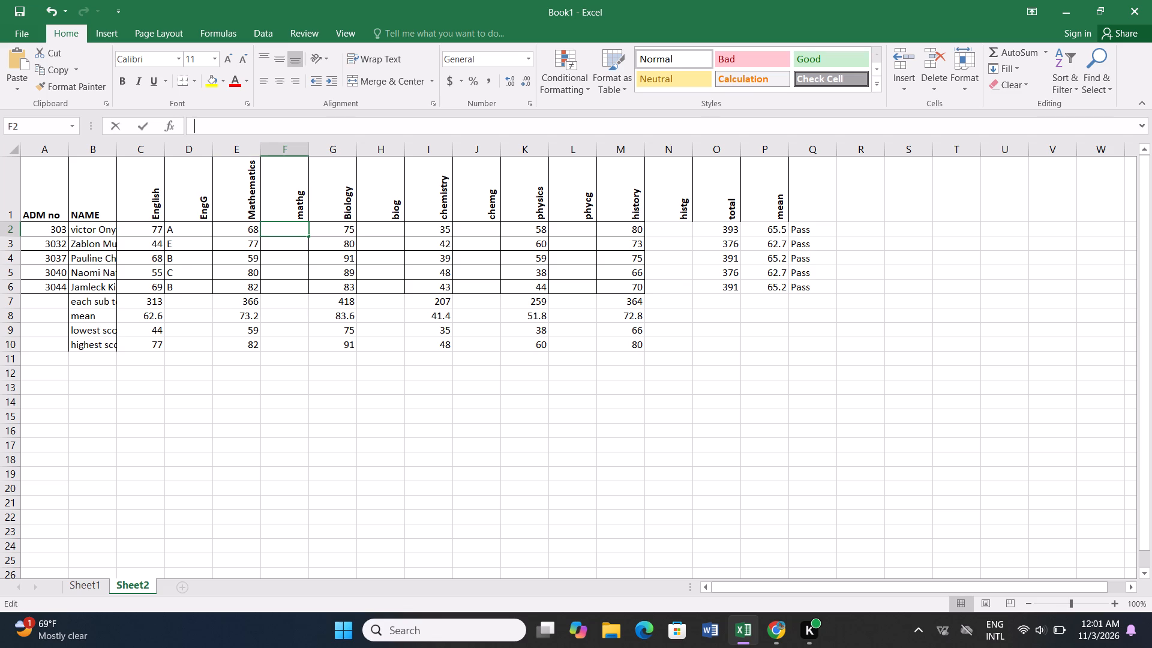
right_click(241, 125)
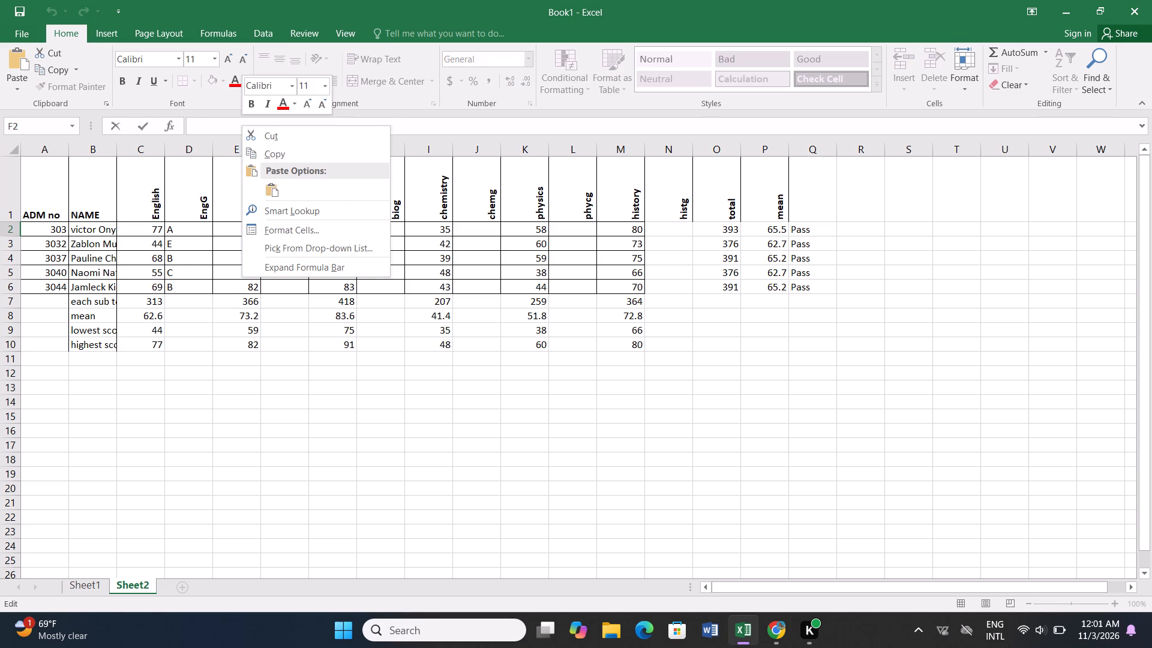
left_click(281, 191)
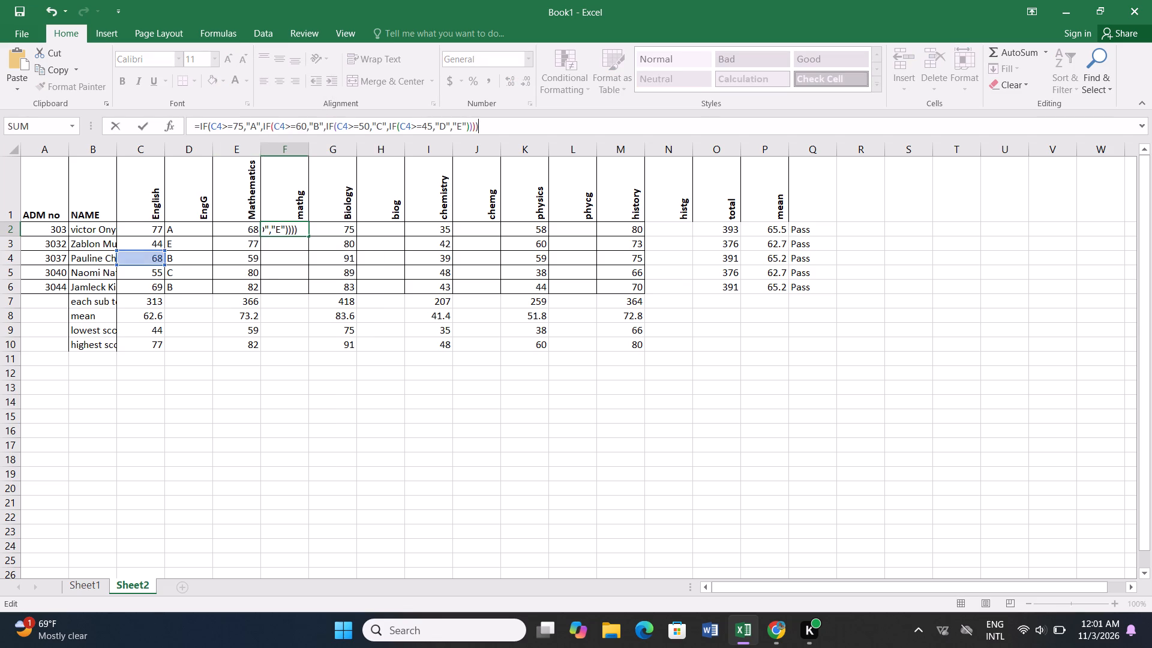
Change the C4 references in the >=75 and >=60 tests of F2's formula to E2.
left_click(220, 127)
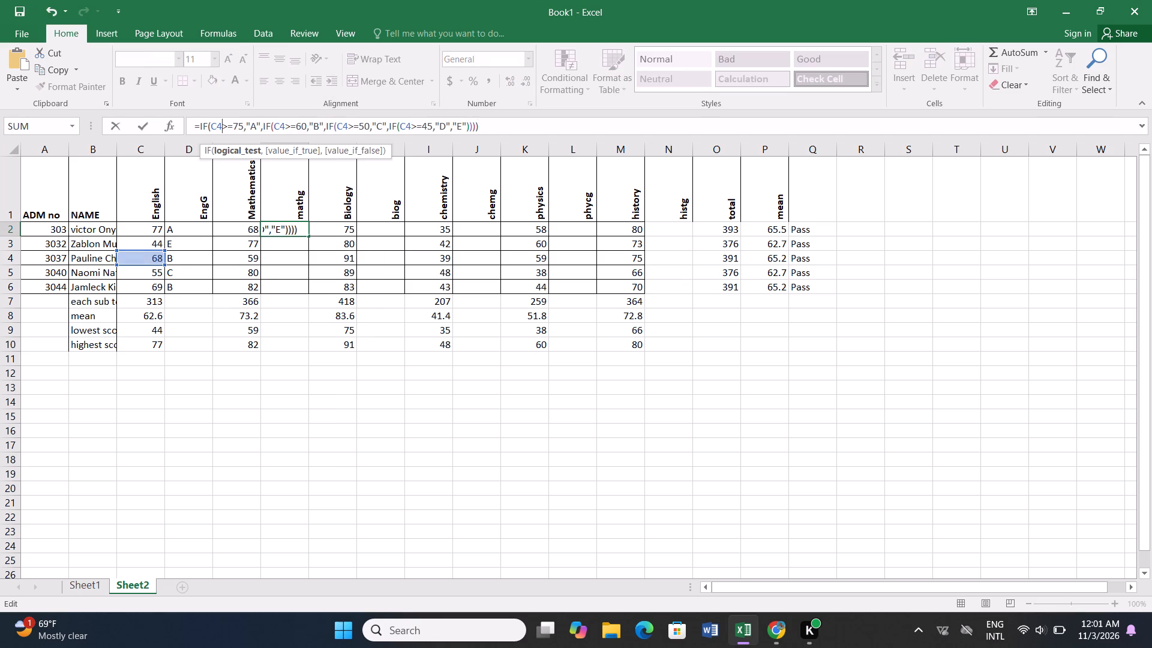
key("BackSpace")
key("BackSpace")
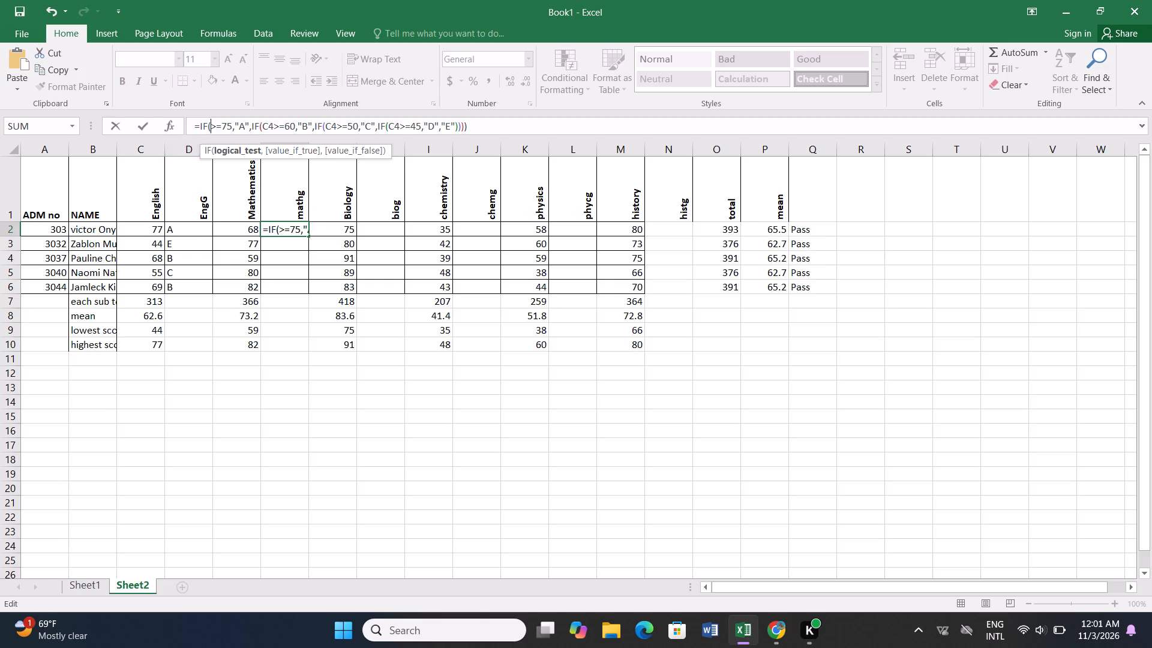
left_click(234, 230)
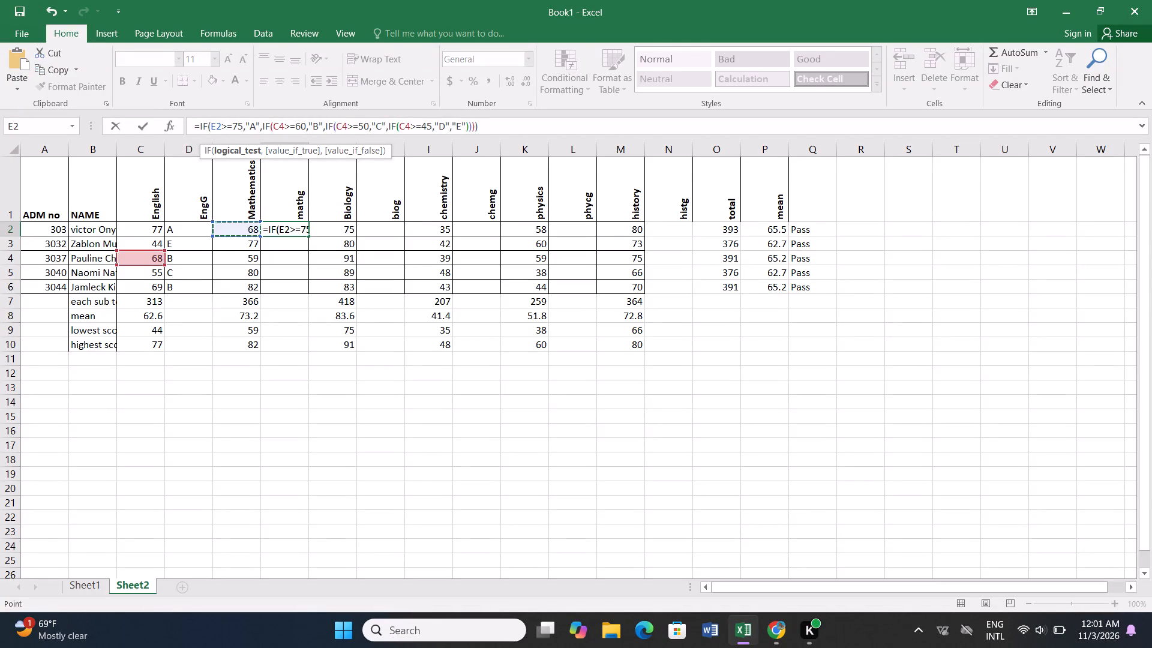
left_click(283, 122)
key("BackSpace")
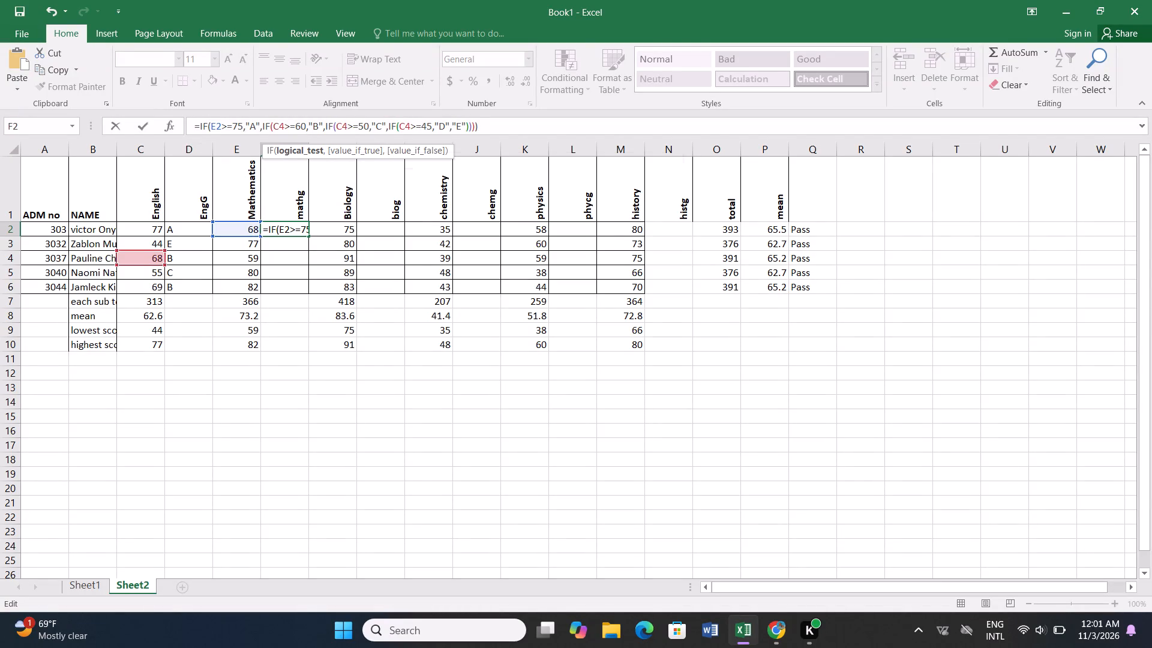
key("BackSpace")
type("E2")
Change the C4 references in the >=50 and >=45 tests of F2's formula to E2 and enter the formula.
key("Right")
key("Right")
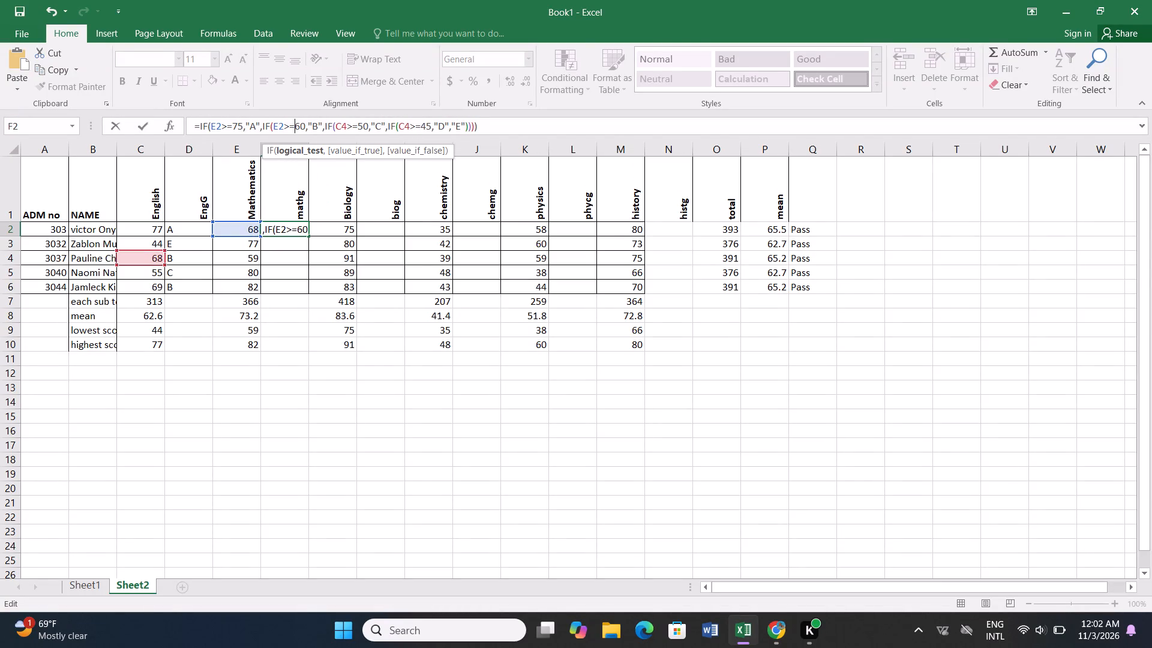
key("Right")
key("Right")
key("Right")
key("Right")
key("Right")
key("Right")
key("Right")
key("Right")
key("Right")
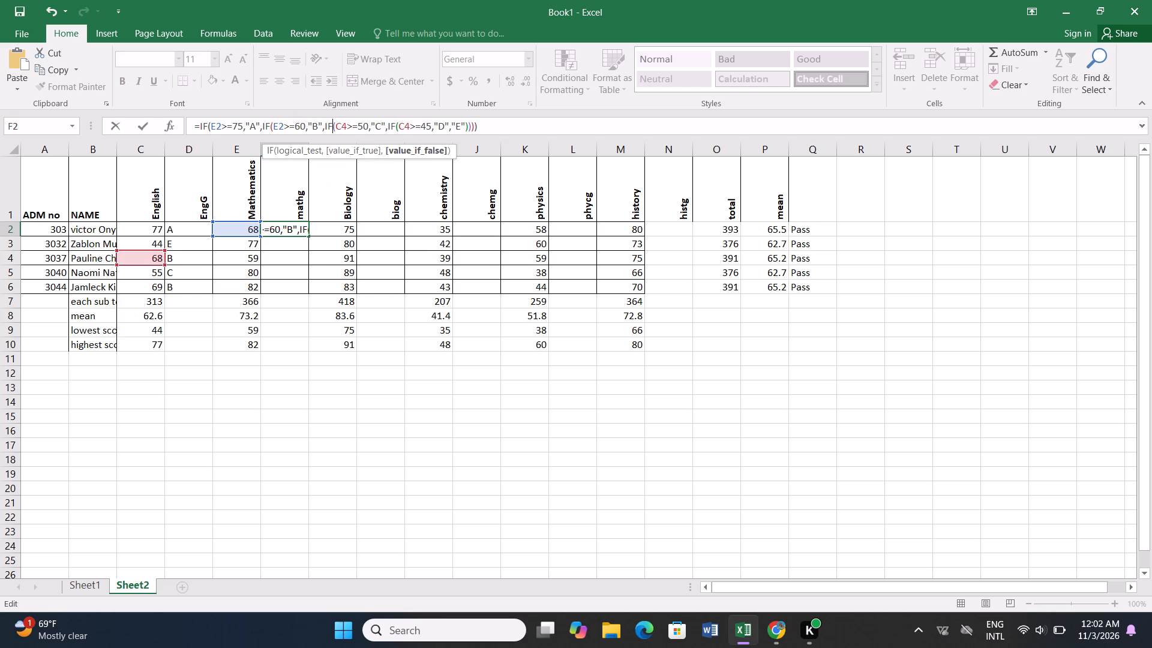
key("Right")
key("Right")
key("Right")
key("BackSpace")
key("BackSpace")
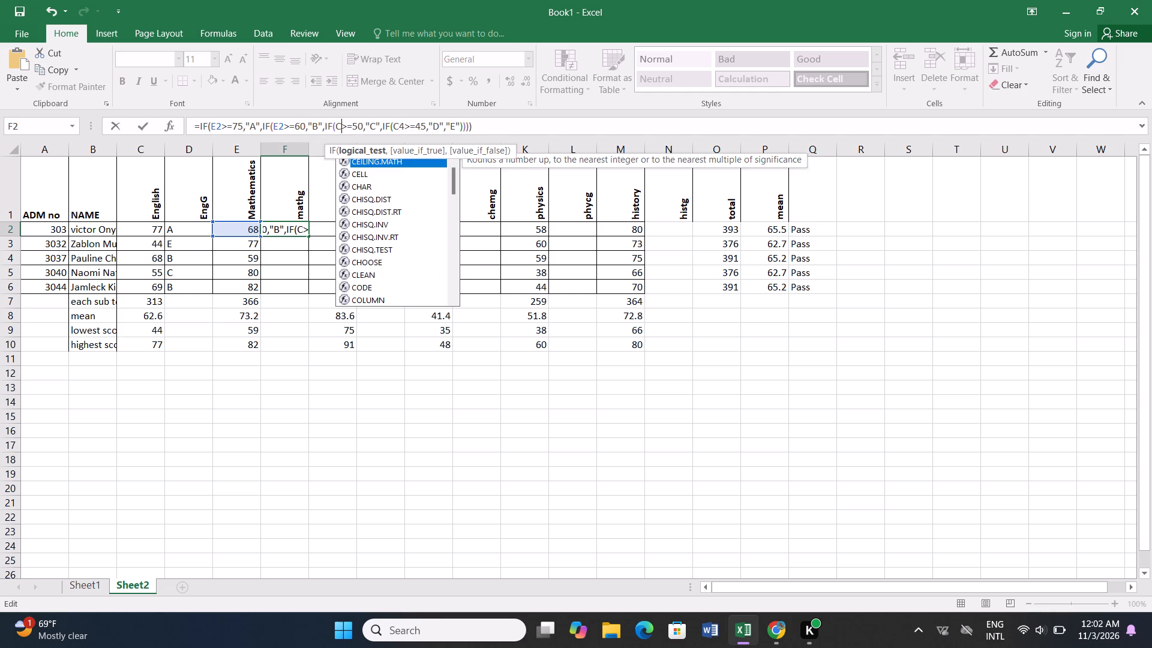
type("E2")
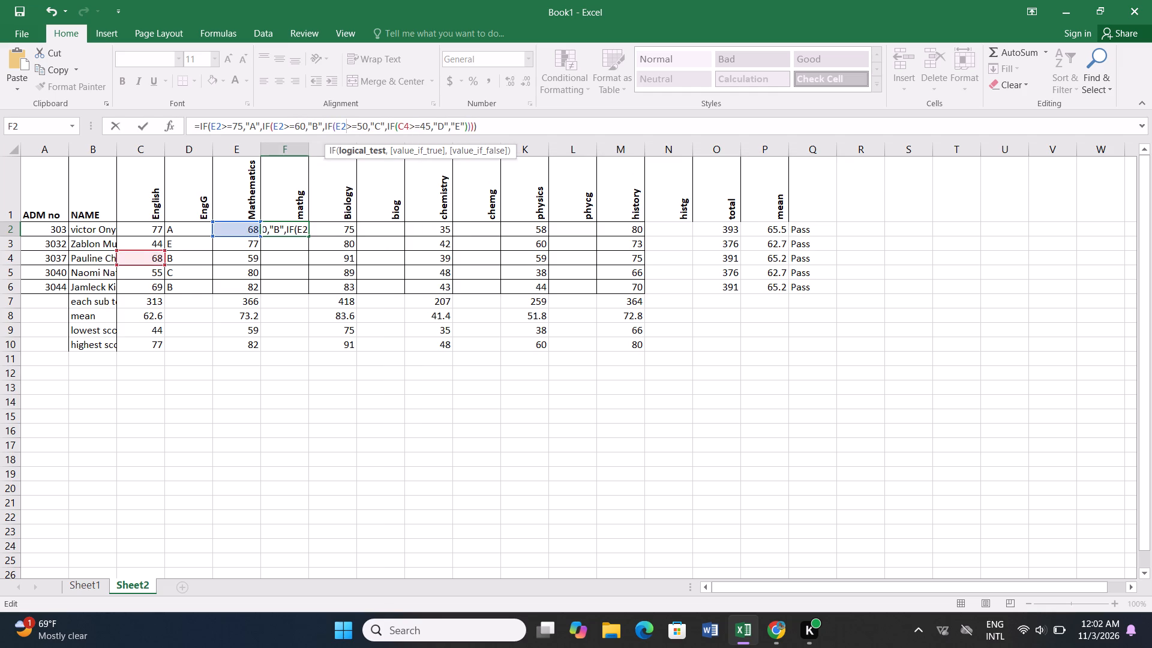
key("Right")
key("Right")
key("Right")
key("Right")
key("Right")
key("Right")
key("Right")
key("Right")
key("Right")
key("Right")
key("Right")
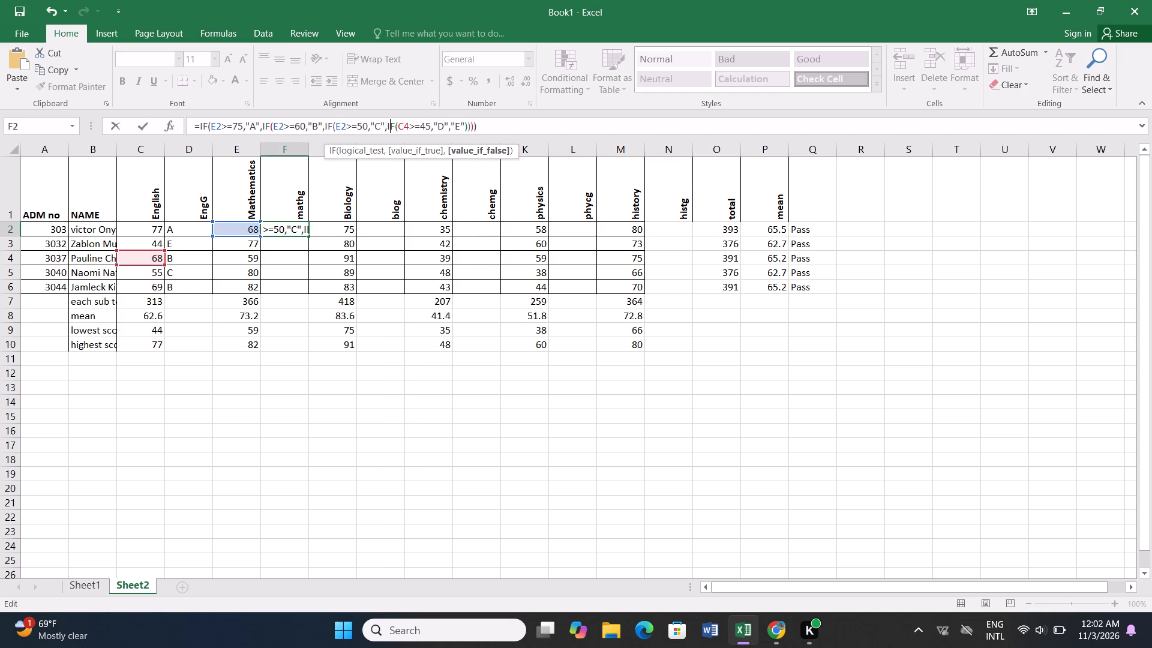
key("Right")
key("Right")
key("Right")
key("BackSpace")
key("BackSpace")
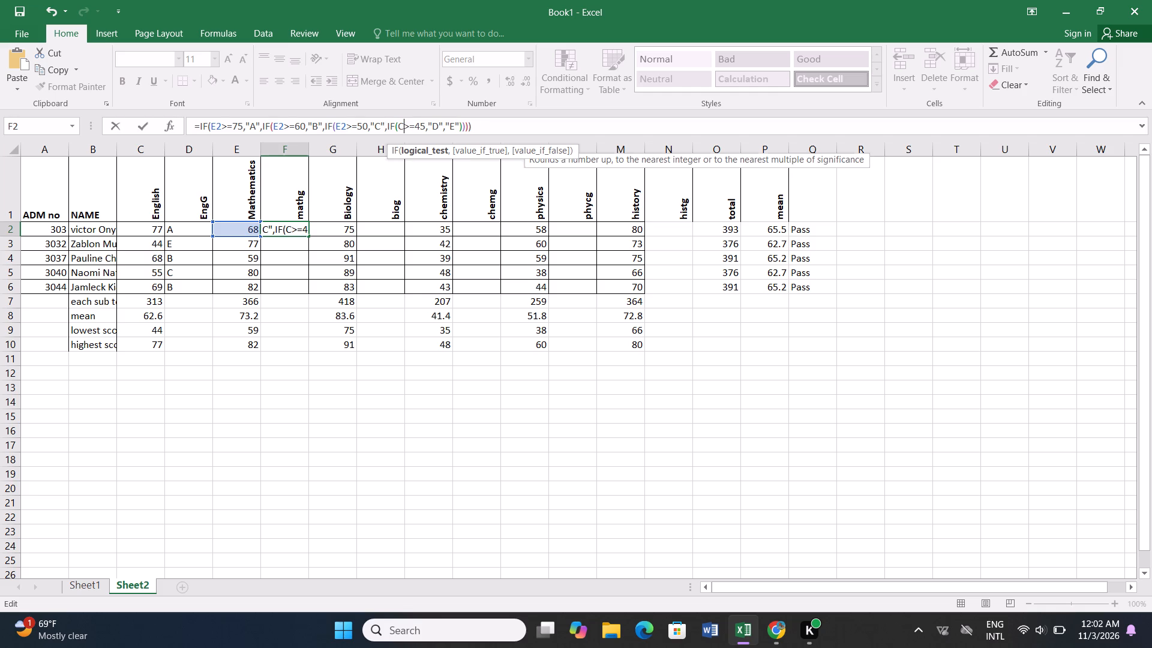
type("E2")
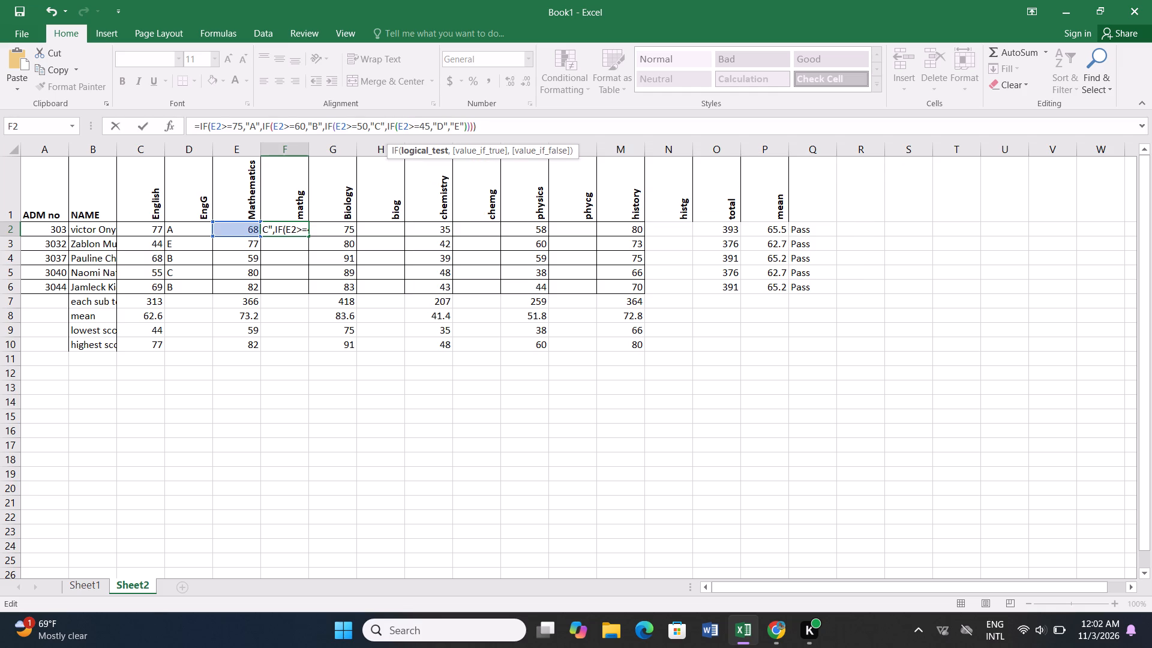
key("Return")
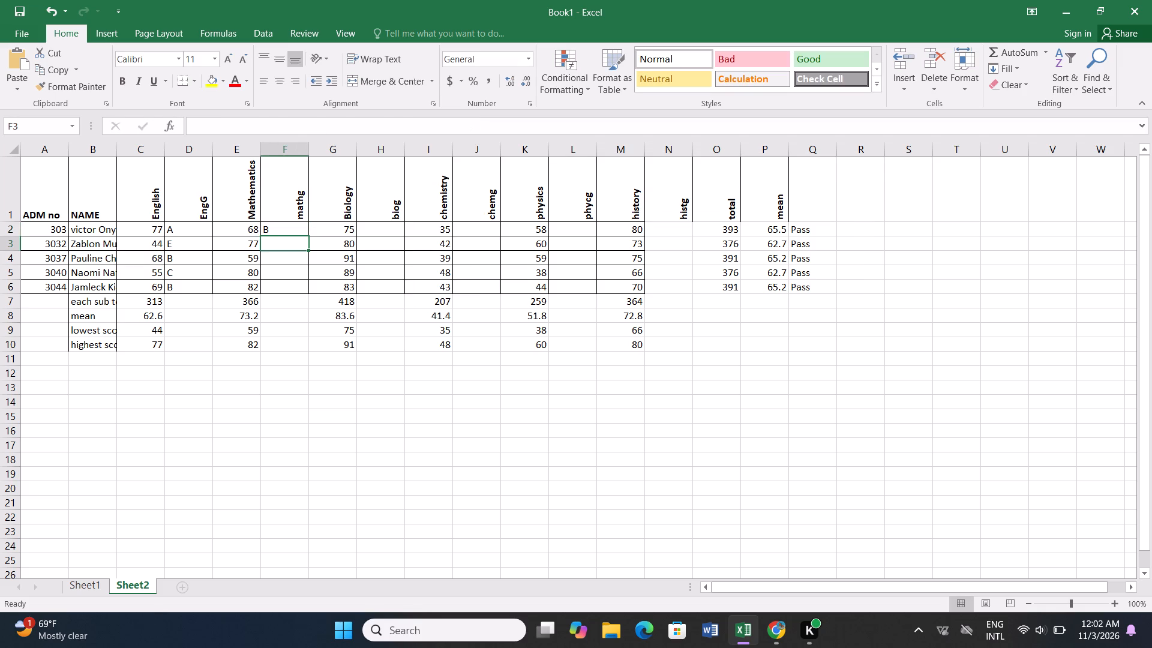
Fill F2's grade formula down the mathg column to F6.
left_click(284, 225)
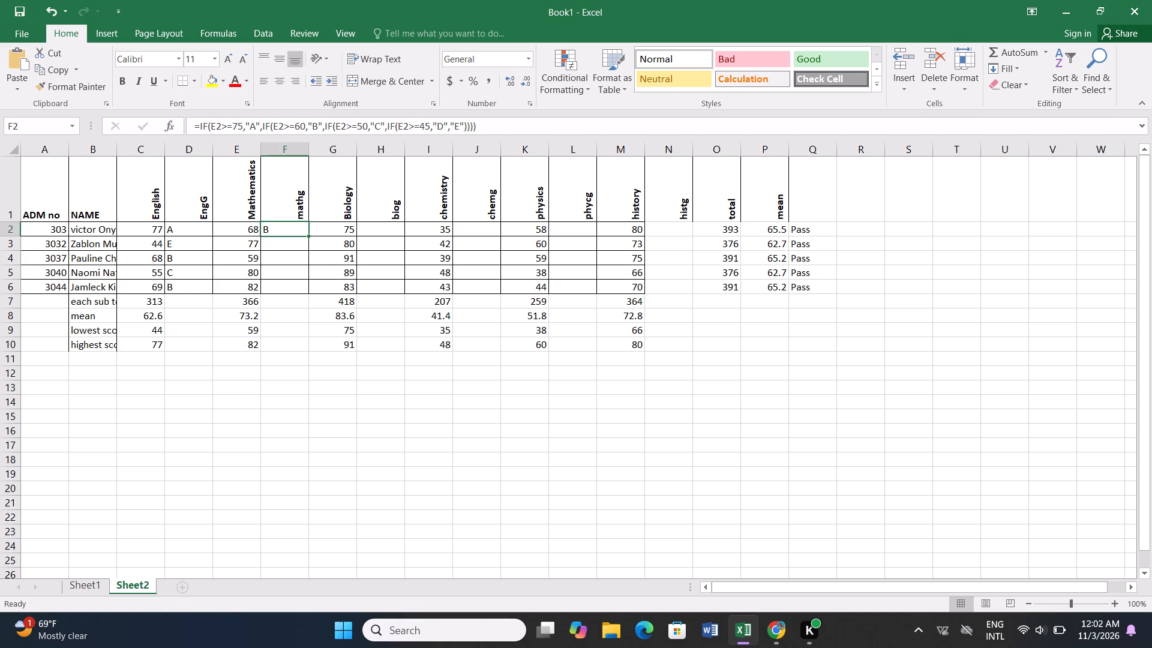
left_click_drag(310, 235, 307, 284)
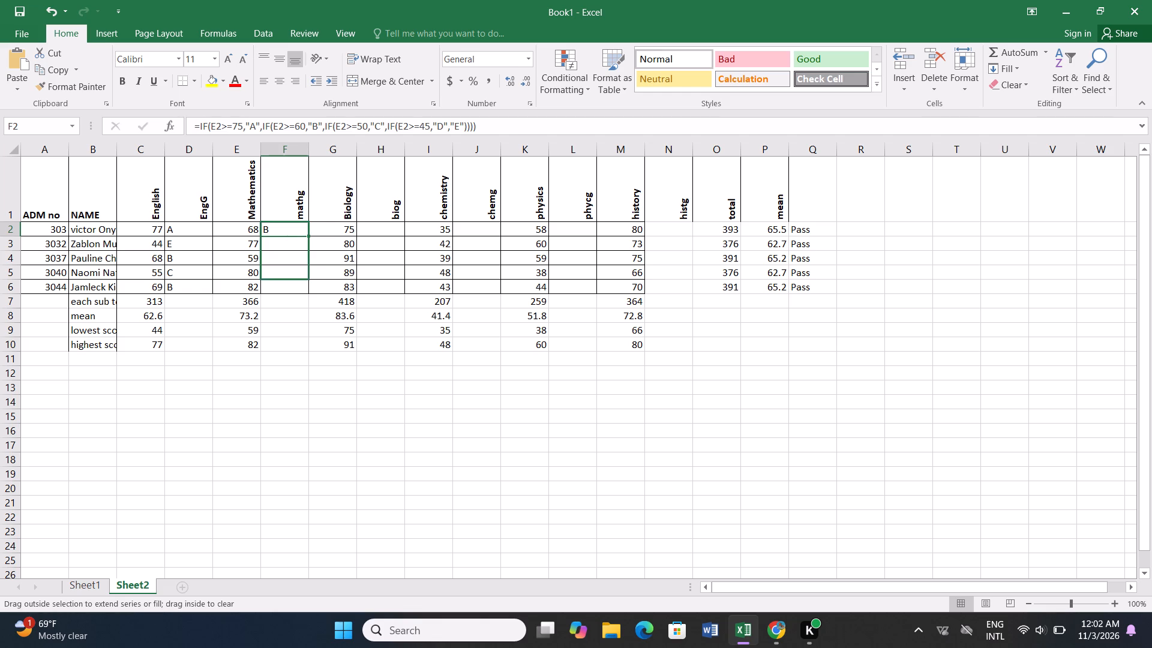
left_click_drag(307, 284, 308, 291)
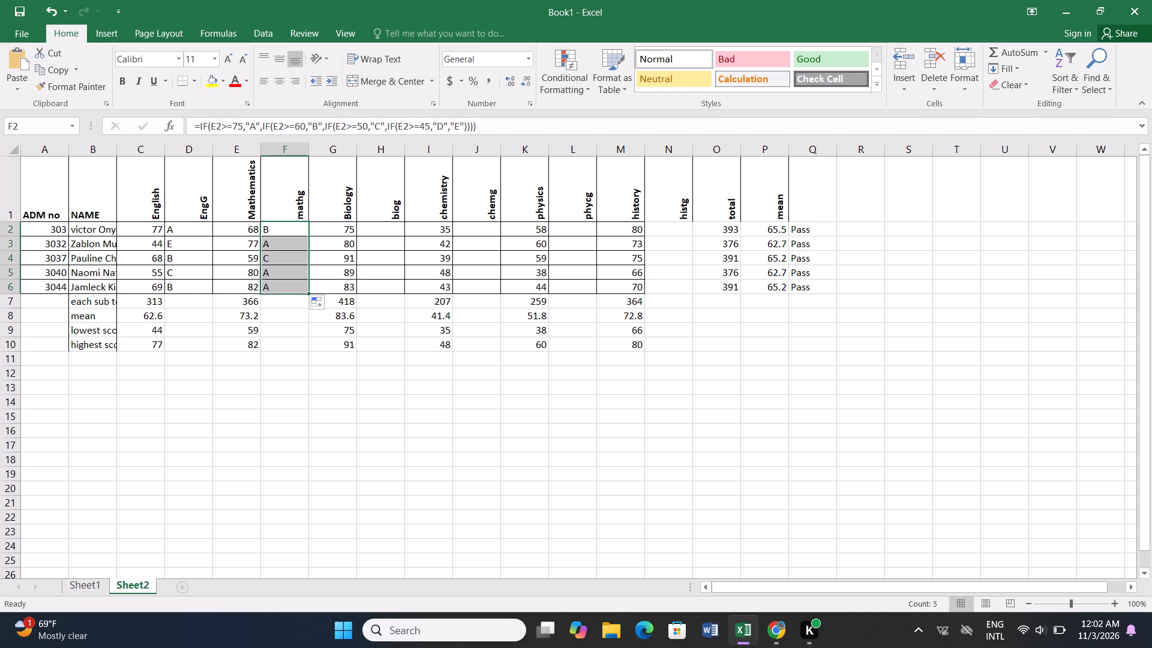
Paste the copied nested IF grade formula into the first biog cell, H2.
left_click(381, 229)
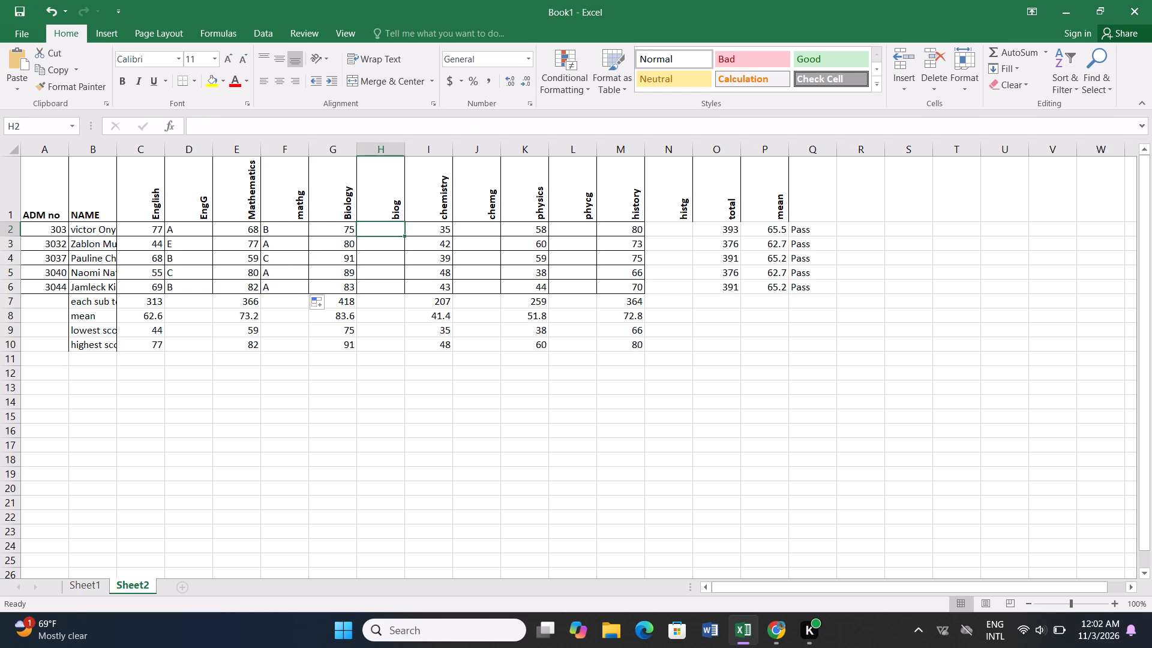
right_click(381, 229)
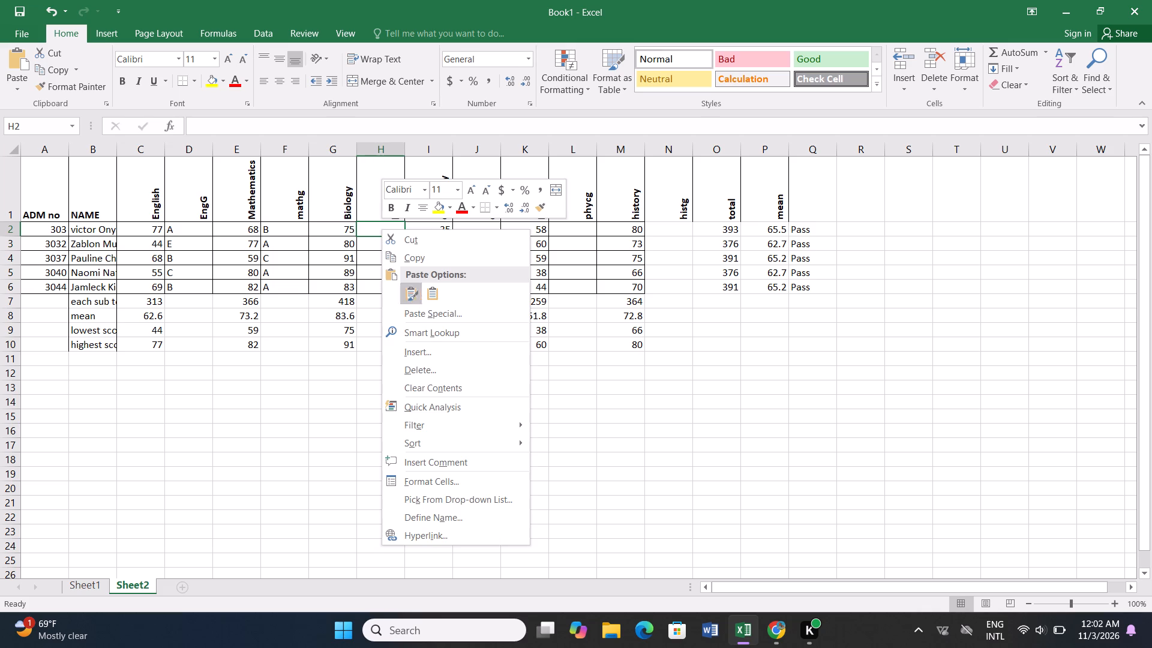
left_click(409, 296)
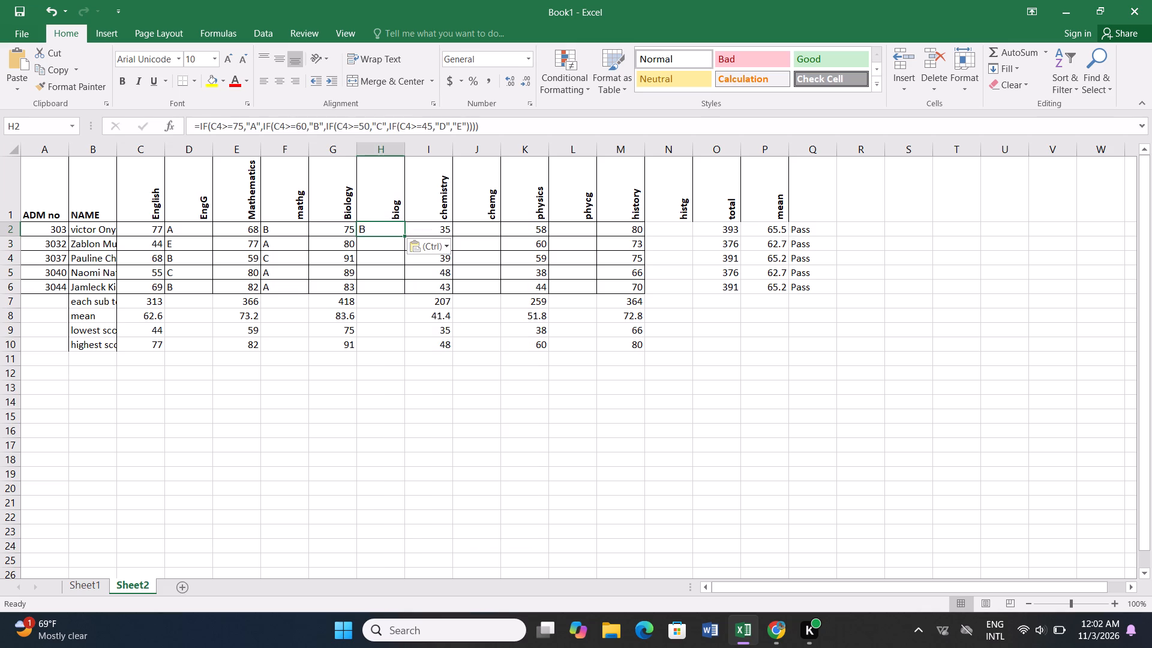
Change all four C4 references in H2's formula to G2 and enter the formula.
left_click(377, 230)
left_click(377, 230)
left_click(224, 128)
key("BackSpace")
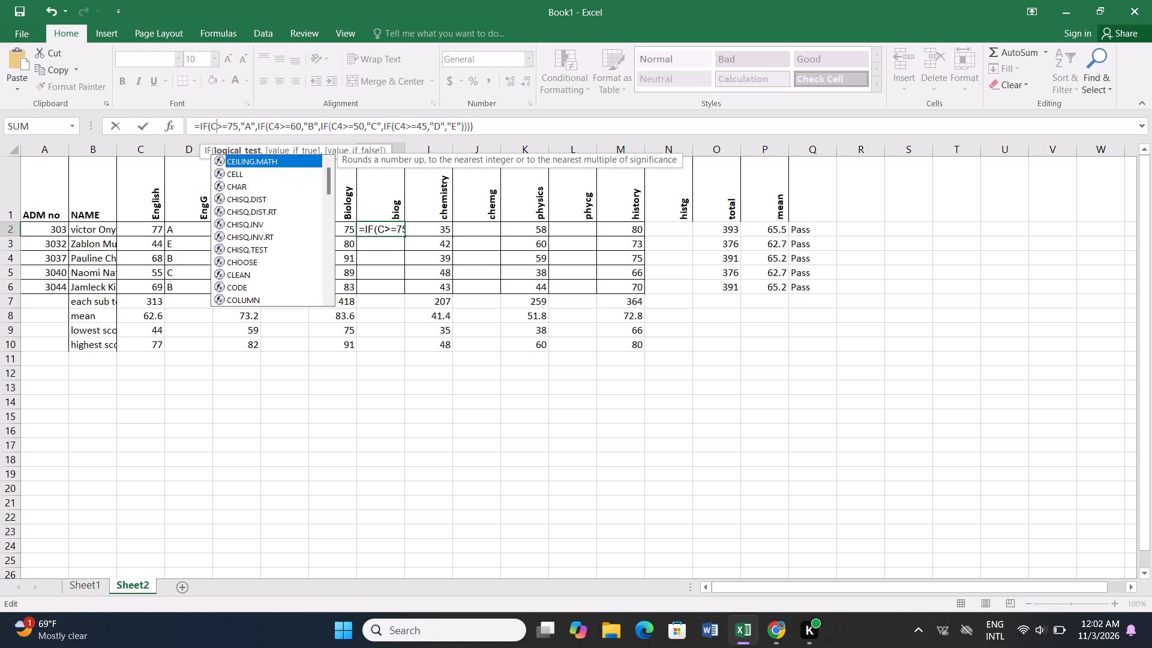
left_click(350, 227)
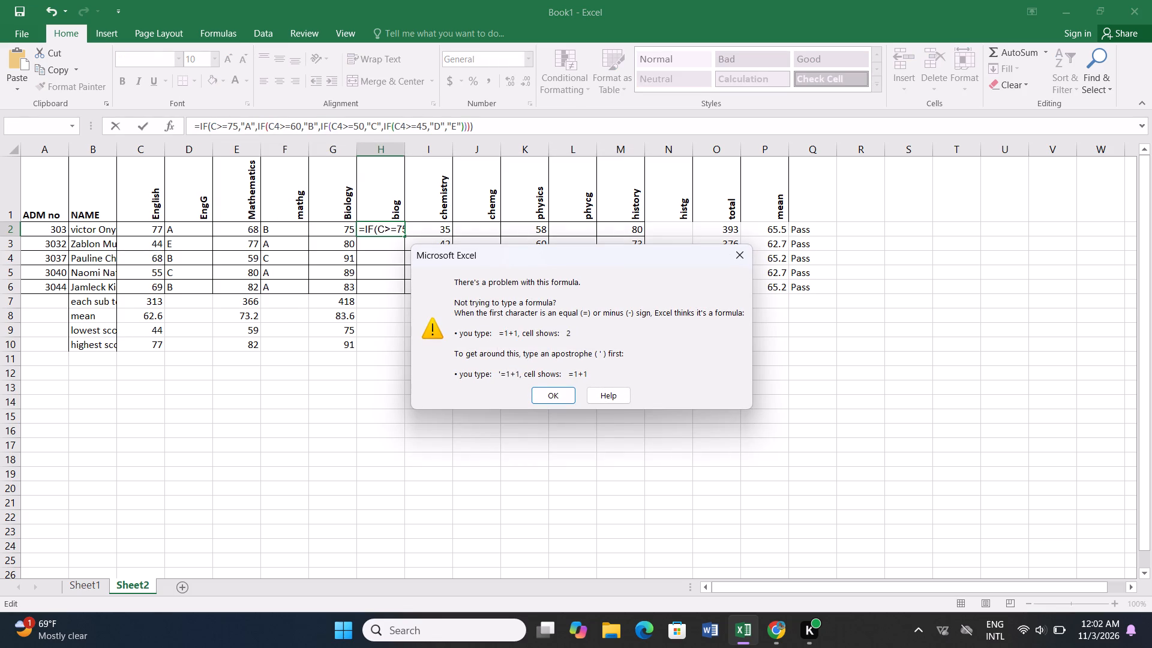
left_click(556, 388)
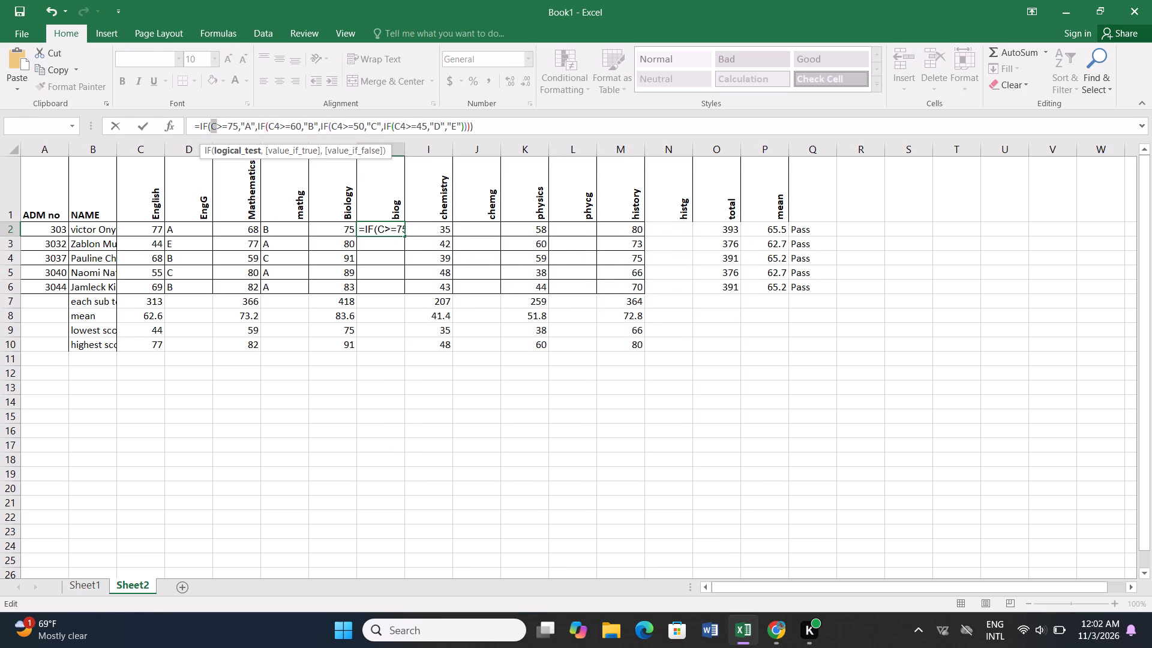
key("BackSpace")
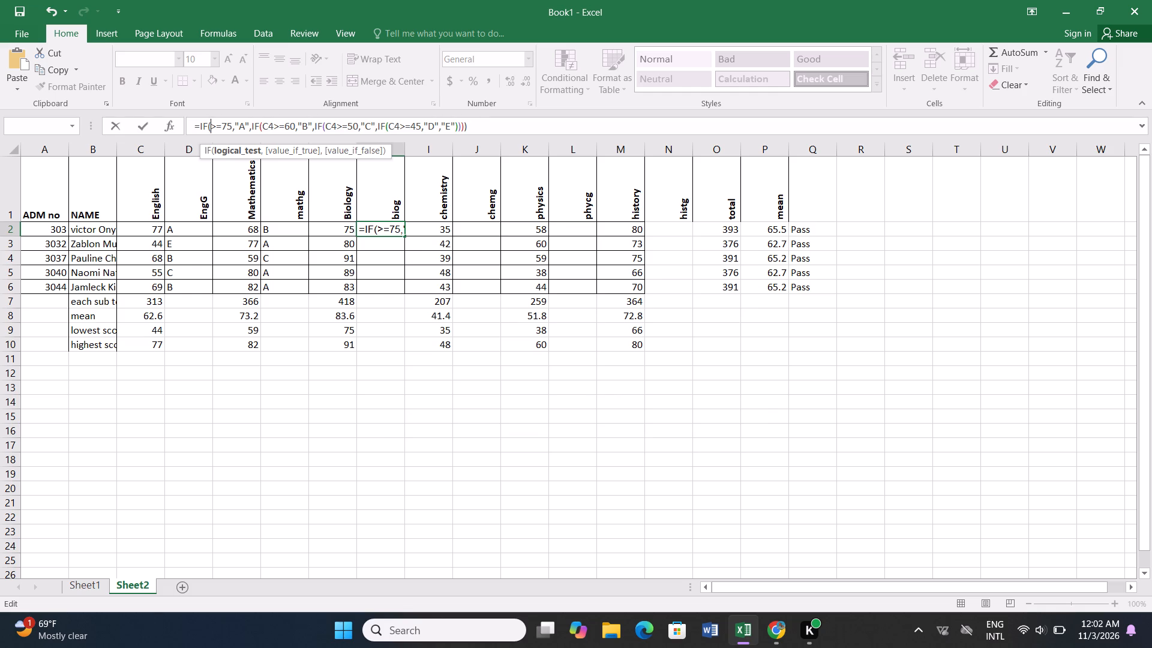
left_click(335, 235)
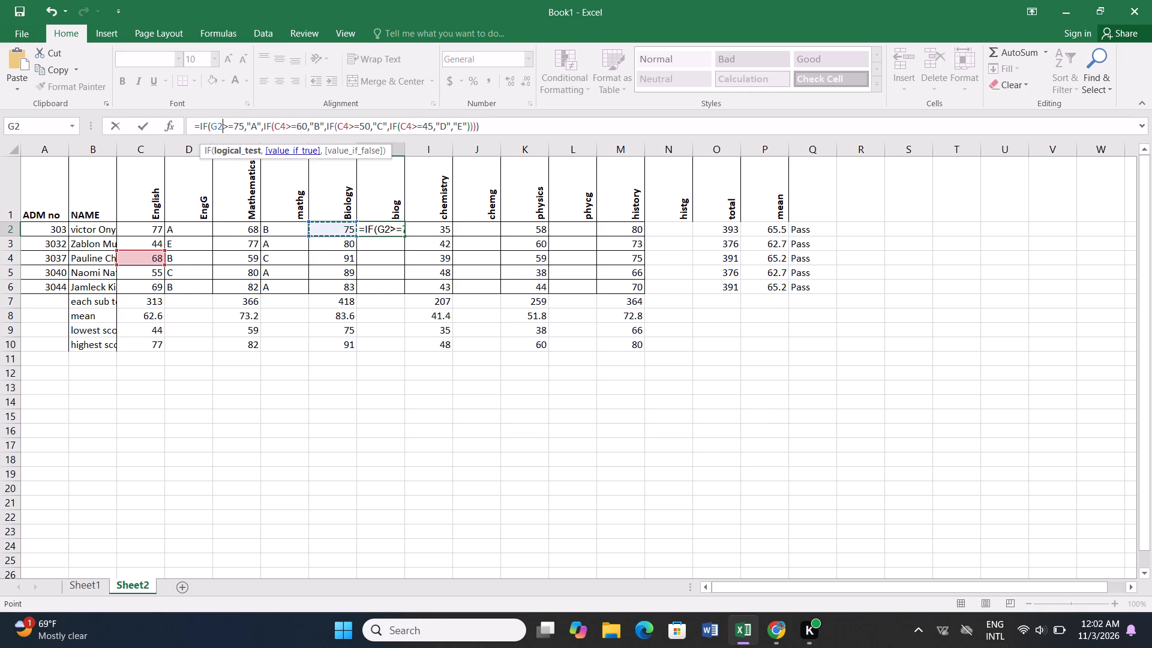
left_click(284, 128)
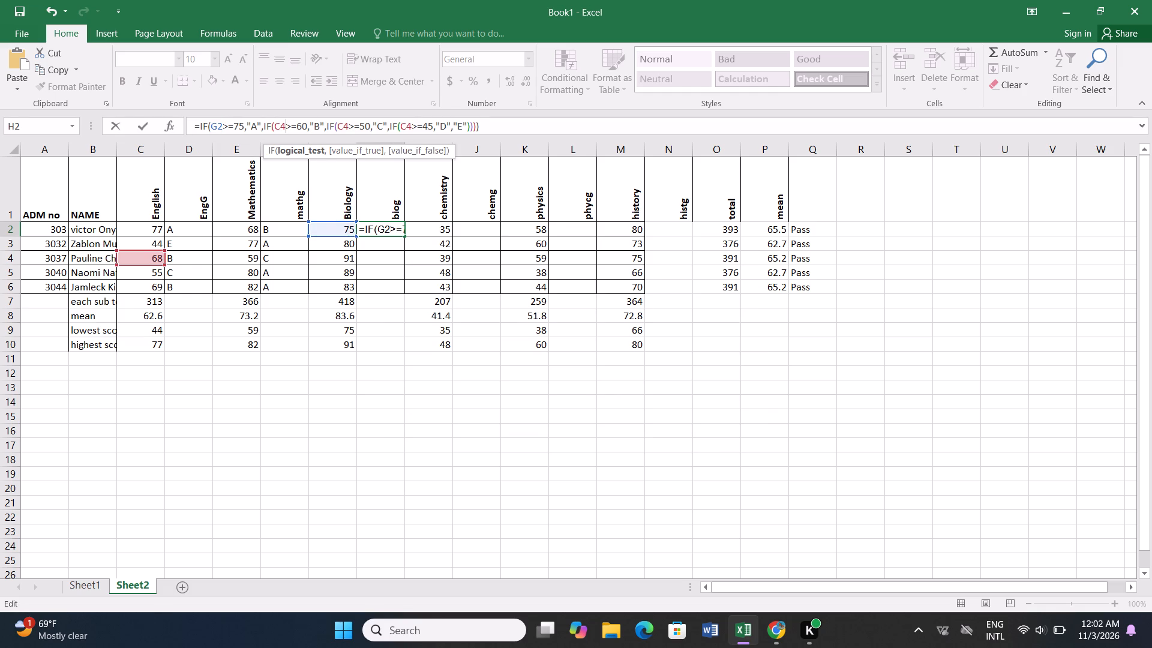
key("BackSpace")
key("BackSpace")
type("G2")
left_click(349, 127)
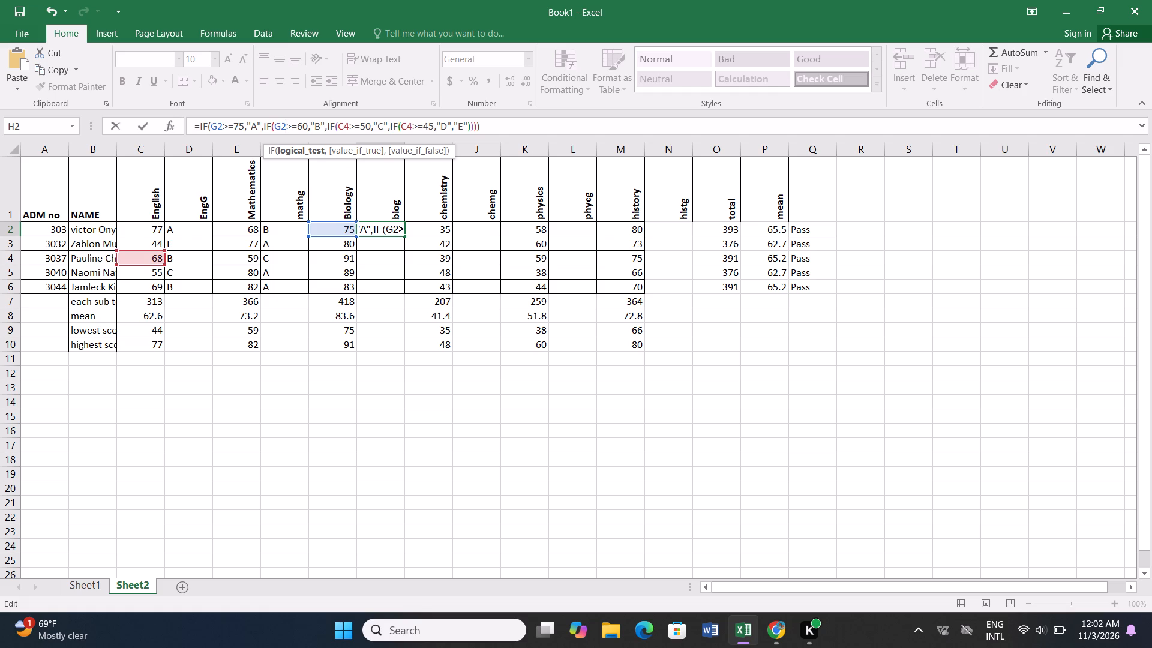
key("BackSpace")
key("BackSpace")
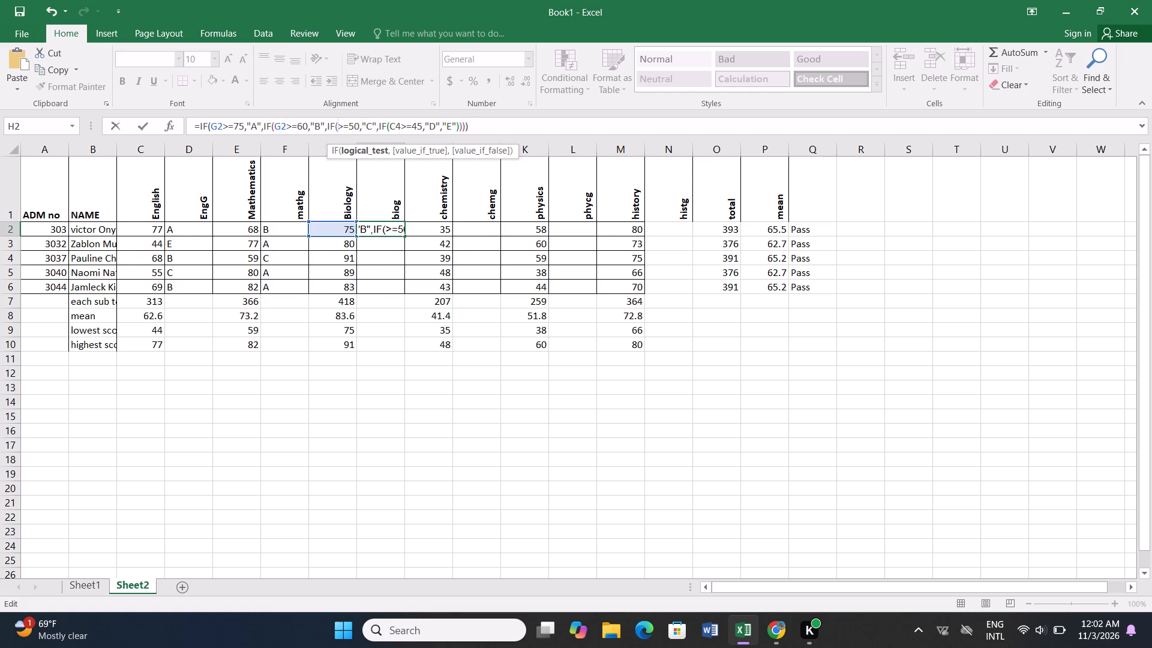
type("G2")
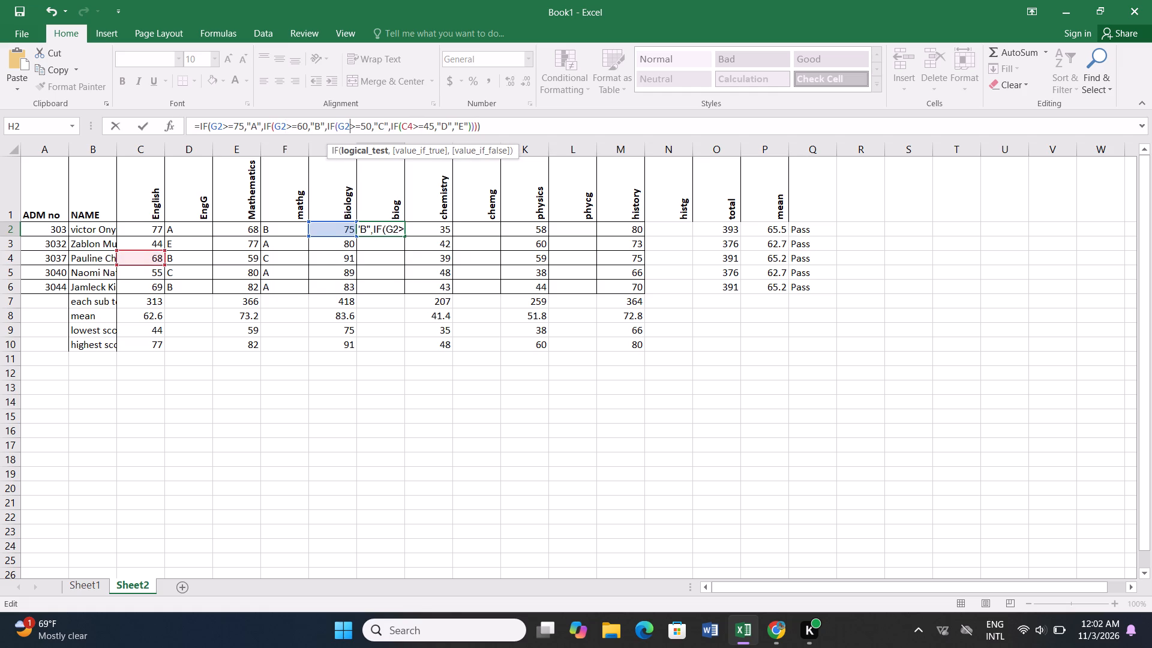
left_click(412, 127)
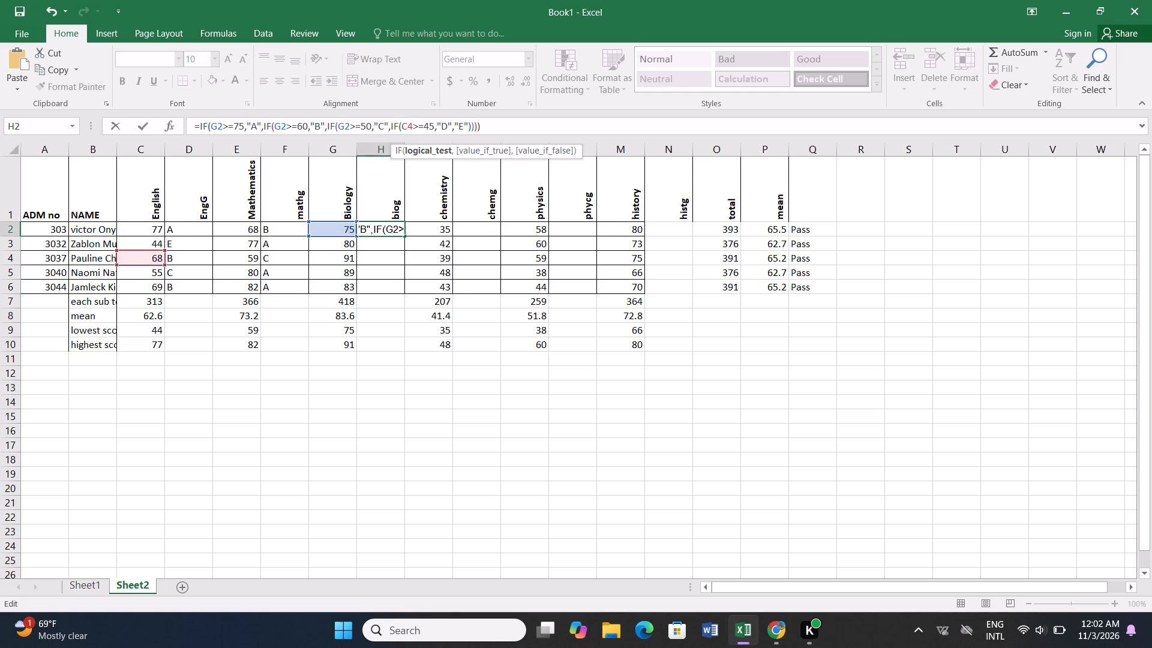
key("BackSpace")
key("BackSpace")
type("G2")
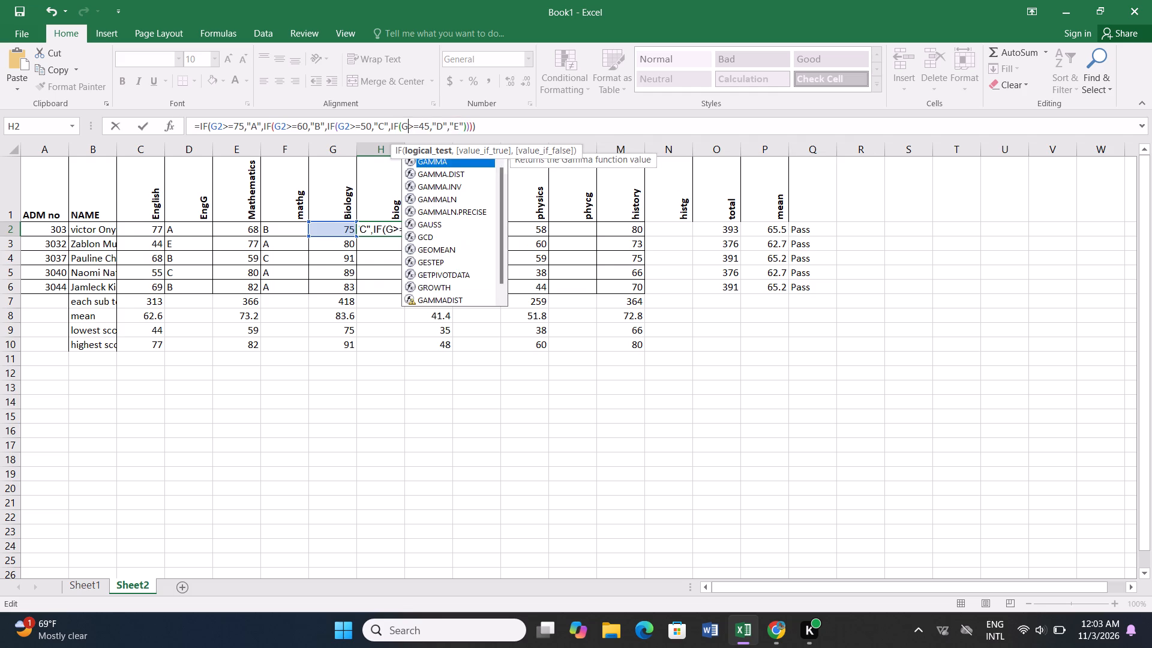
key("Return")
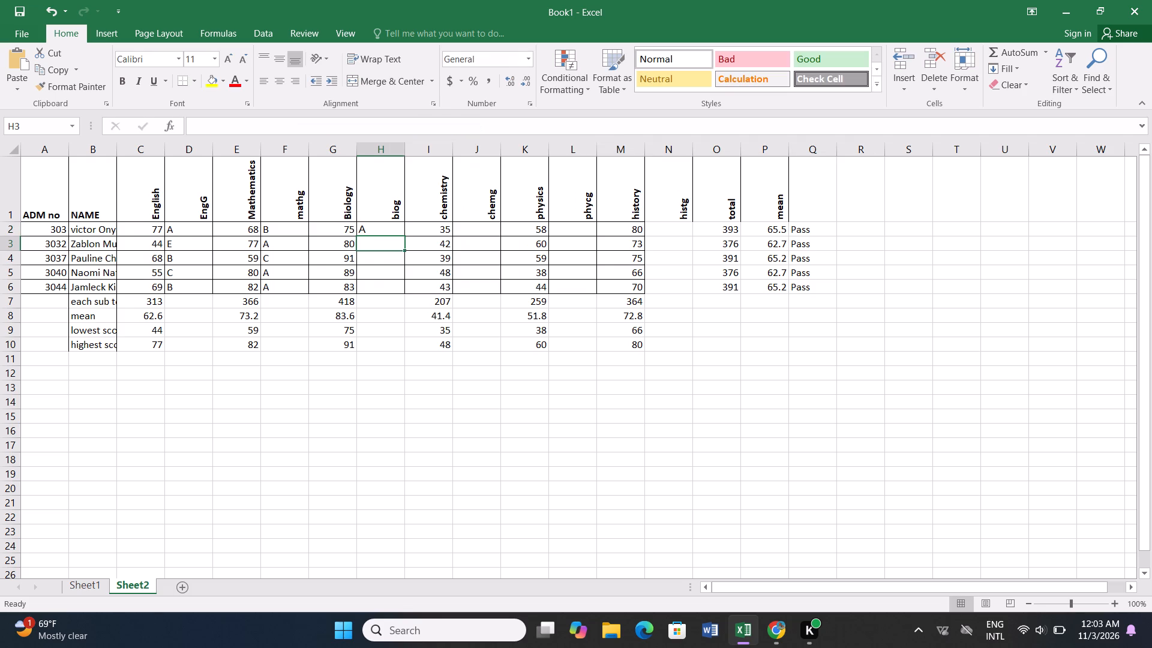
Fill H2's grade formula down the biog column to H6.
left_click(394, 230)
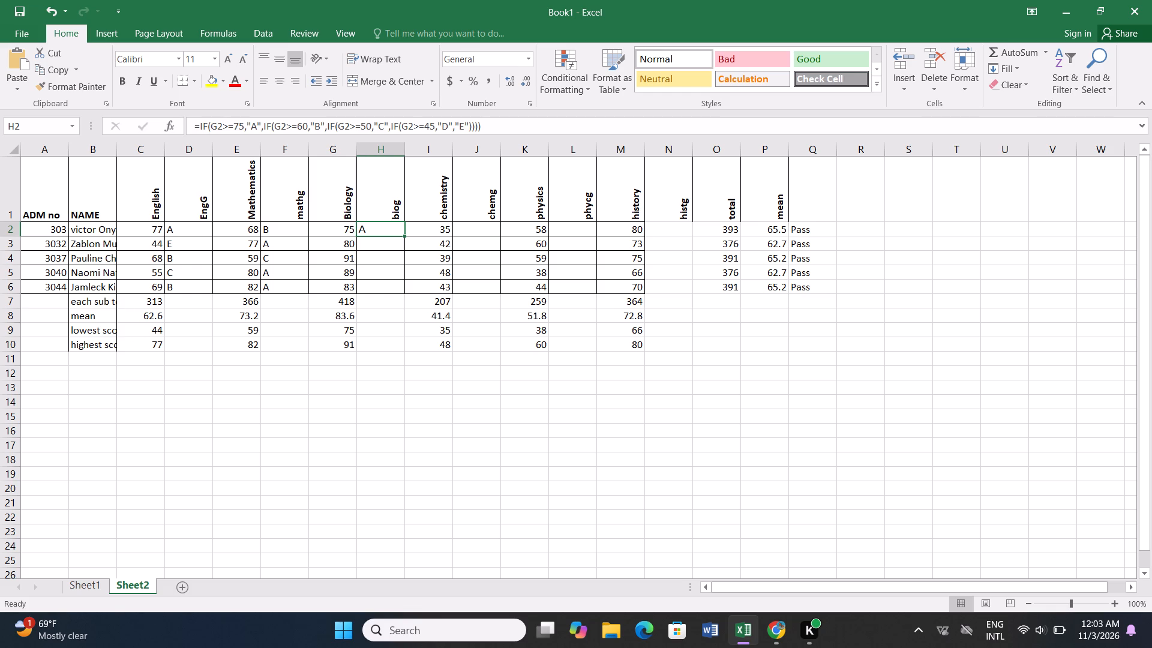
left_click_drag(404, 237, 404, 294)
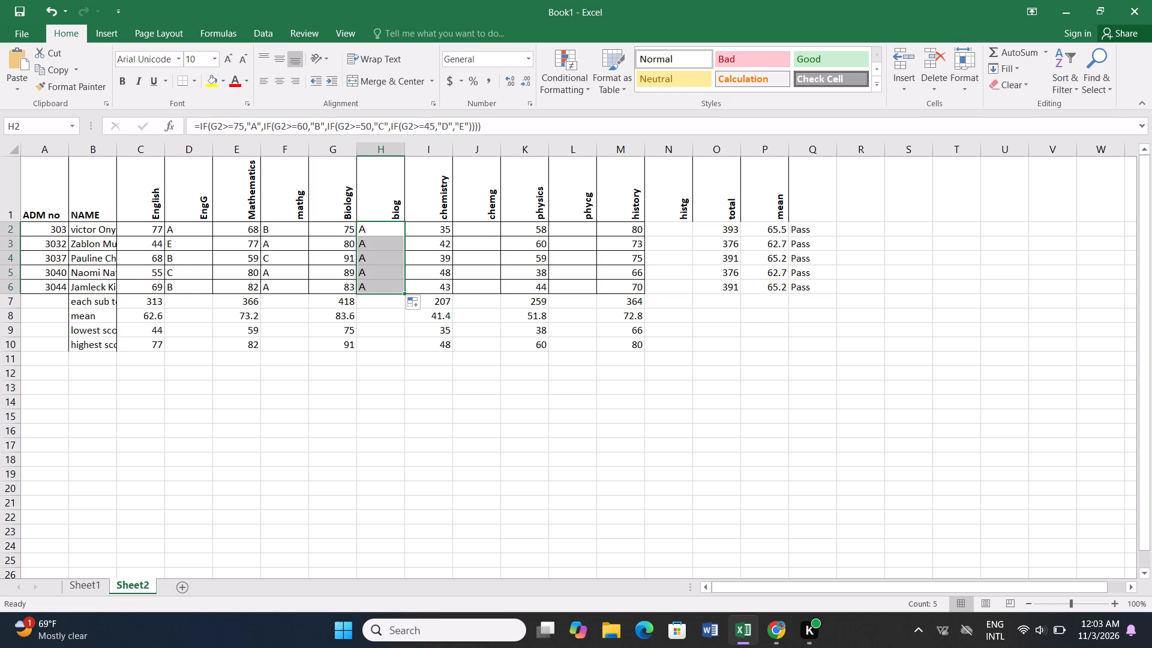
Paste the copied nested IF grade formula into the first chemg cell, J2.
left_click(473, 229)
right_click(473, 229)
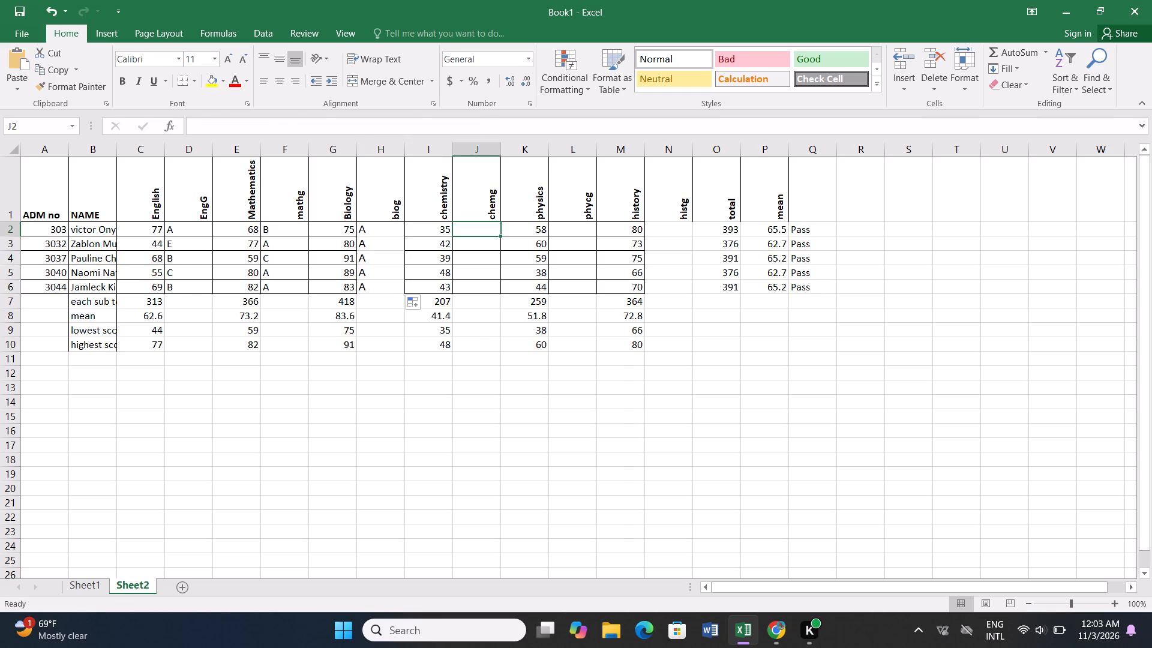
left_click(500, 290)
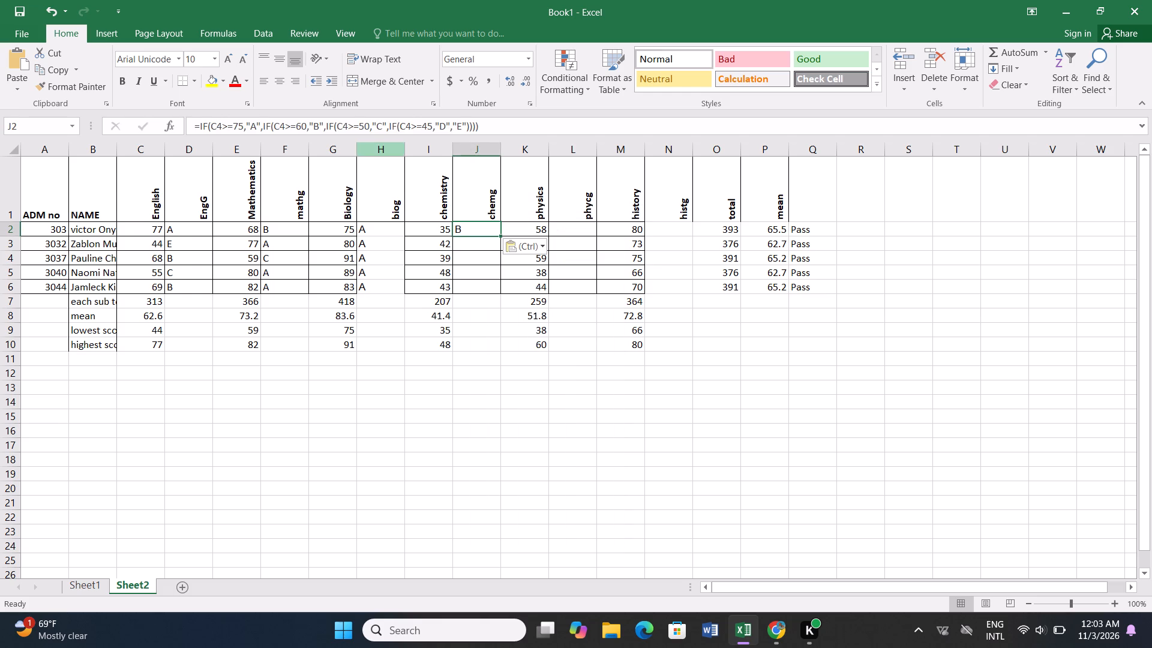
Change all four C4 references in J2's formula to I2 and enter the formula.
left_click(221, 124)
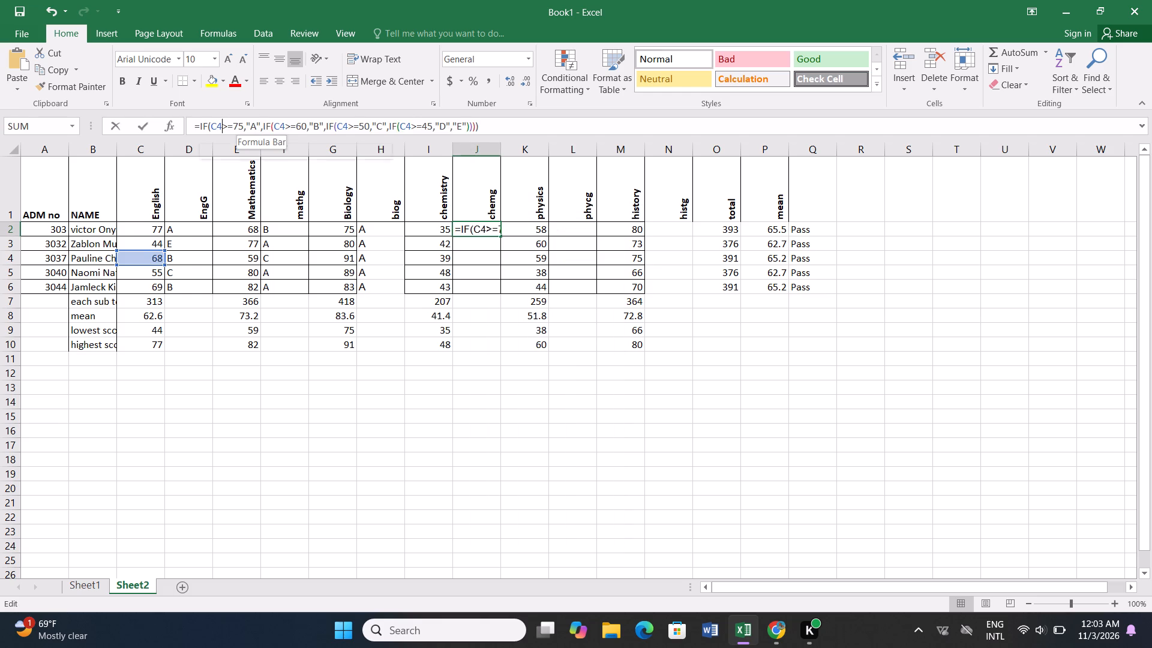
key("BackSpace")
key("BackSpace")
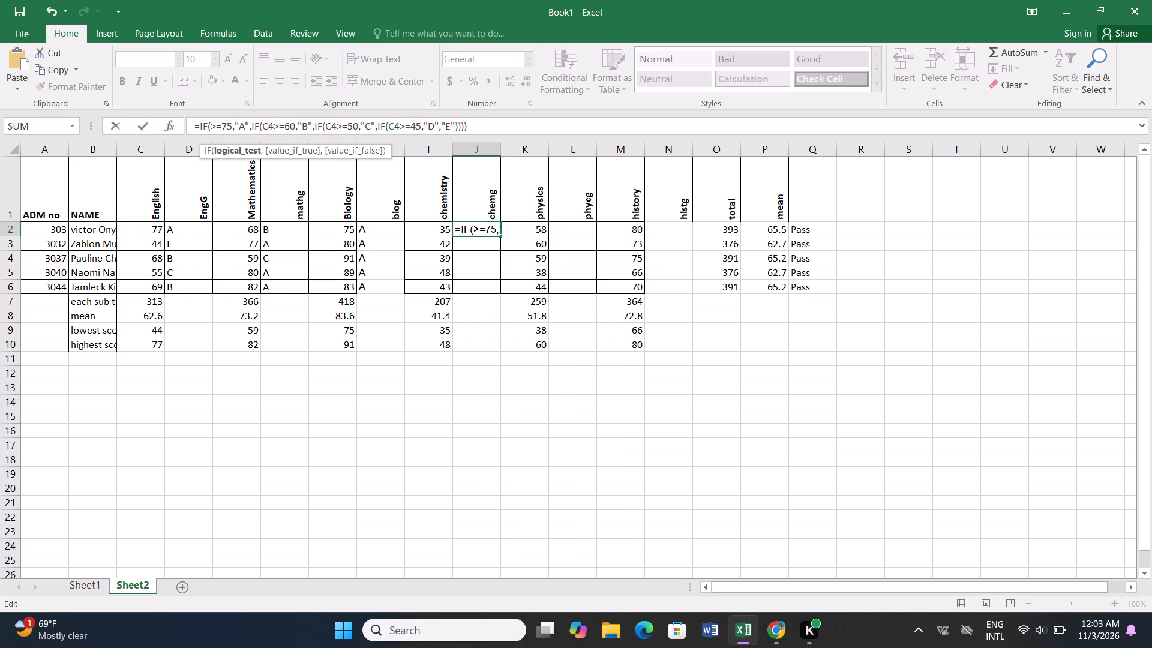
left_click(437, 226)
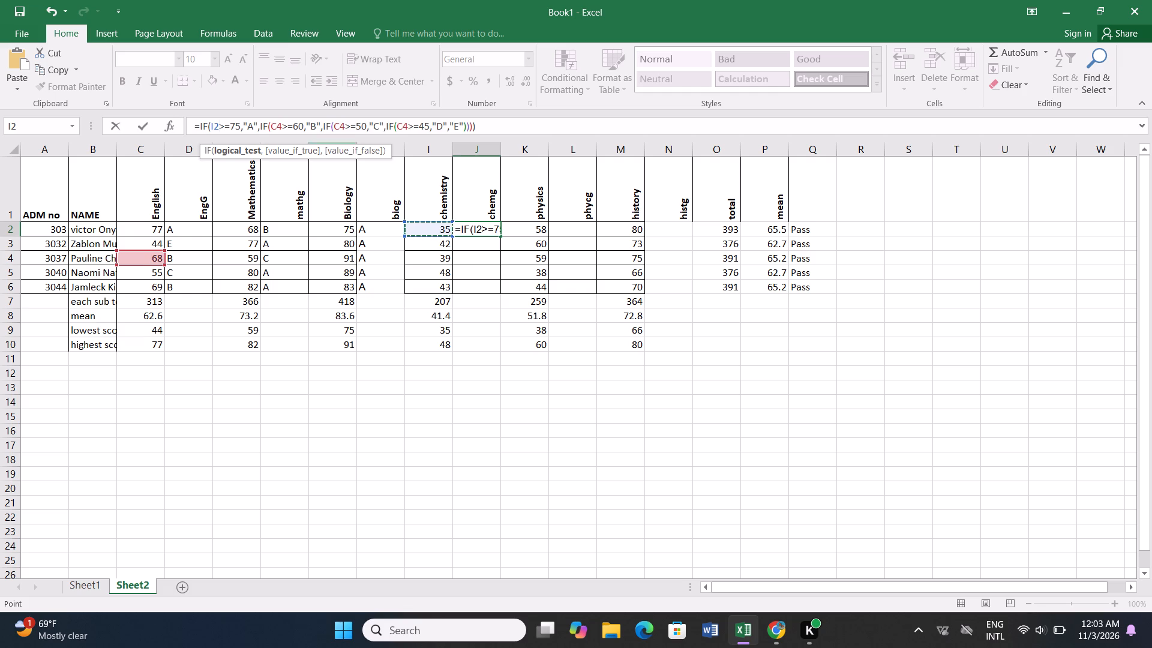
left_click(284, 121)
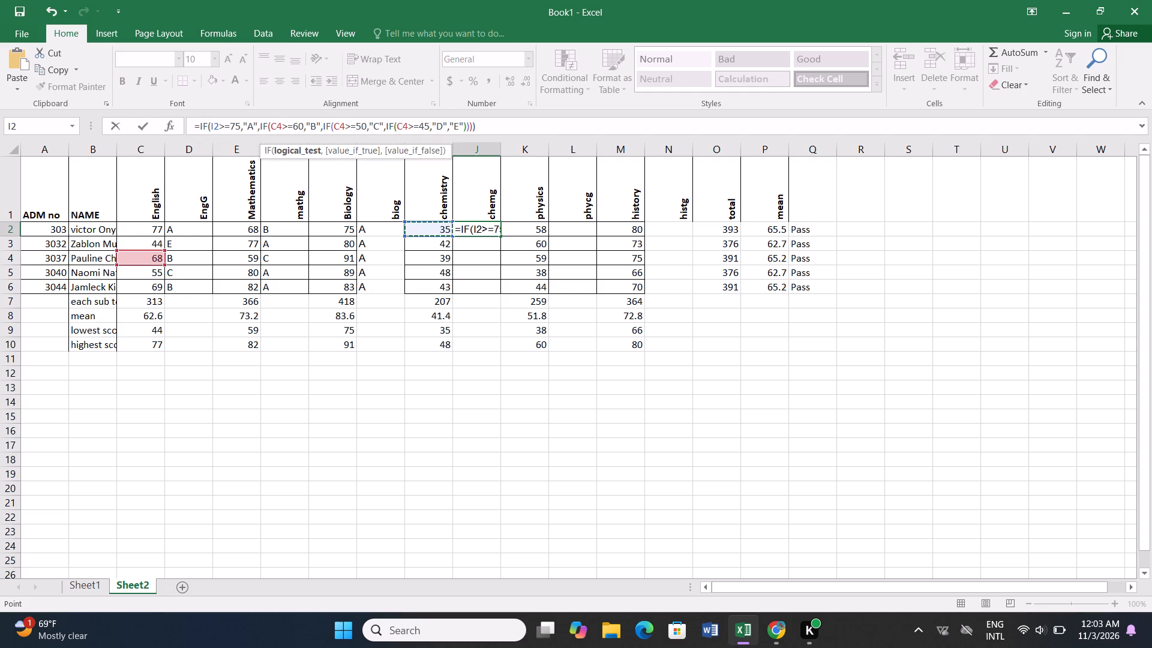
key("BackSpace")
key("BackSpace")
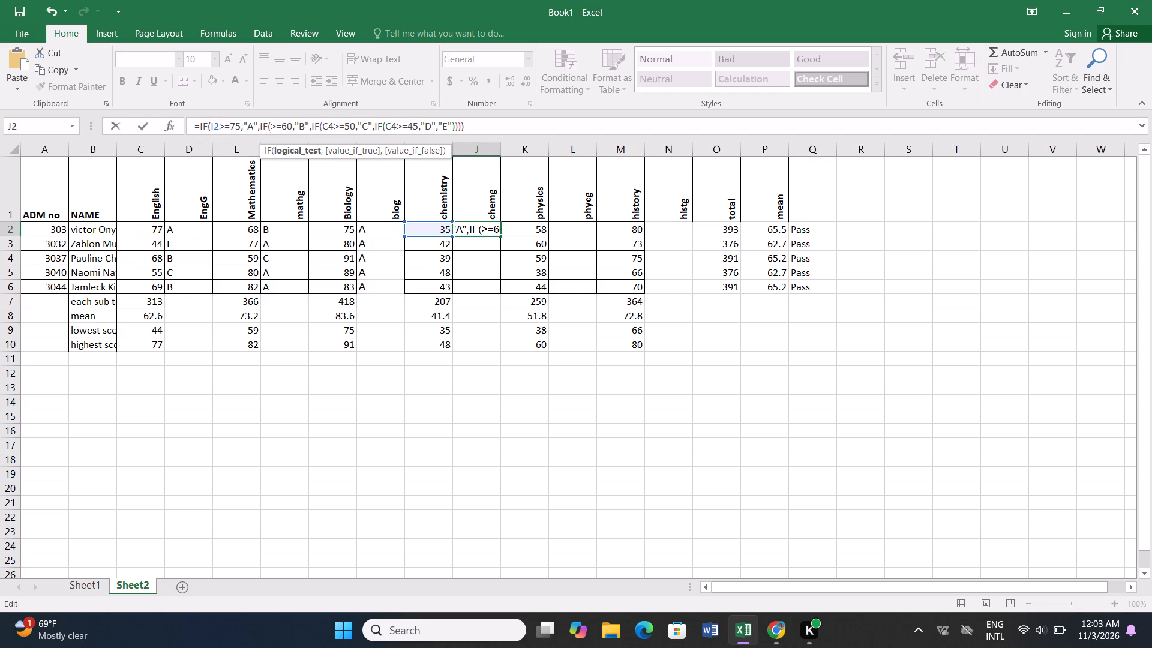
left_click(426, 227)
left_click(341, 124)
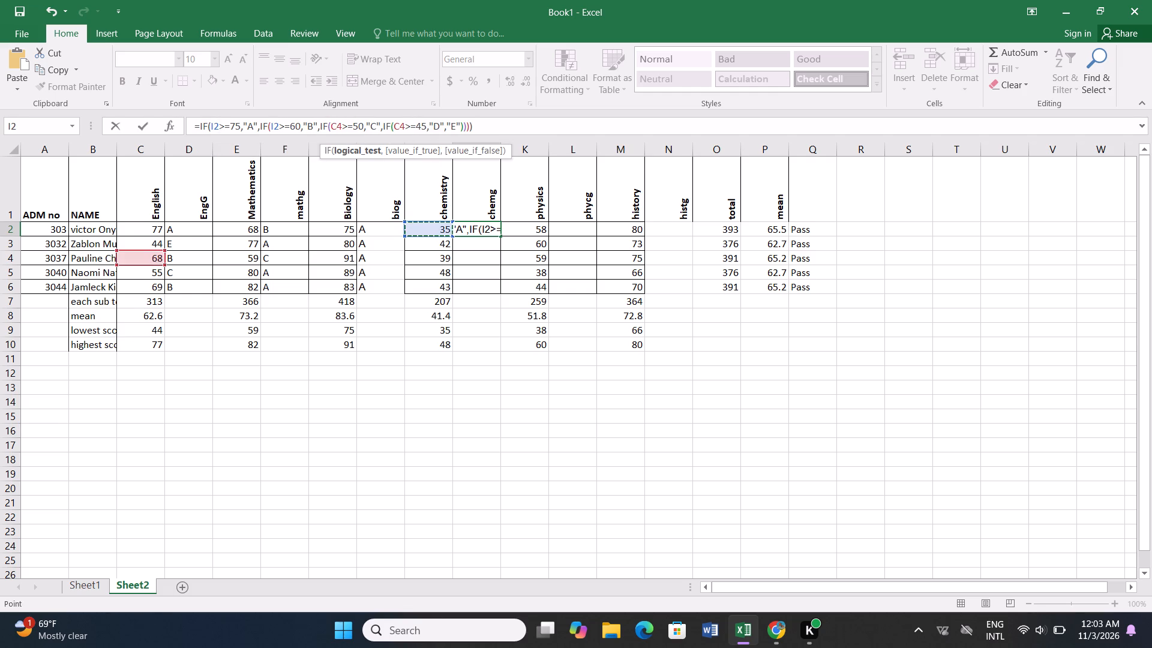
key("BackSpace")
key("BackSpace")
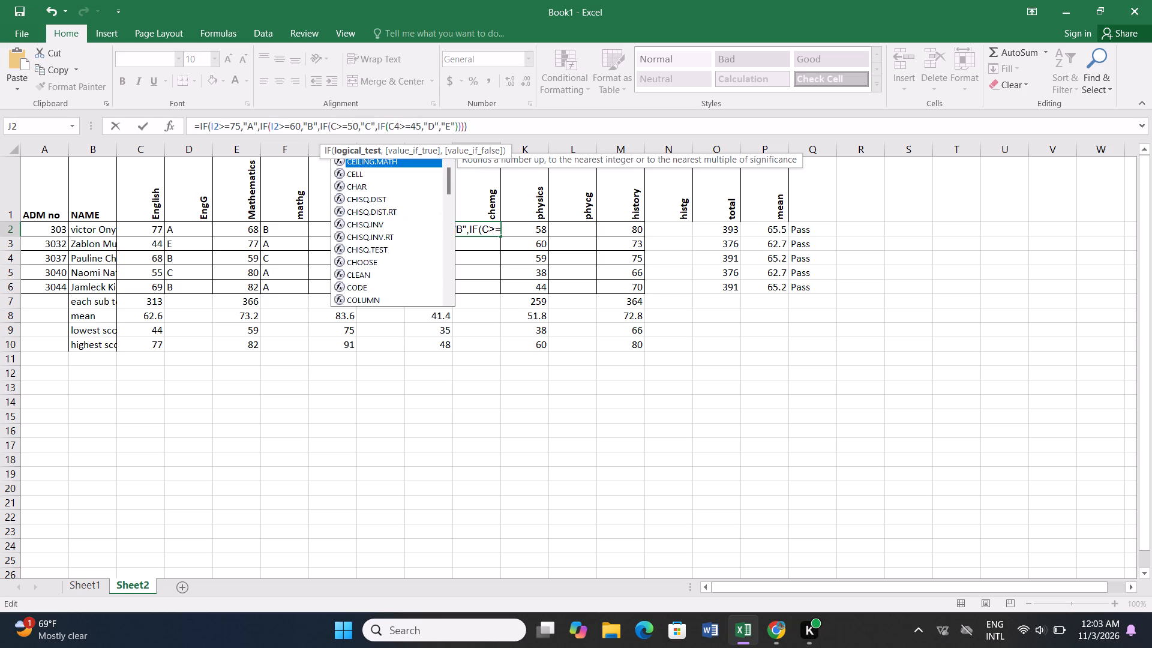
left_click(431, 229)
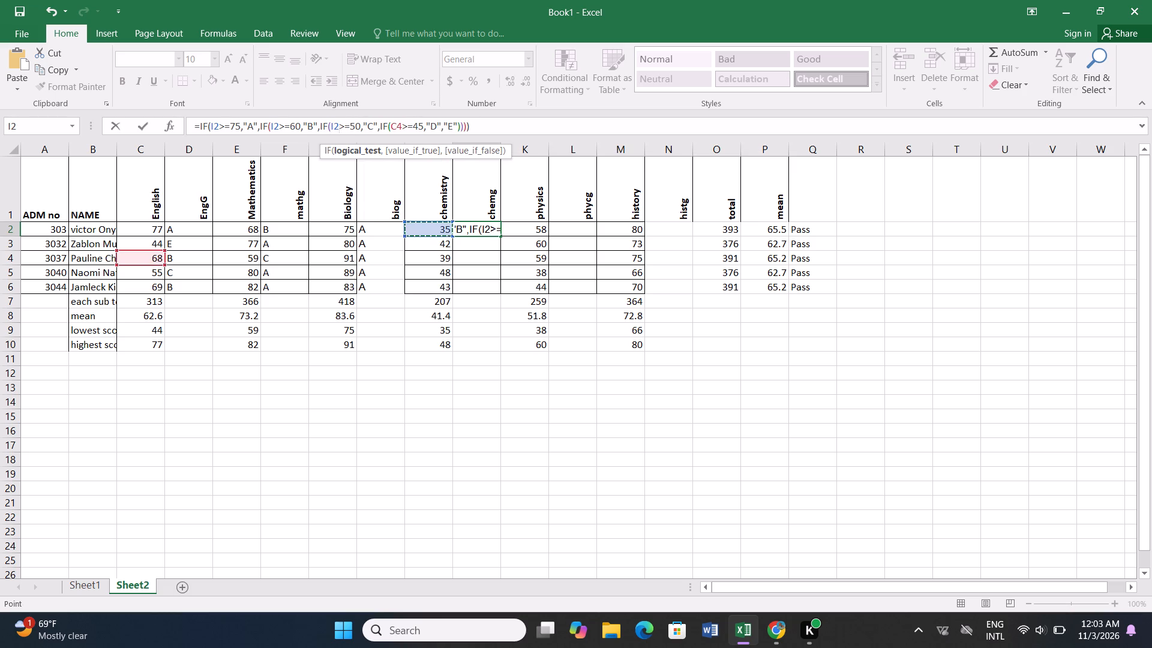
left_click(400, 125)
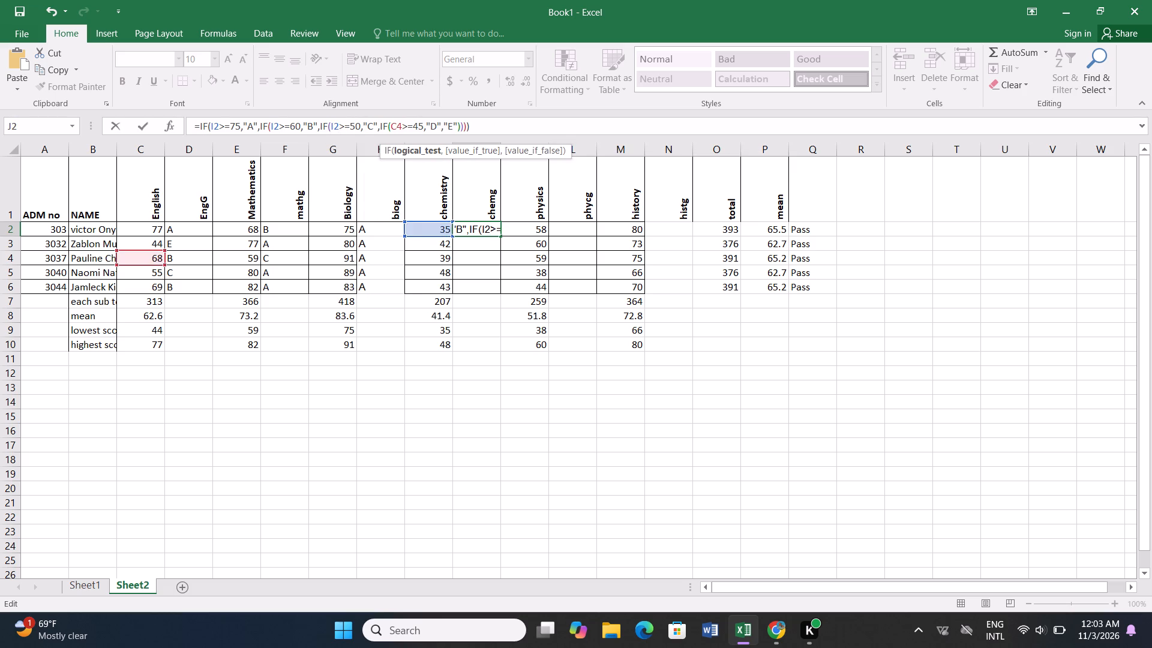
key("BackSpace")
key("BackSpace")
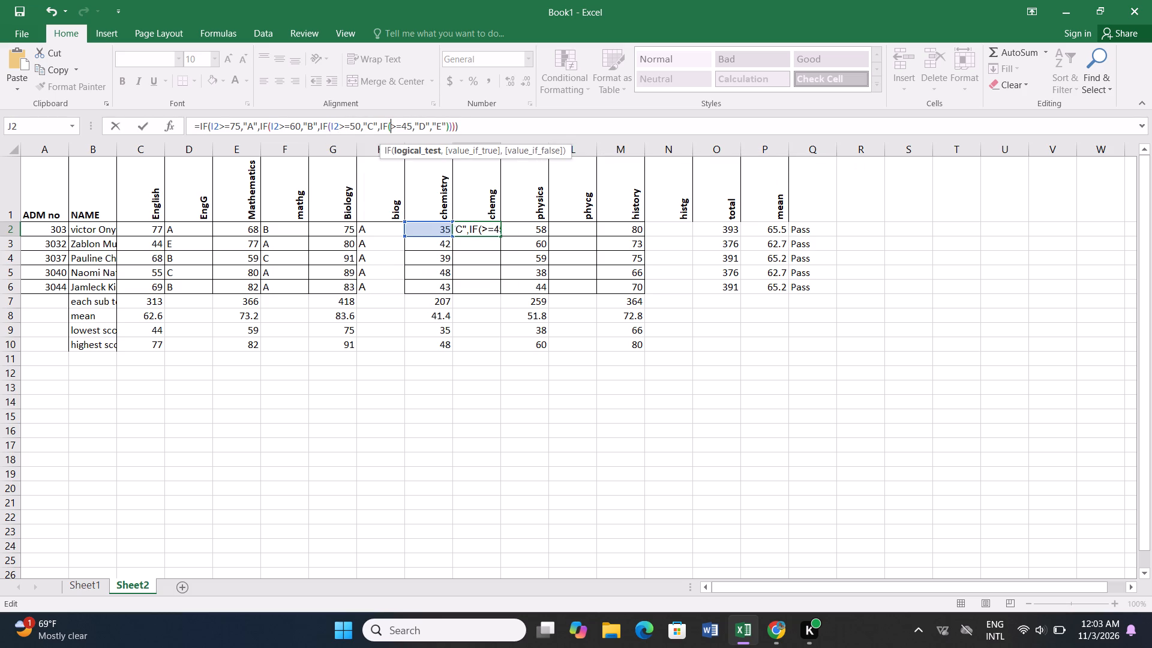
left_click(430, 232)
key("Return")
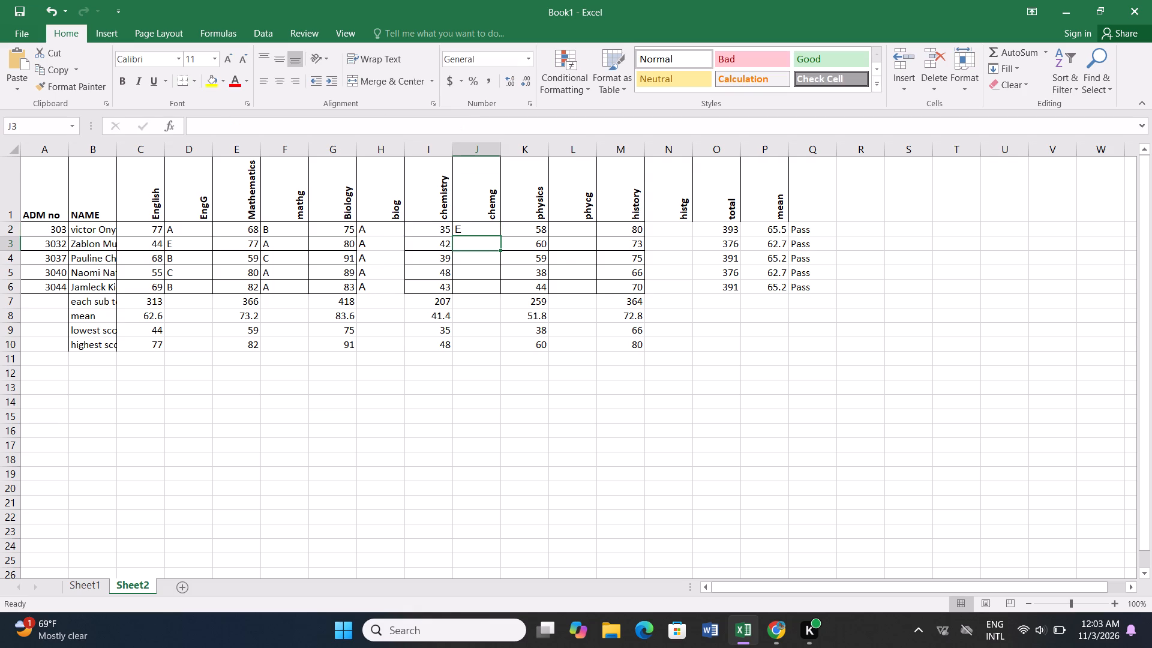
Fill J2's grade formula down the chemg column to J6.
left_click(495, 229)
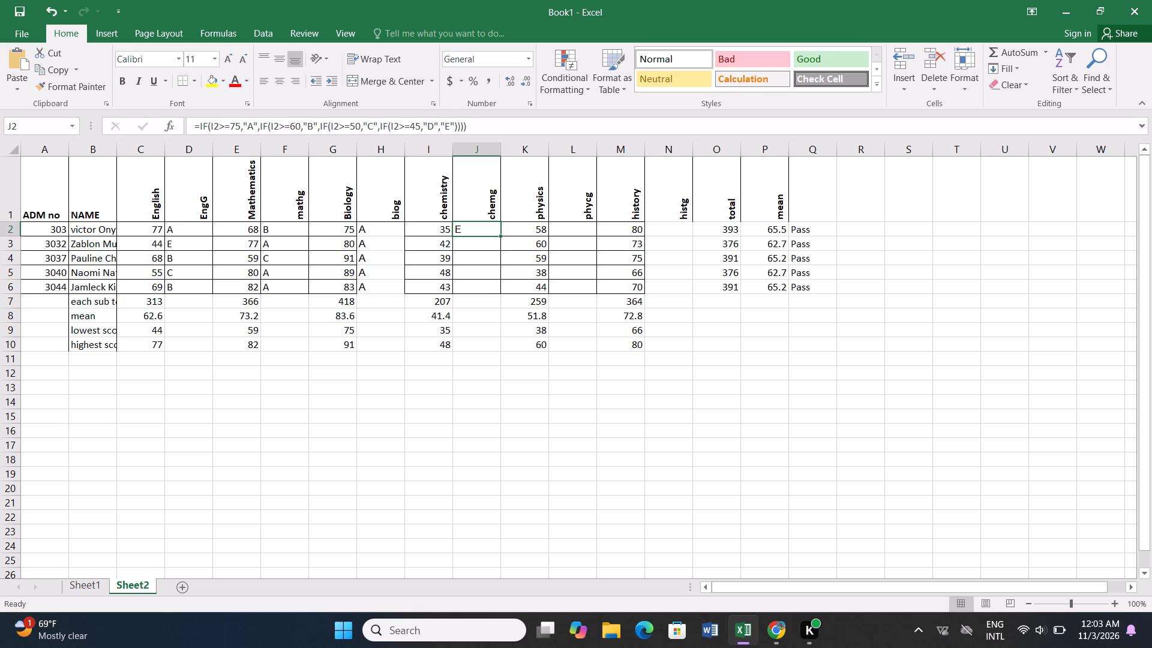
left_click_drag(502, 236, 498, 291)
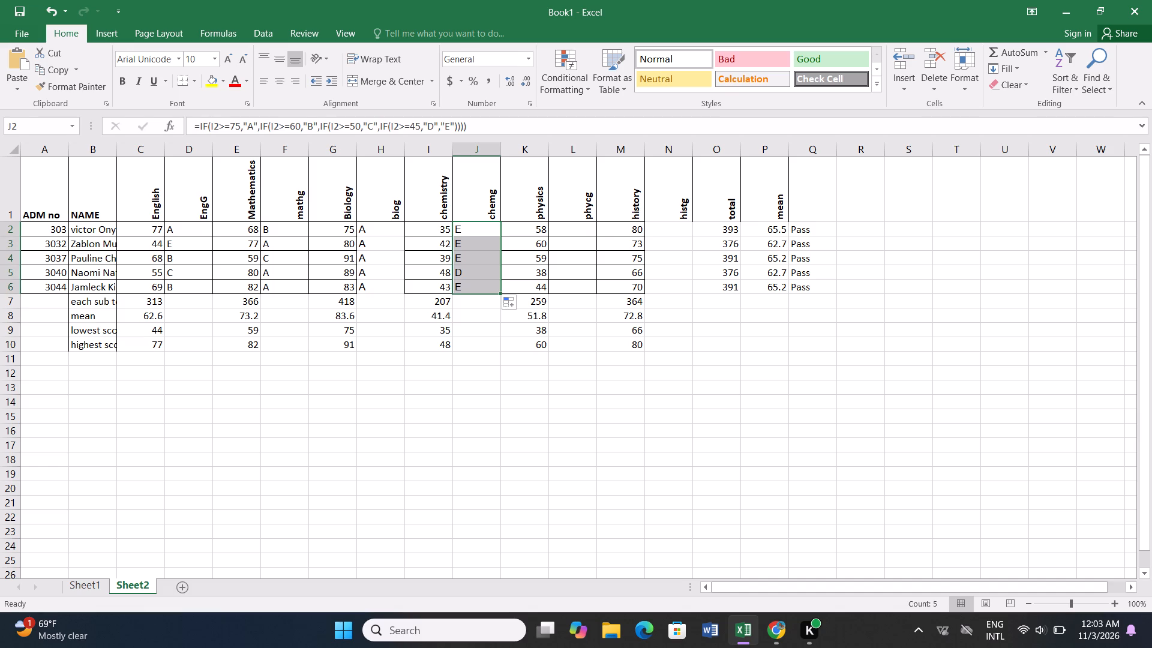
Paste the copied nested IF grade formula into the first phycg cell, L2.
left_click(572, 228)
right_click(572, 228)
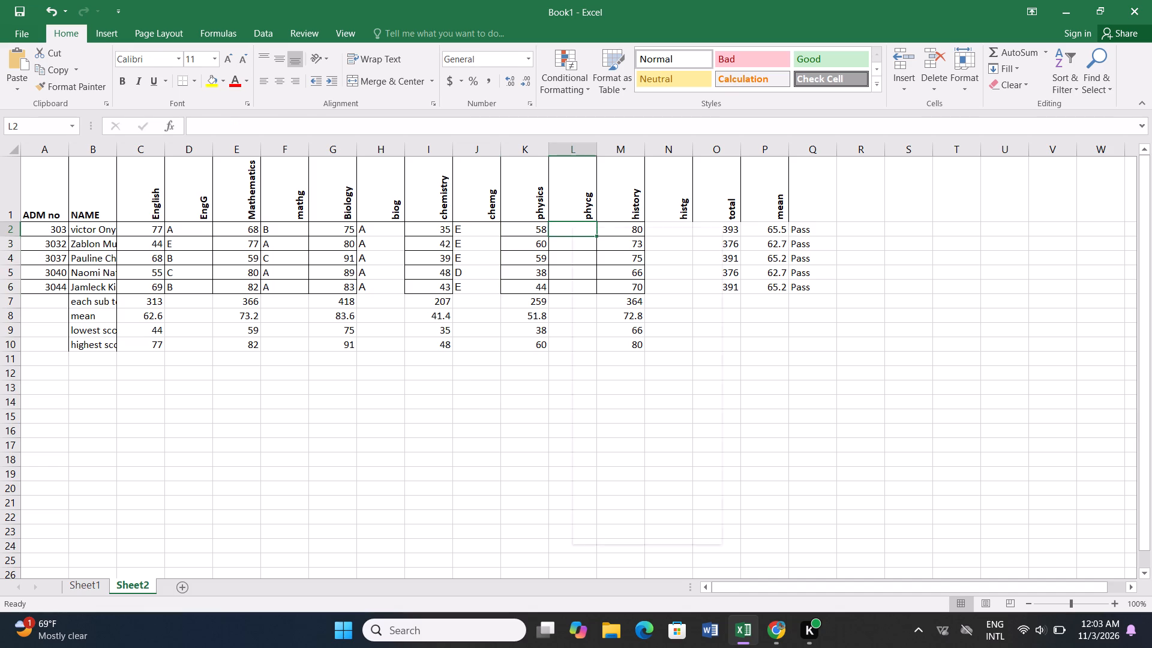
left_click(603, 289)
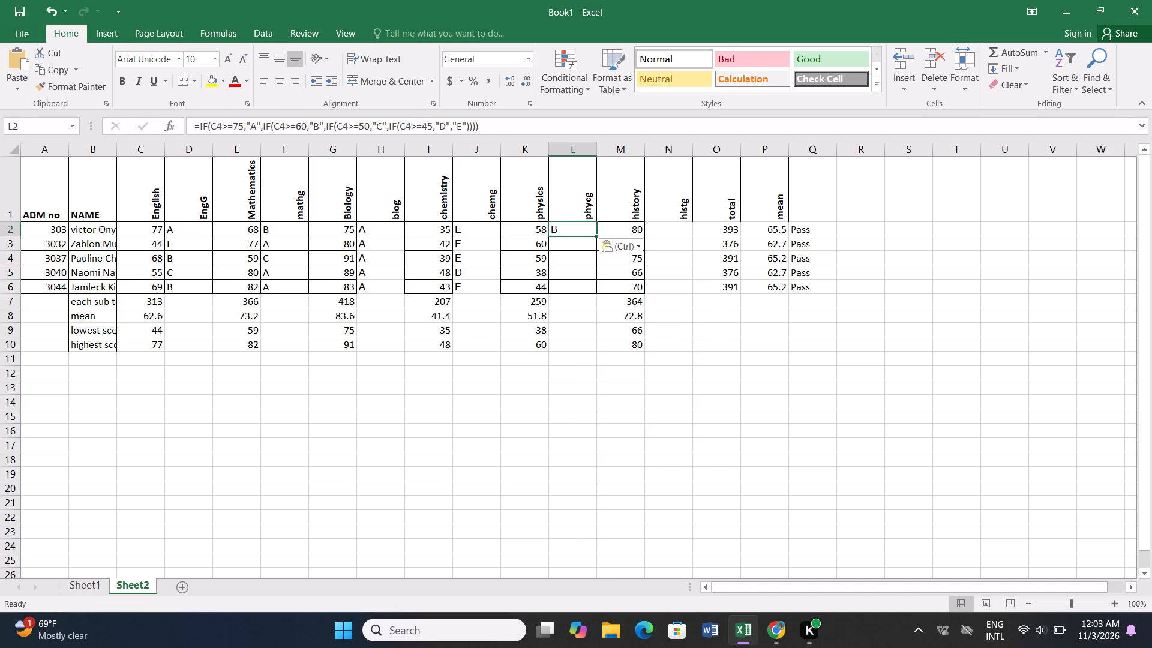
Change all four C4 references in L2's formula to K2 and enter the formula.
left_click(222, 128)
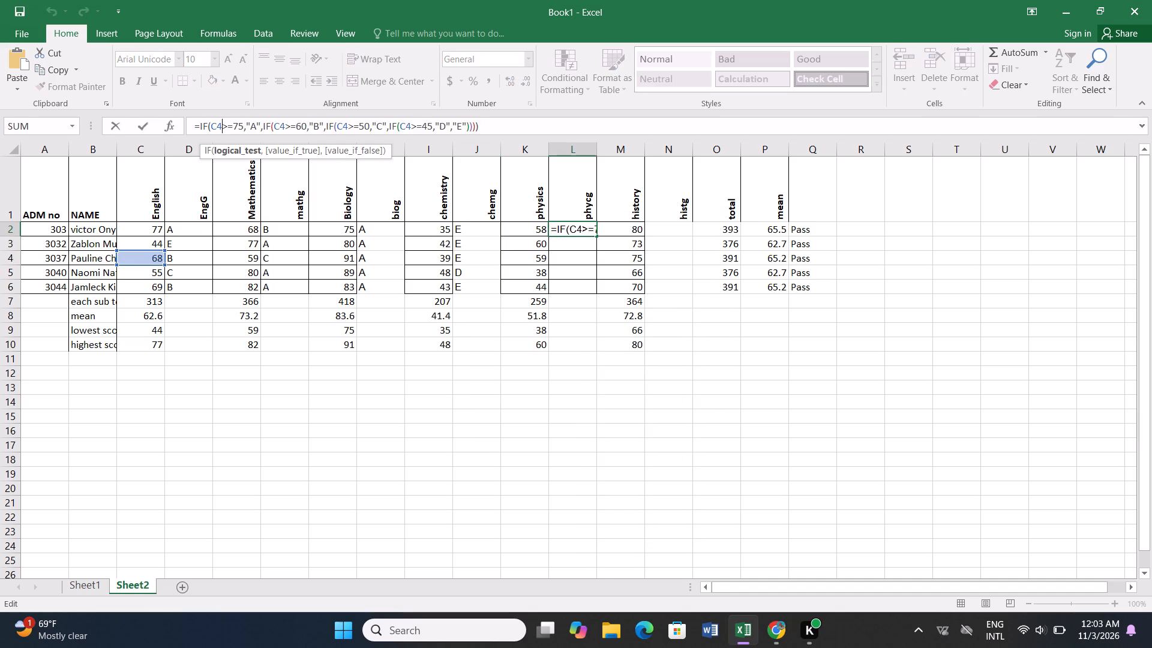
key("BackSpace")
key("BackSpace")
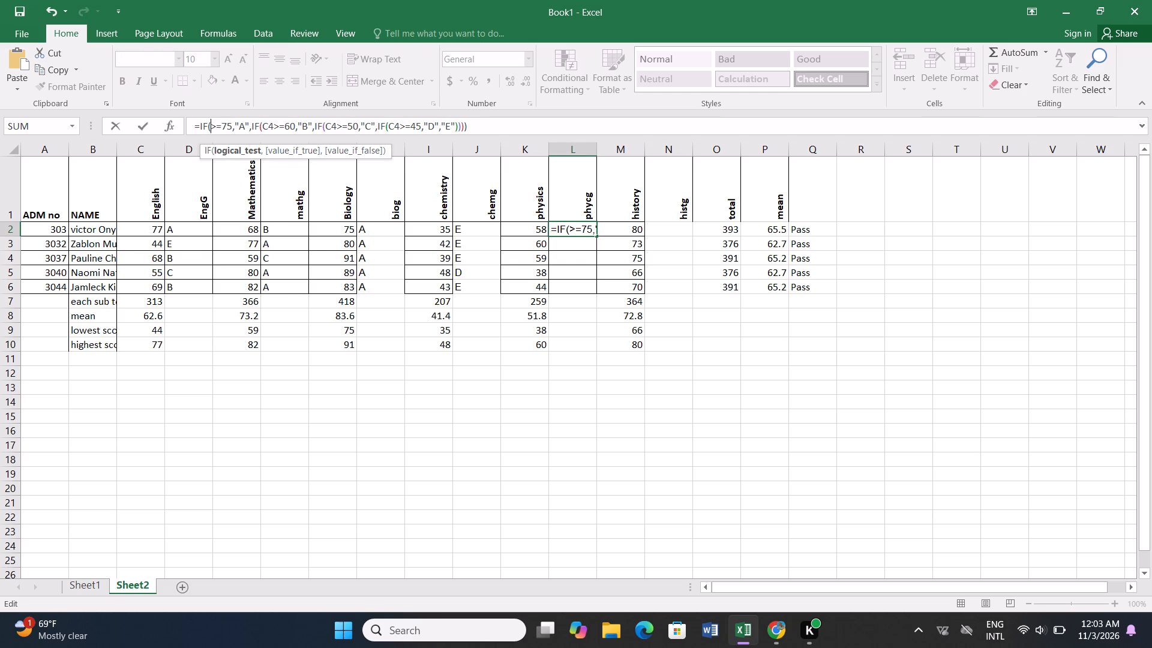
left_click(521, 230)
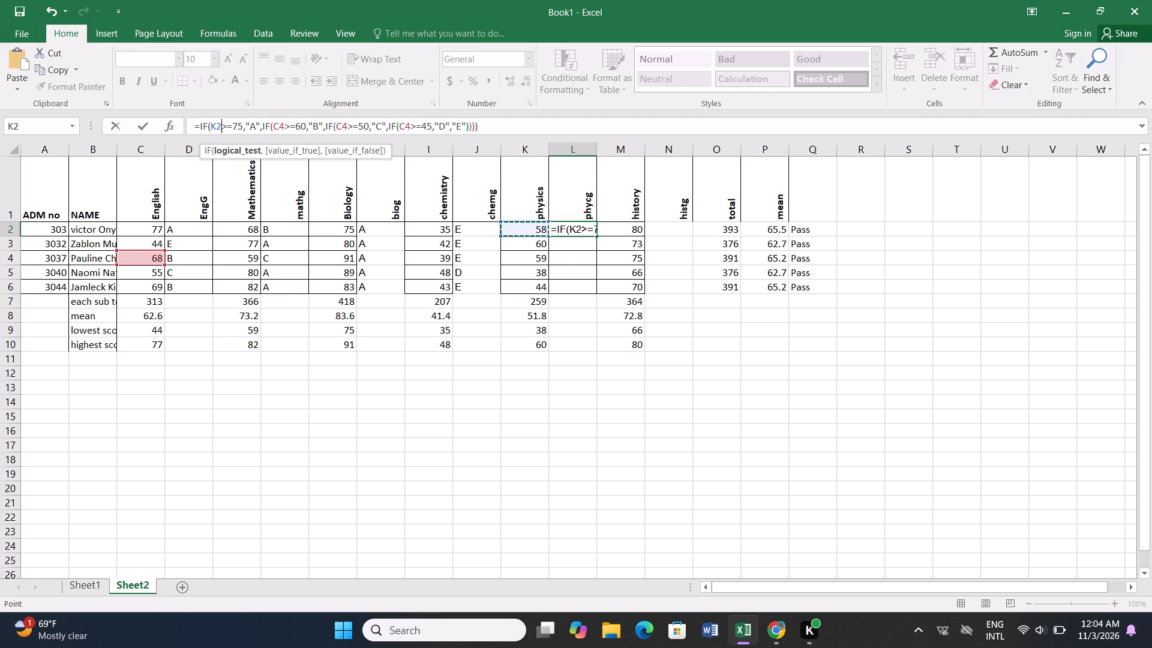
left_click(283, 128)
key("BackSpace")
key("BackSpace")
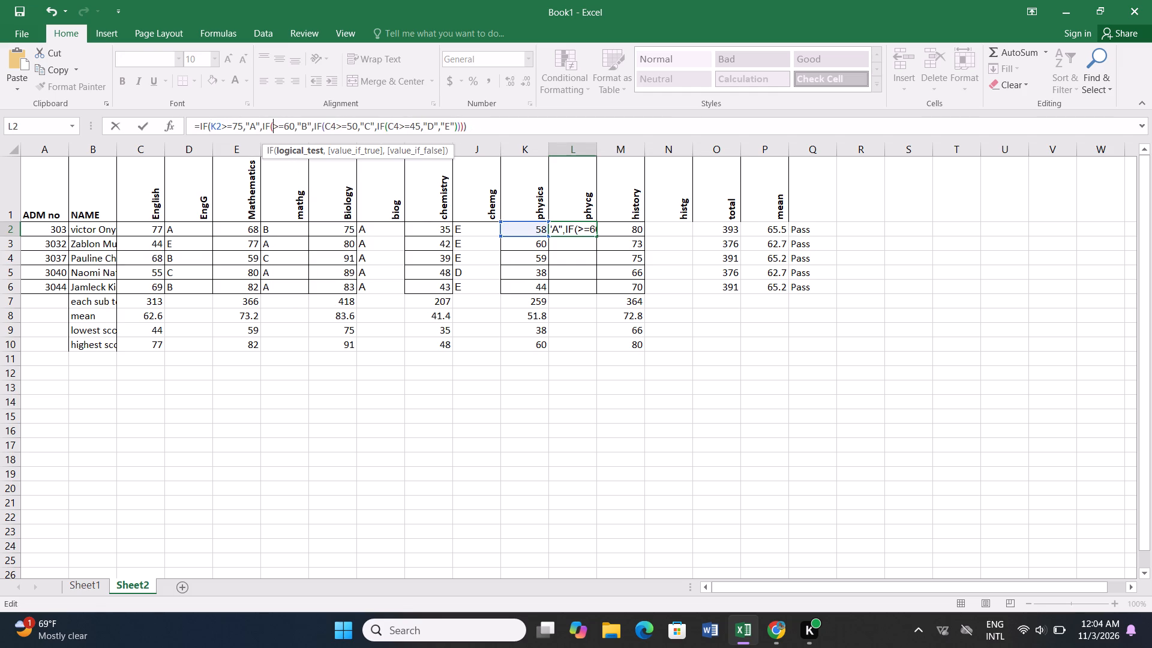
left_click(518, 229)
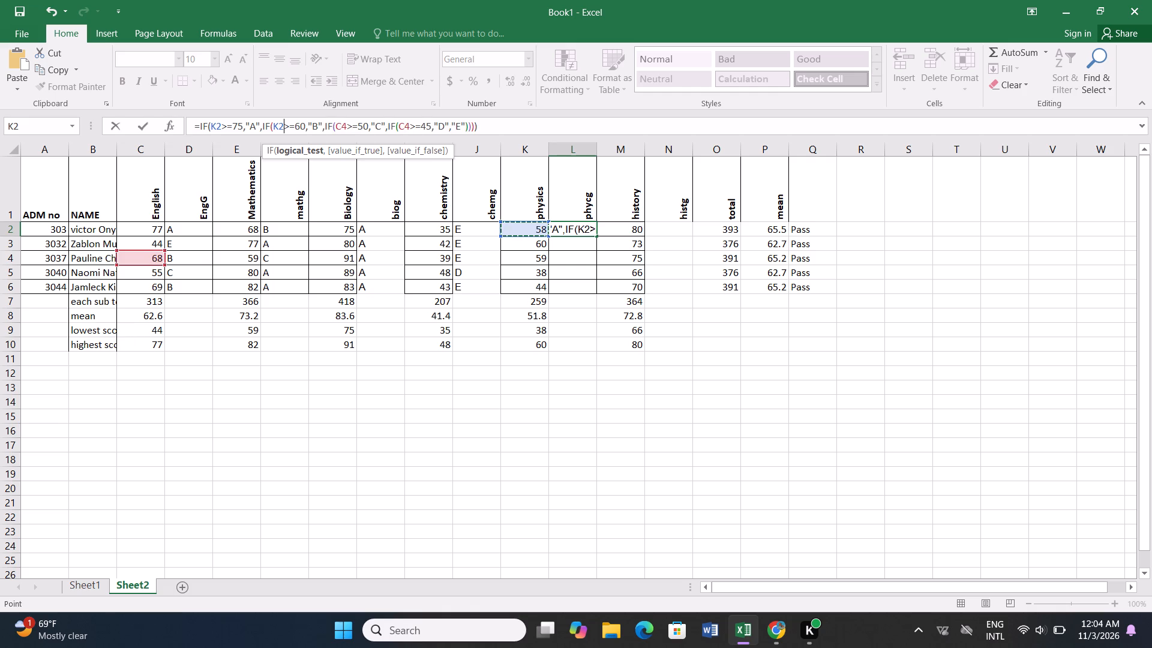
left_click(346, 125)
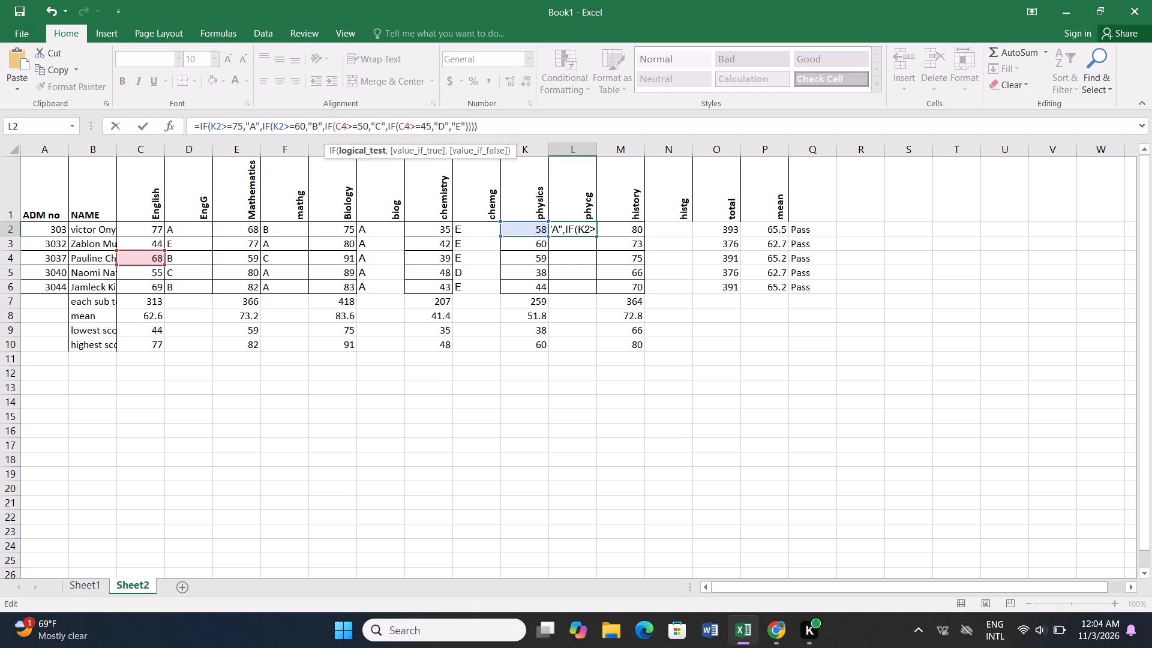
key("BackSpace")
key("BackSpace")
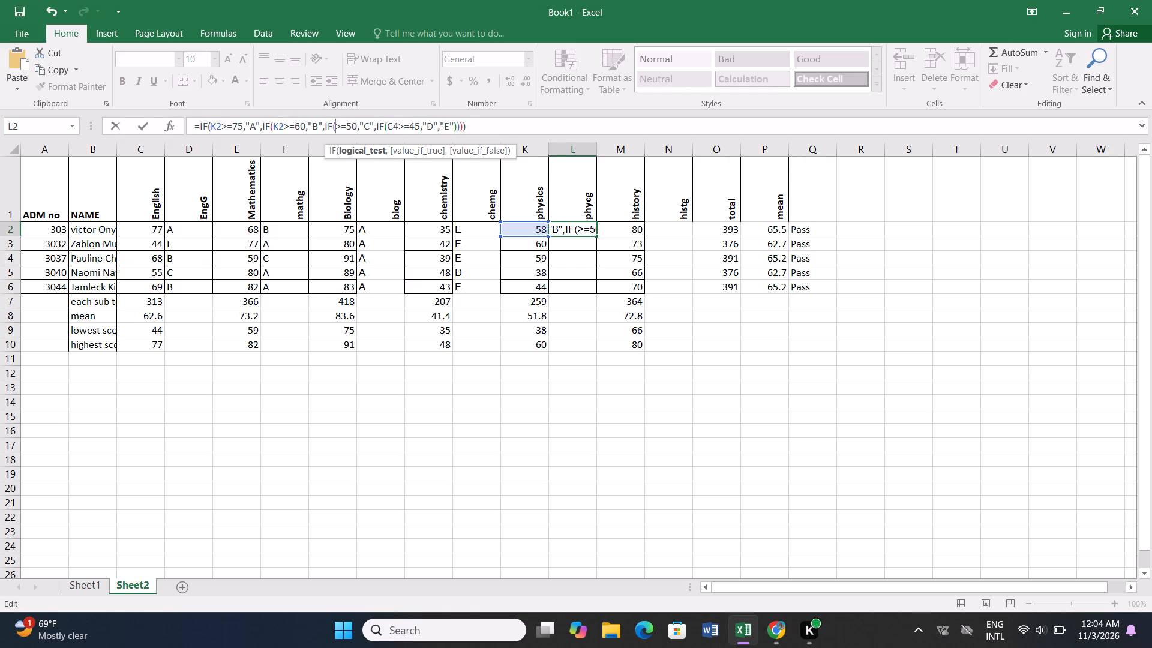
left_click(528, 227)
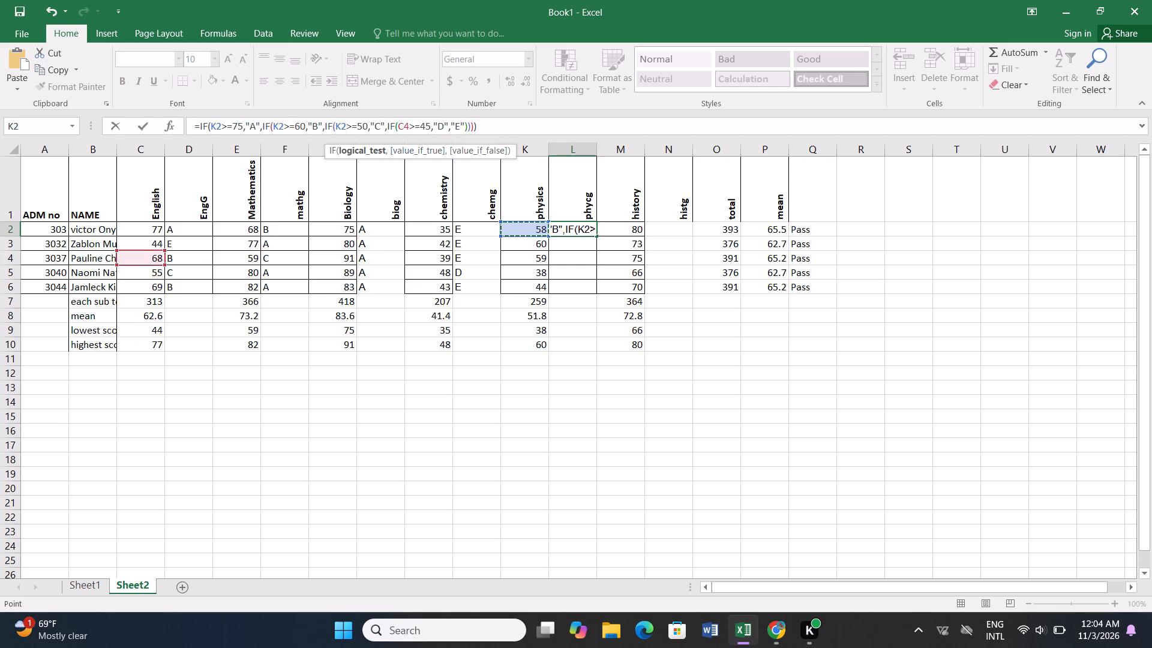
left_click(410, 125)
key("BackSpace")
key("BackSpace")
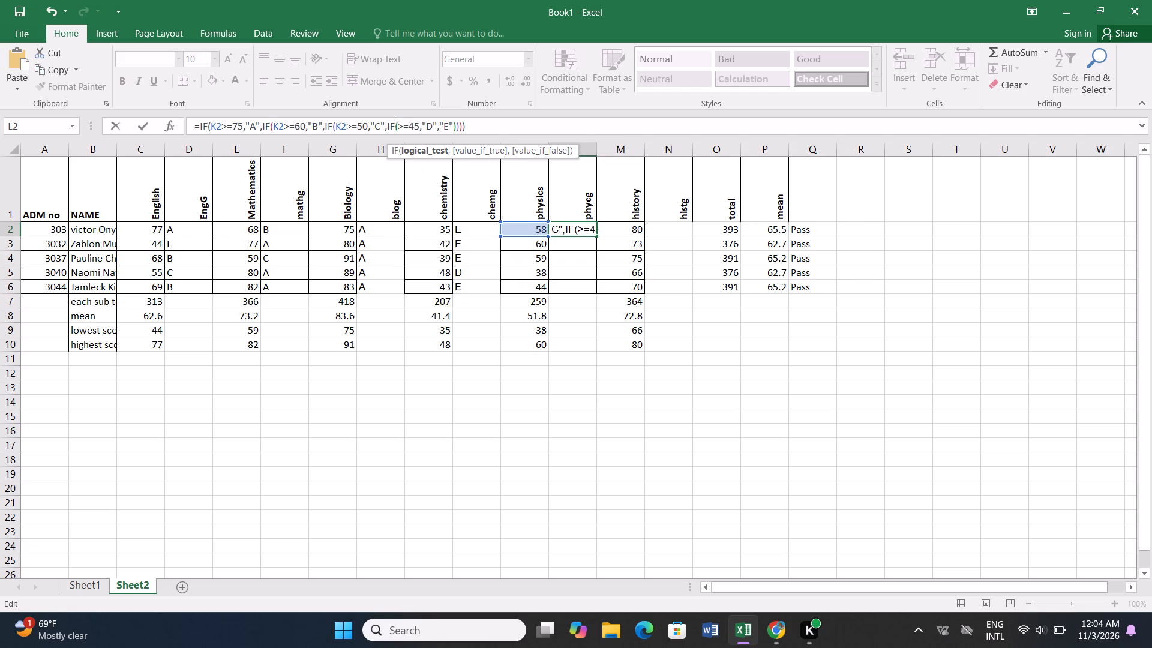
left_click(525, 230)
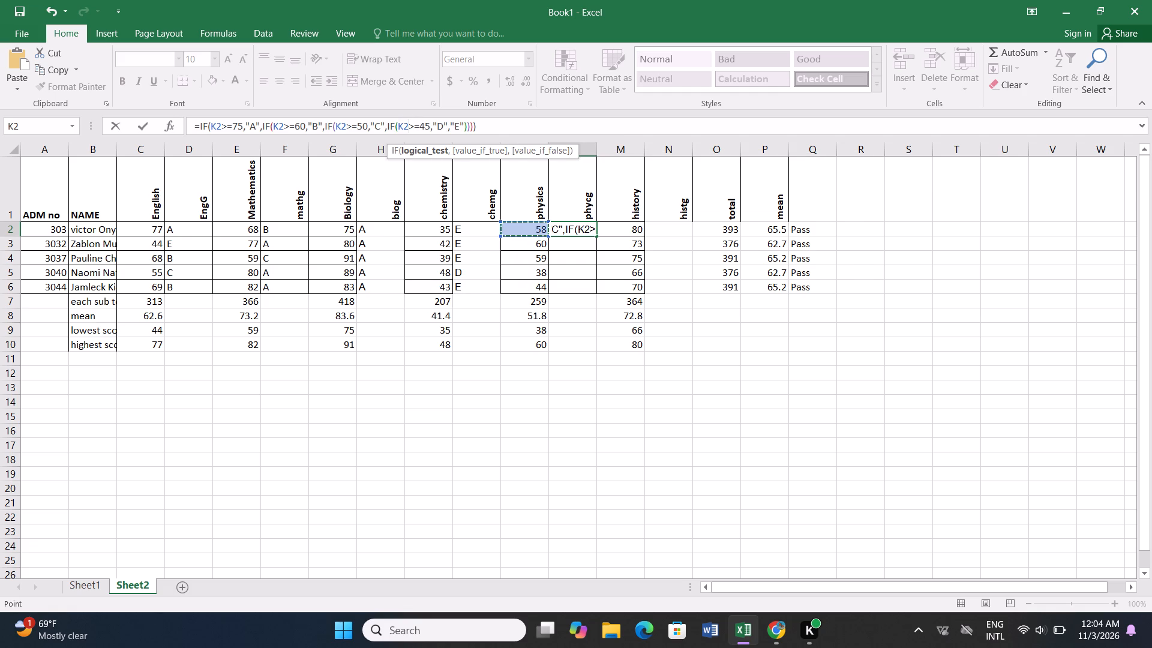
key("Return")
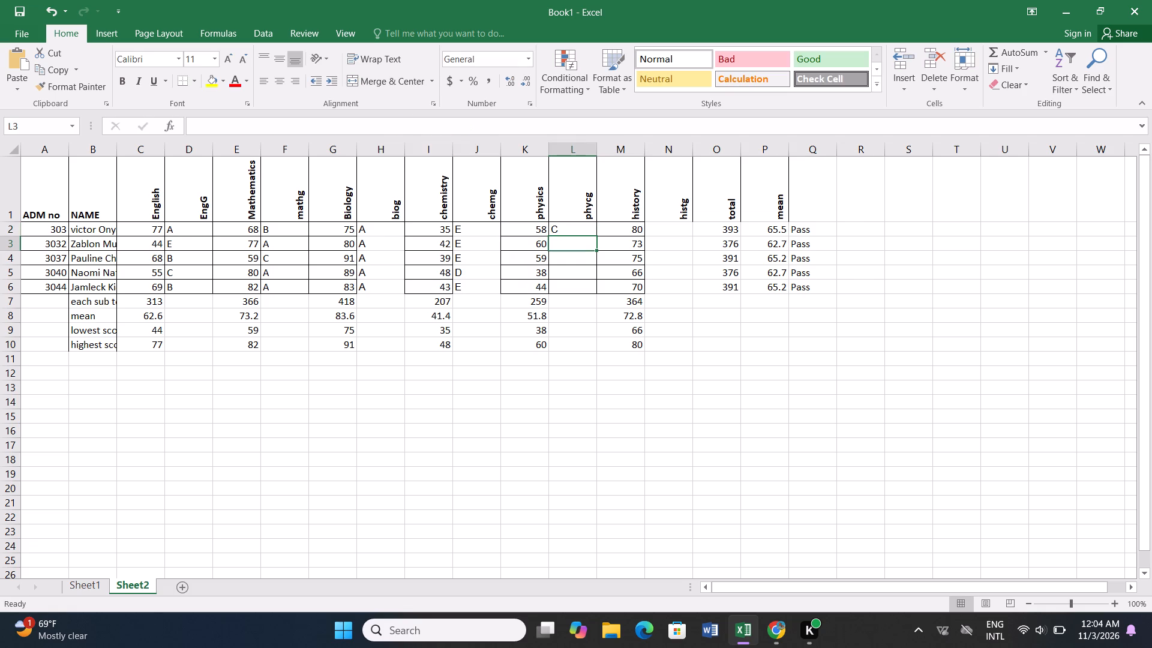
Fill L2's grade formula down the phycg column to L6.
left_click(577, 229)
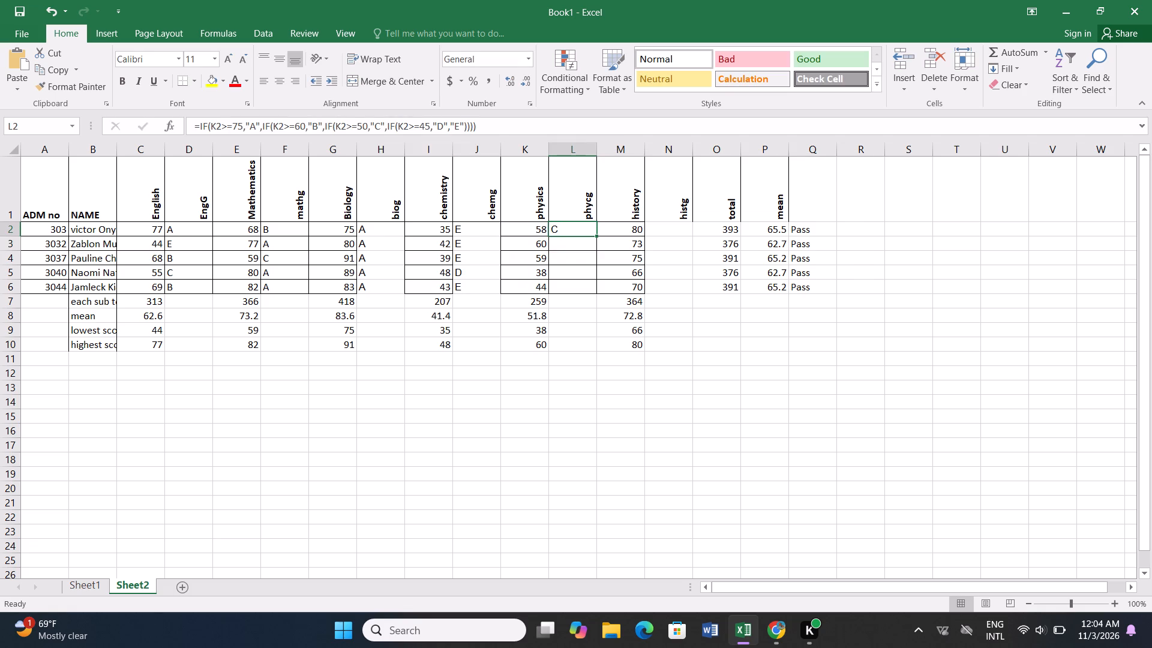
left_click_drag(595, 236, 606, 269)
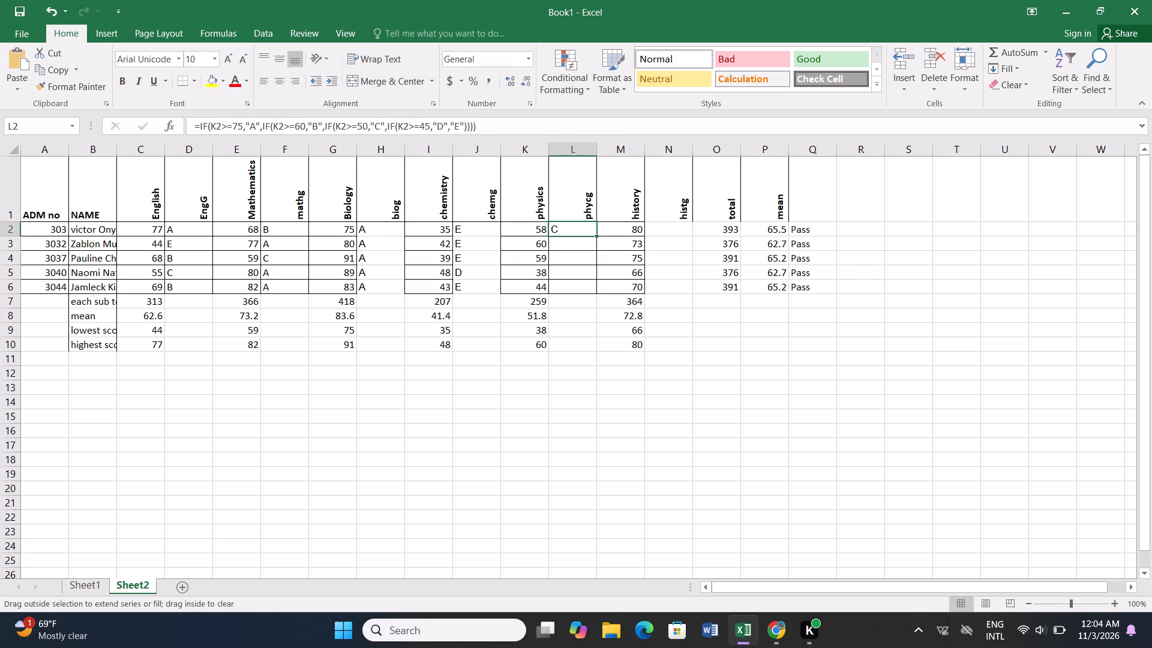
left_click_drag(606, 269, 597, 293)
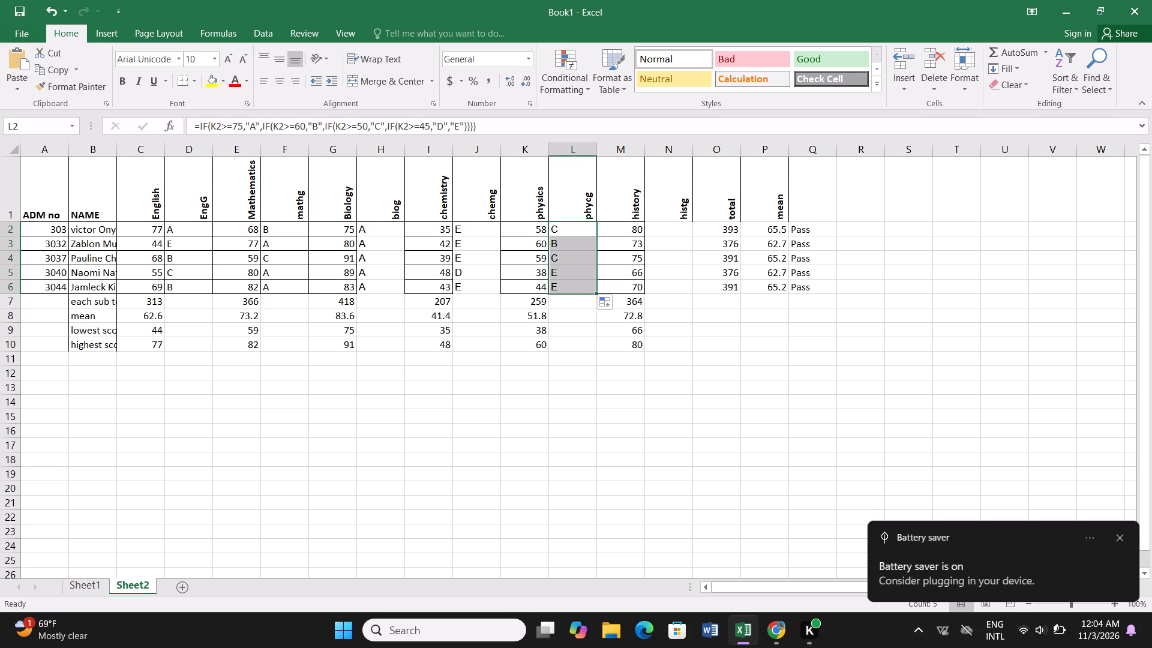
Paste the copied nested IF grade formula into the first histg cell, N2.
left_click(676, 230)
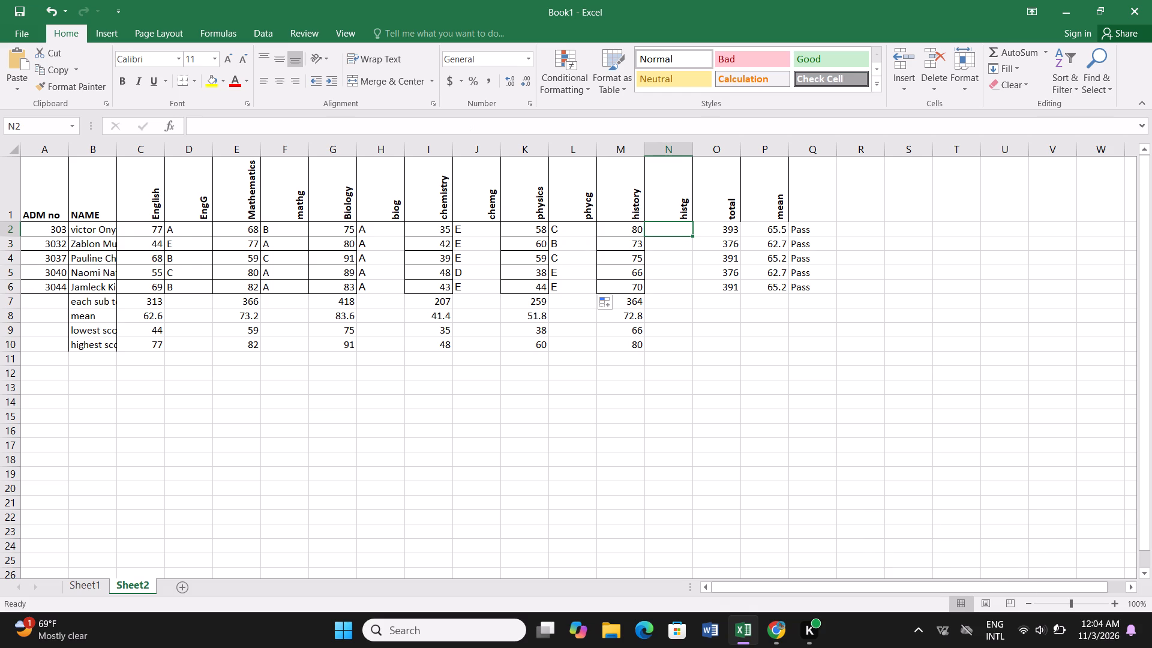
right_click(676, 230)
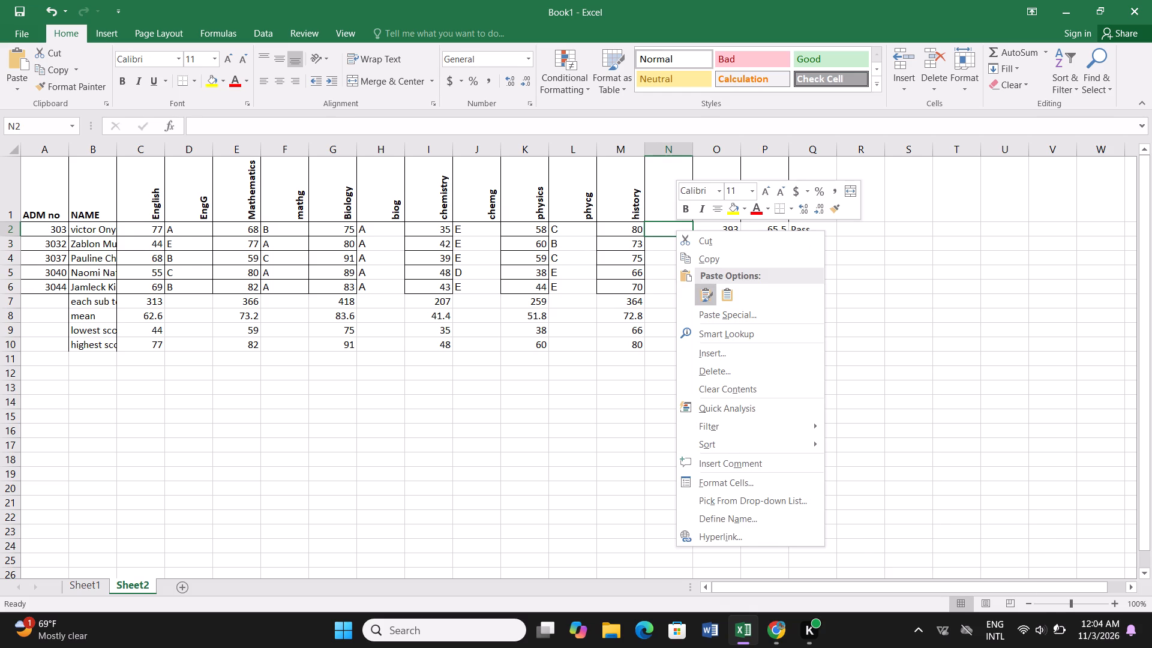
left_click(706, 289)
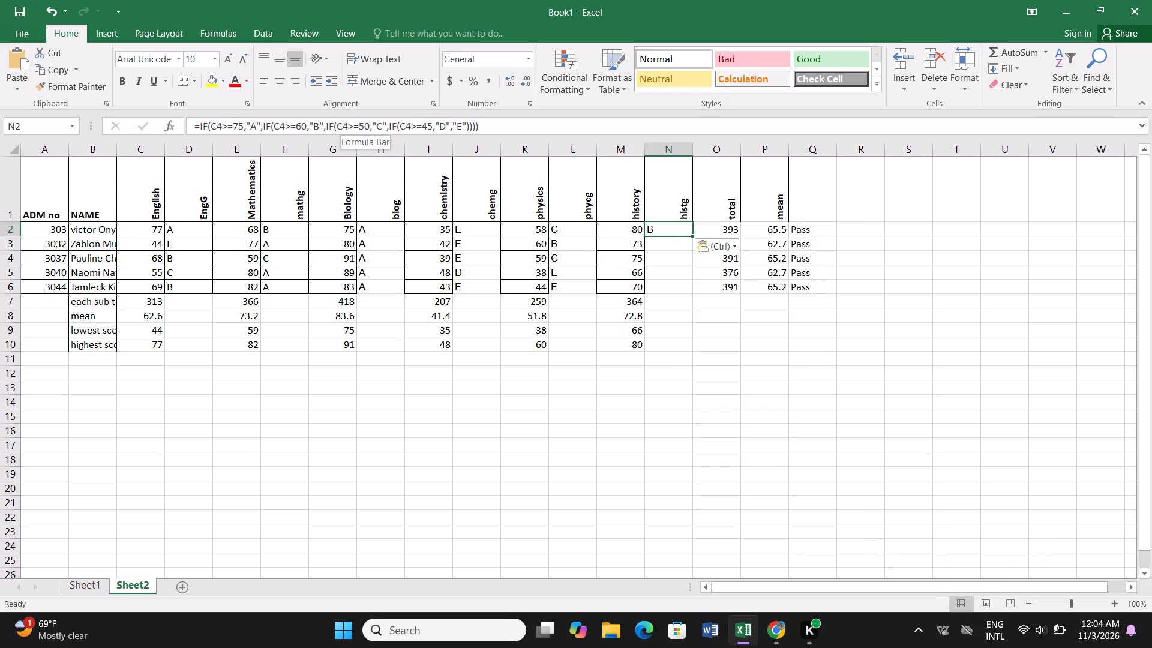
Change all four C4 references in N2's formula to M2 and enter the formula.
left_click(220, 125)
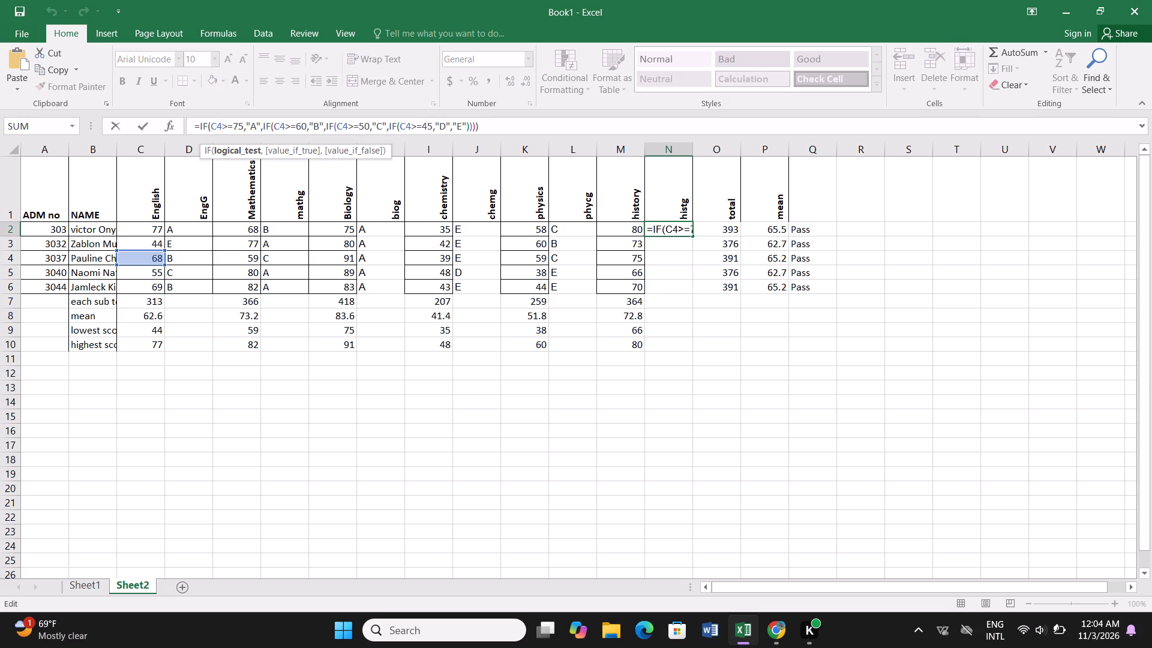
key("BackSpace")
key("BackSpace")
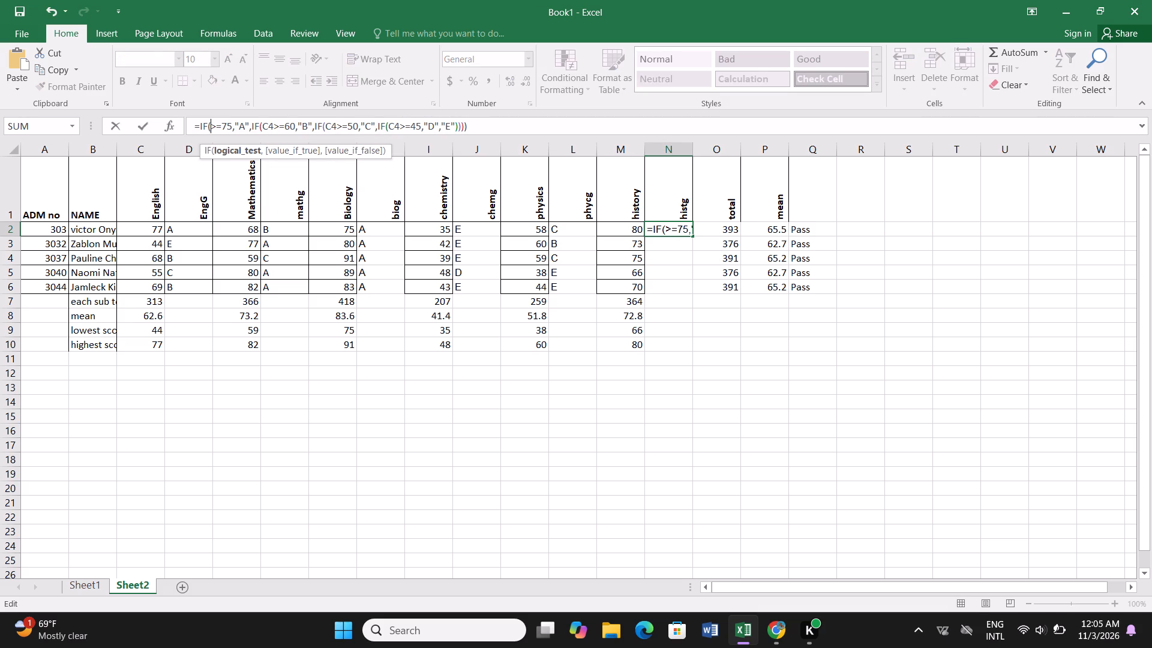
left_click(616, 233)
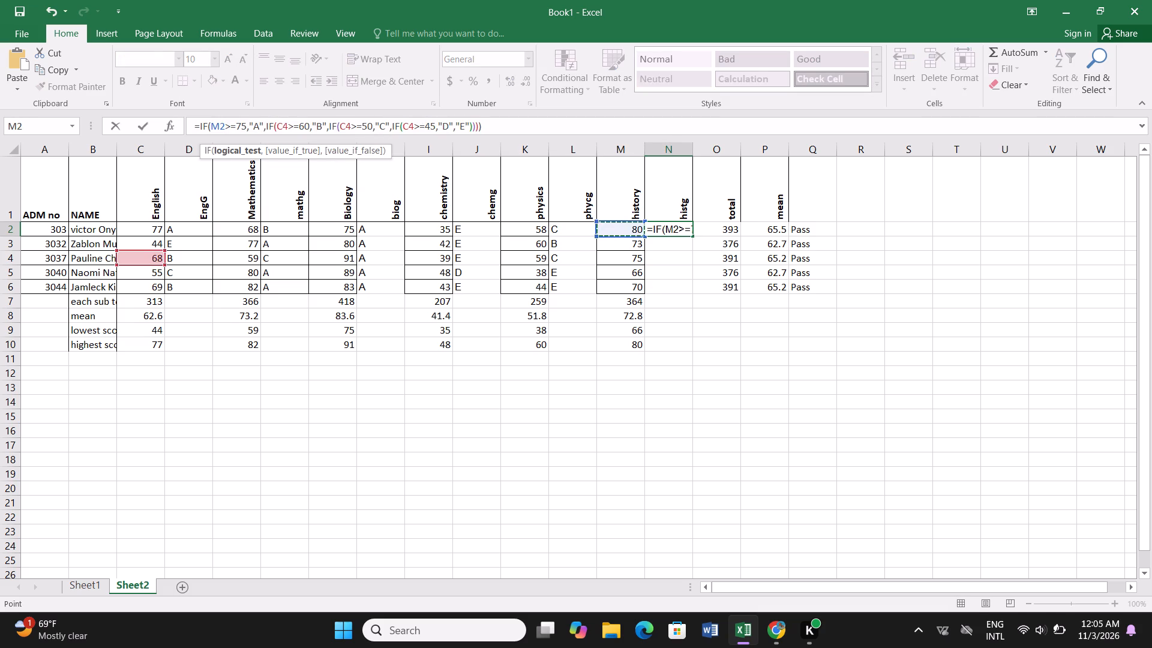
left_click(287, 125)
key("BackSpace")
key("BackSpace")
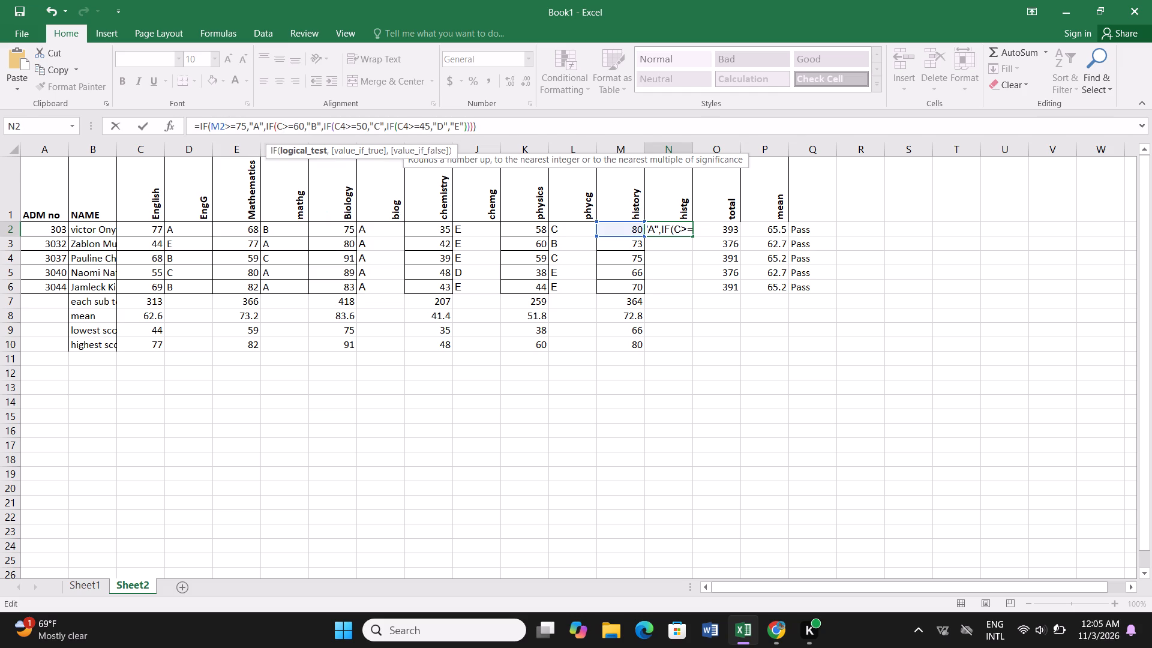
left_click(623, 224)
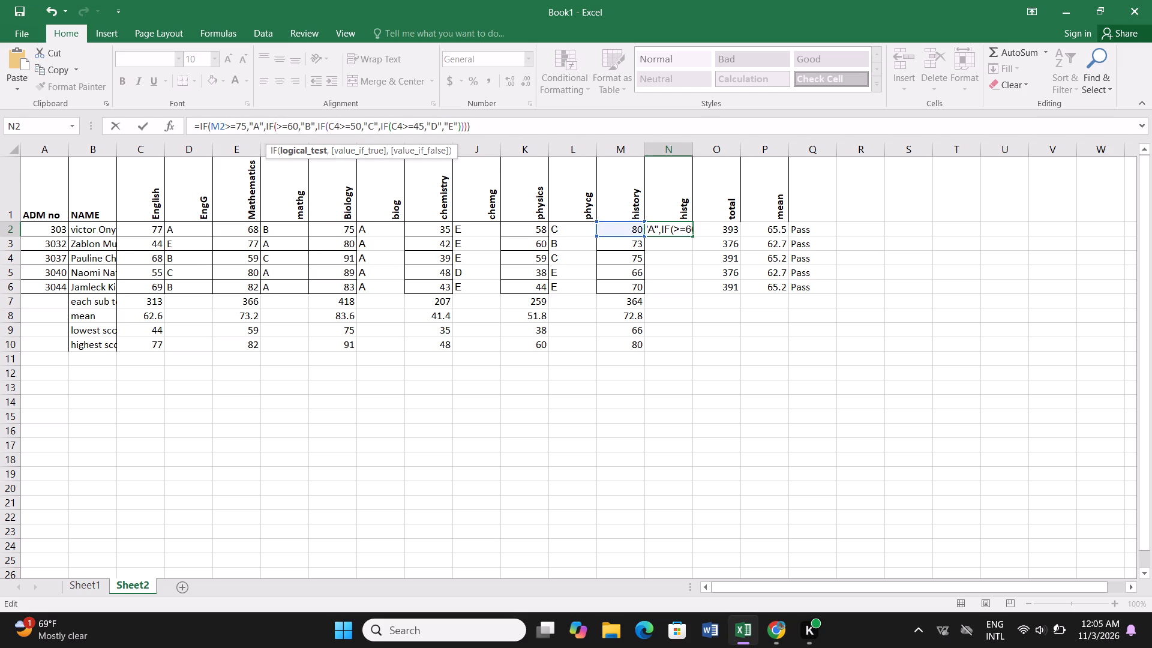
left_click(623, 229)
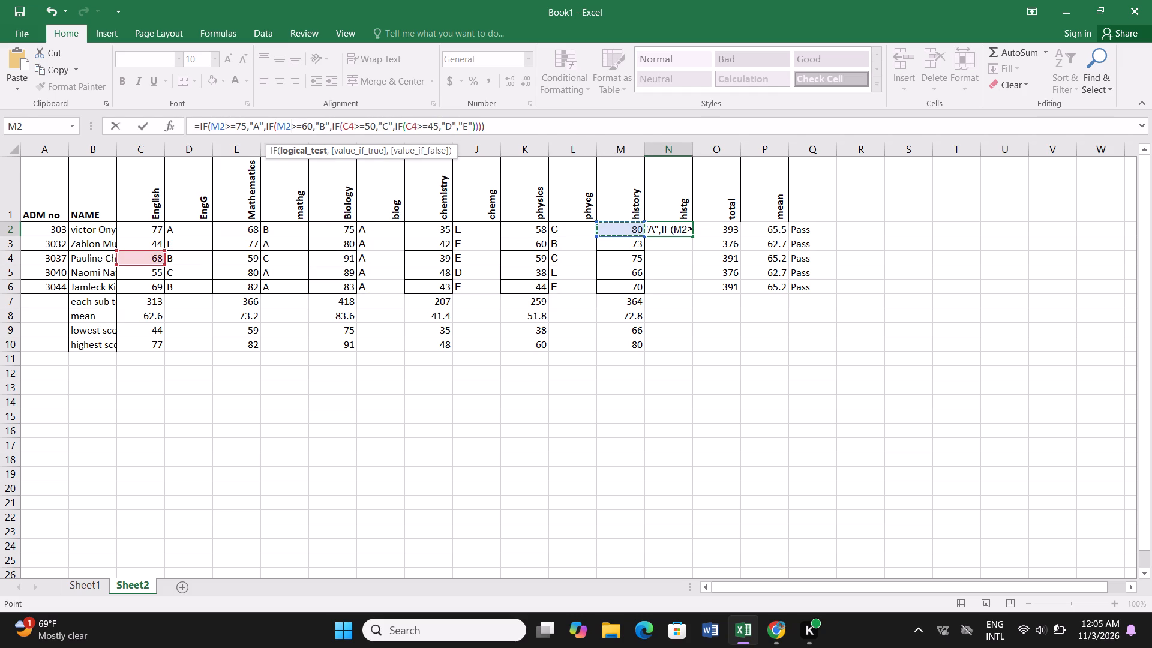
left_click(354, 126)
key("BackSpace")
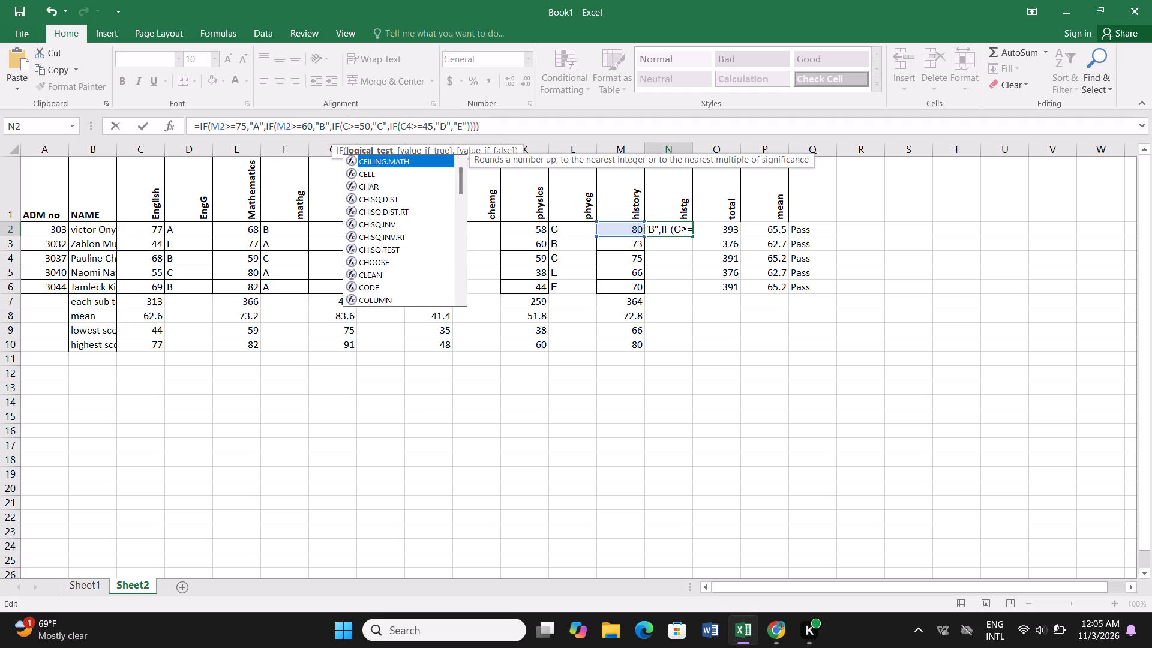
key("BackSpace")
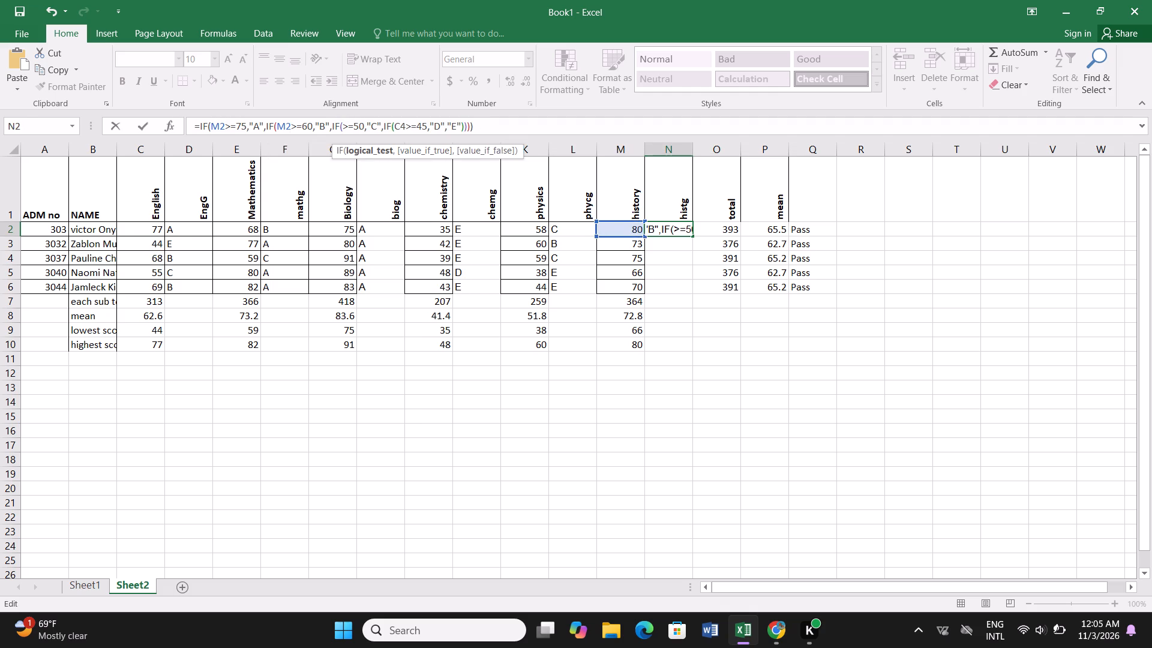
left_click(613, 233)
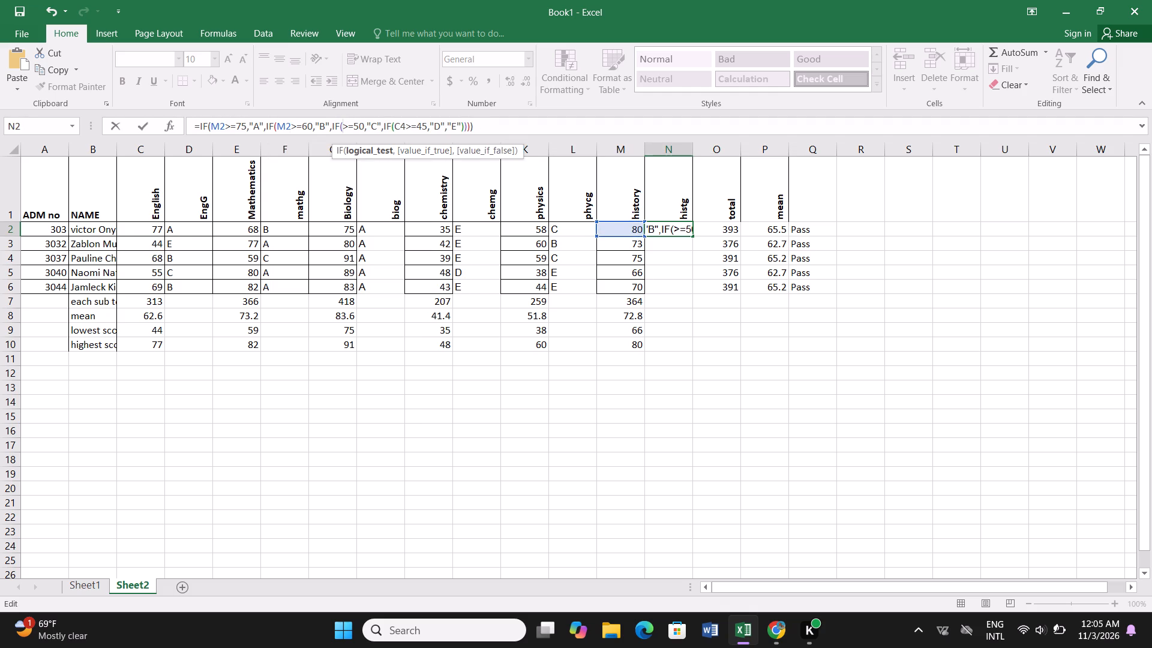
left_click(617, 230)
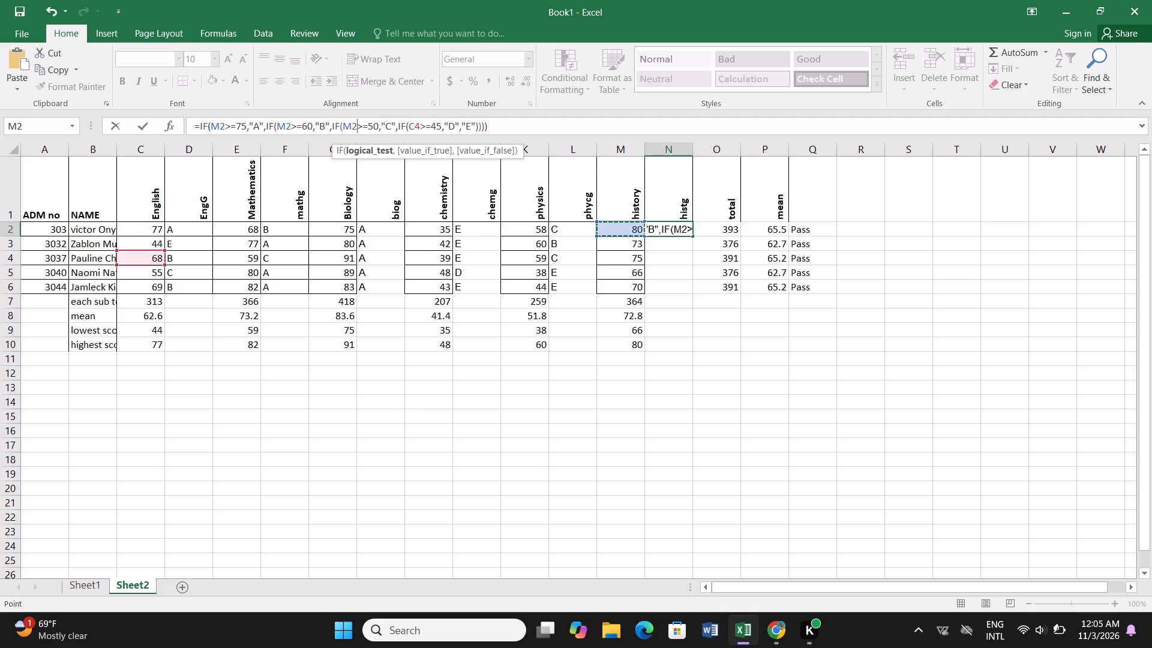
left_click(419, 125)
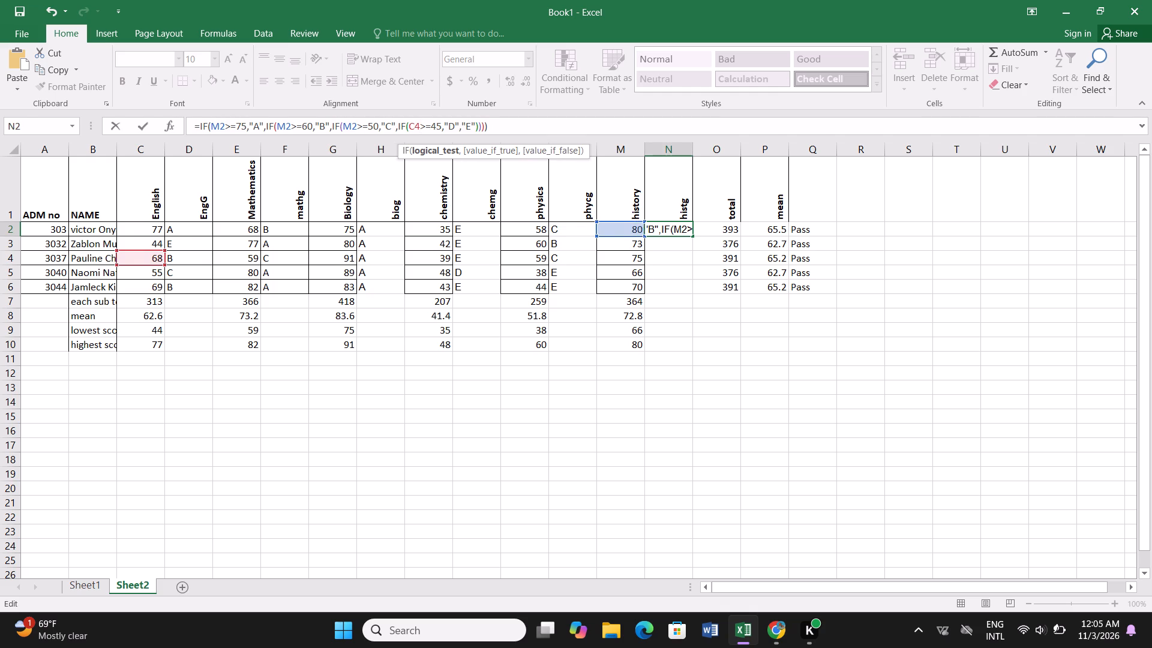
key("BackSpace")
key("BackSpace")
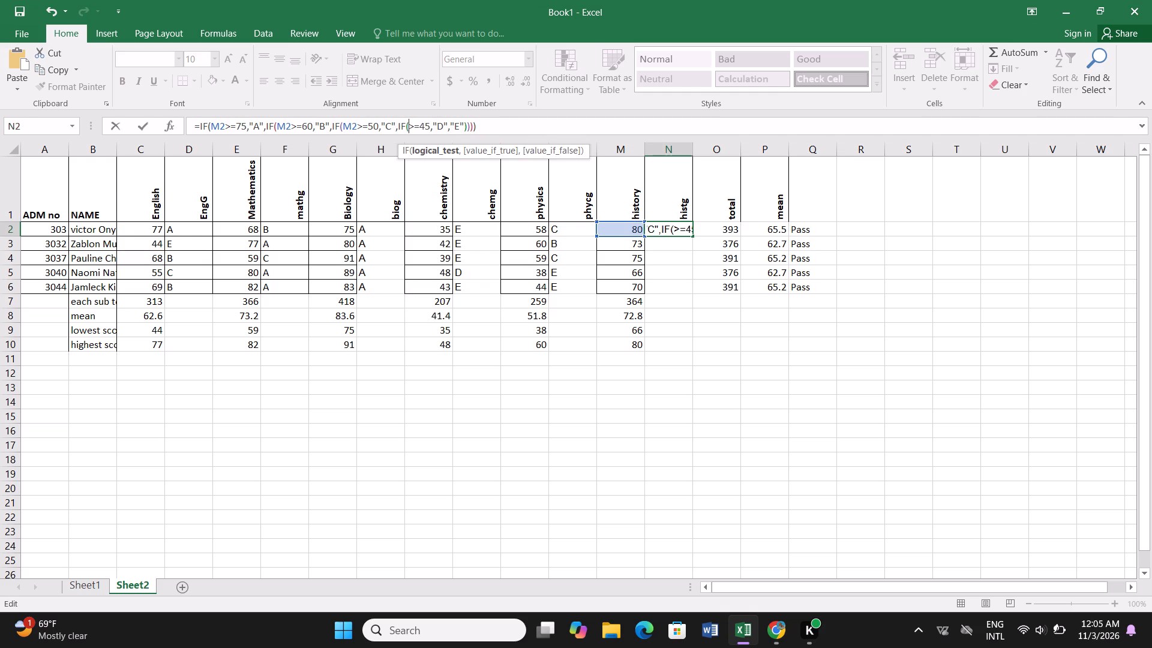
left_click(615, 229)
key("Return")
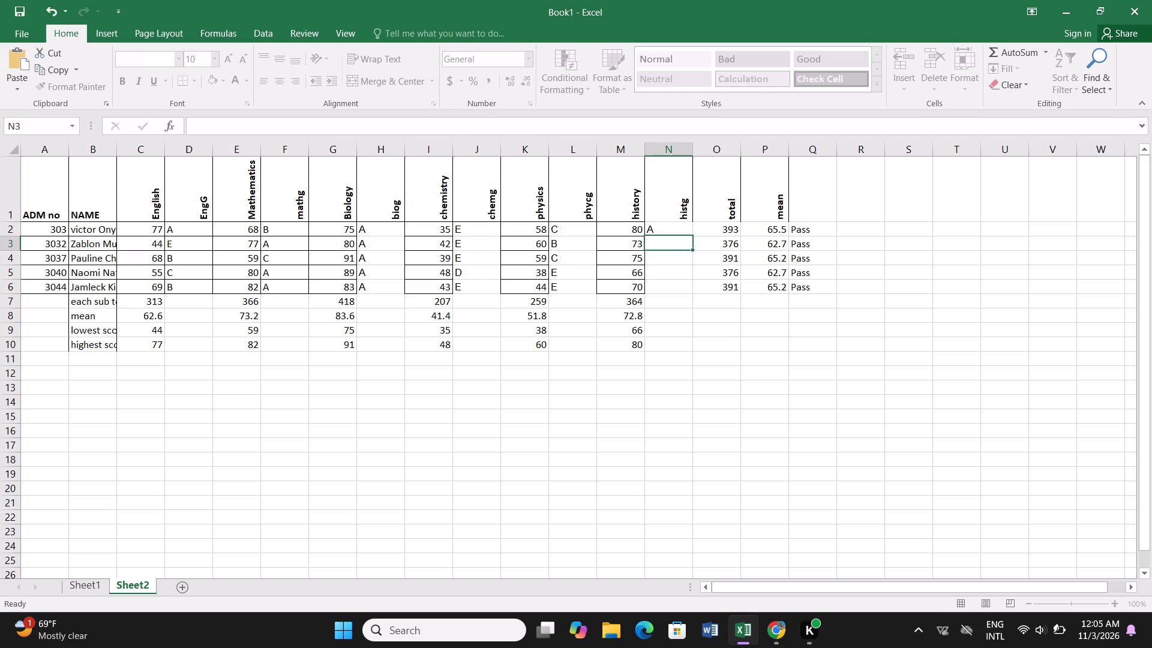
Fill N2's grade formula down the histg column to N6.
left_click(679, 230)
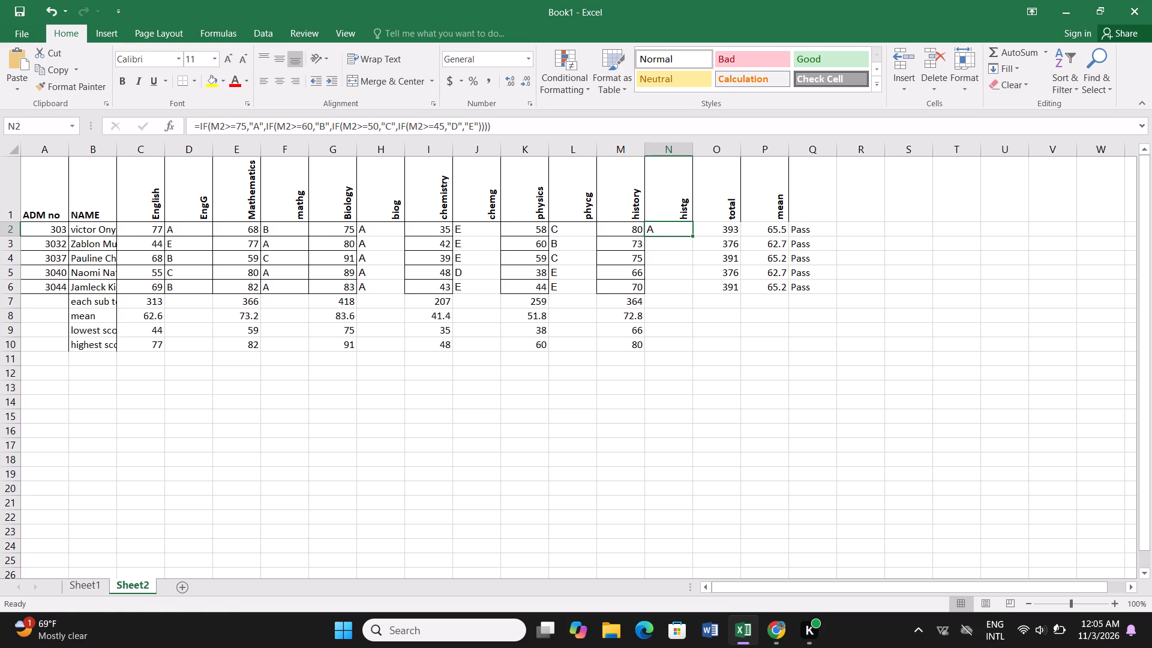
left_click_drag(694, 235, 692, 291)
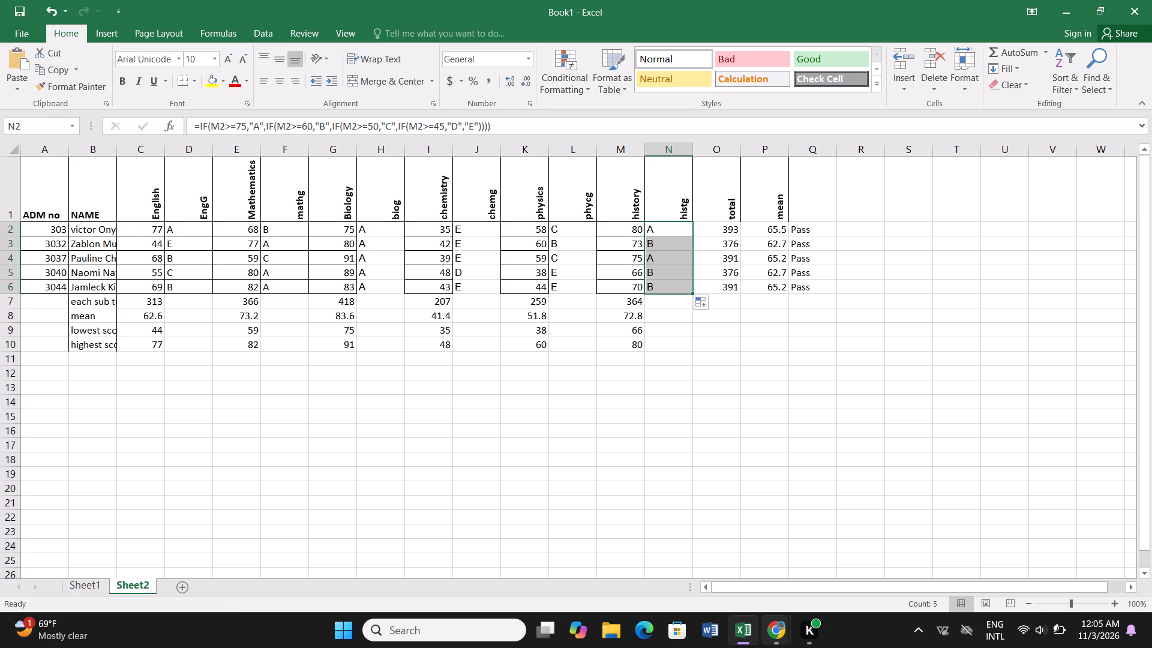
Switch to the Scribd question paper in Chrome, read questions (h) to (j), and return to the Excel workbook.
left_click(771, 631)
left_click(782, 549)
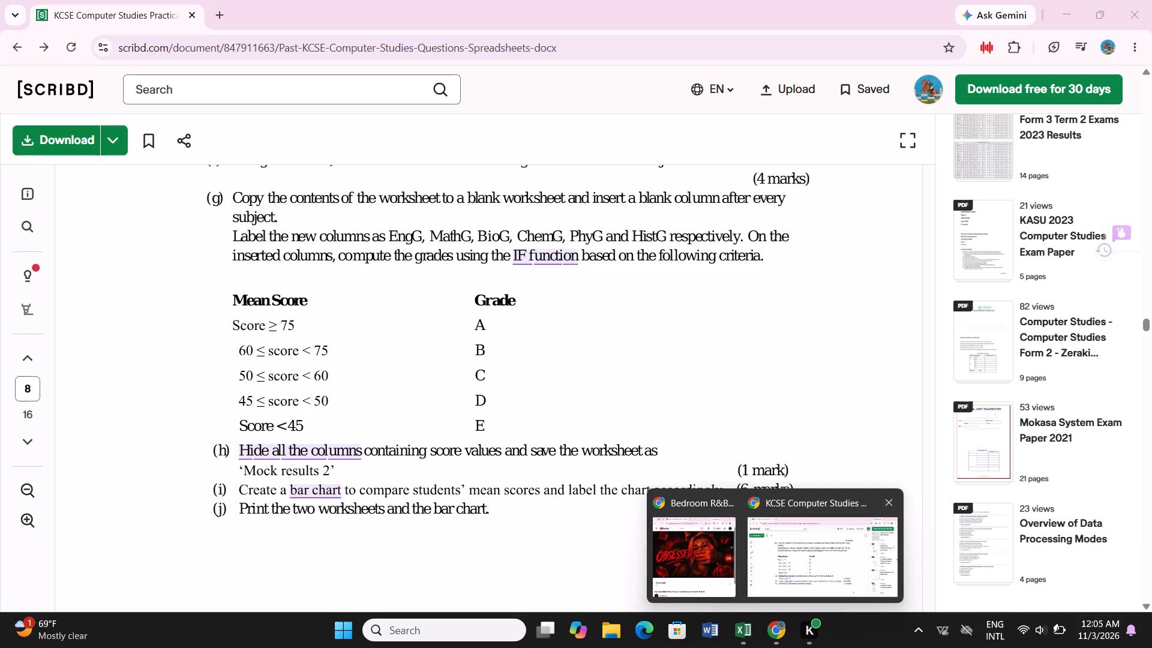
scroll(439, 400, "down", 3)
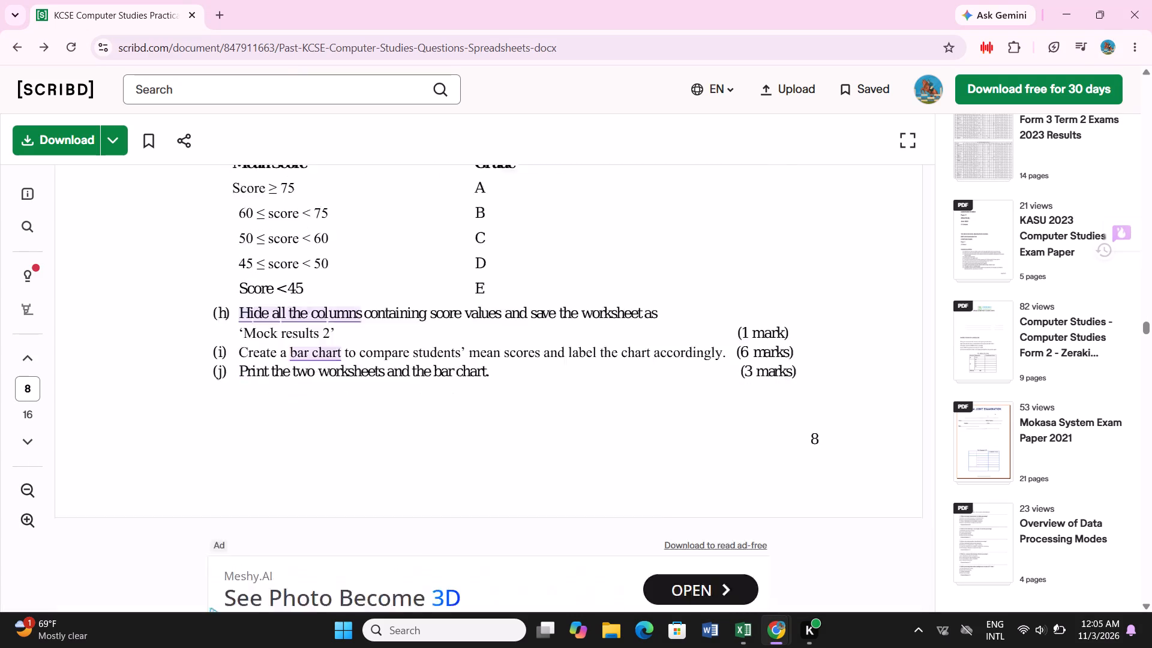
scroll(439, 400, "down", 1)
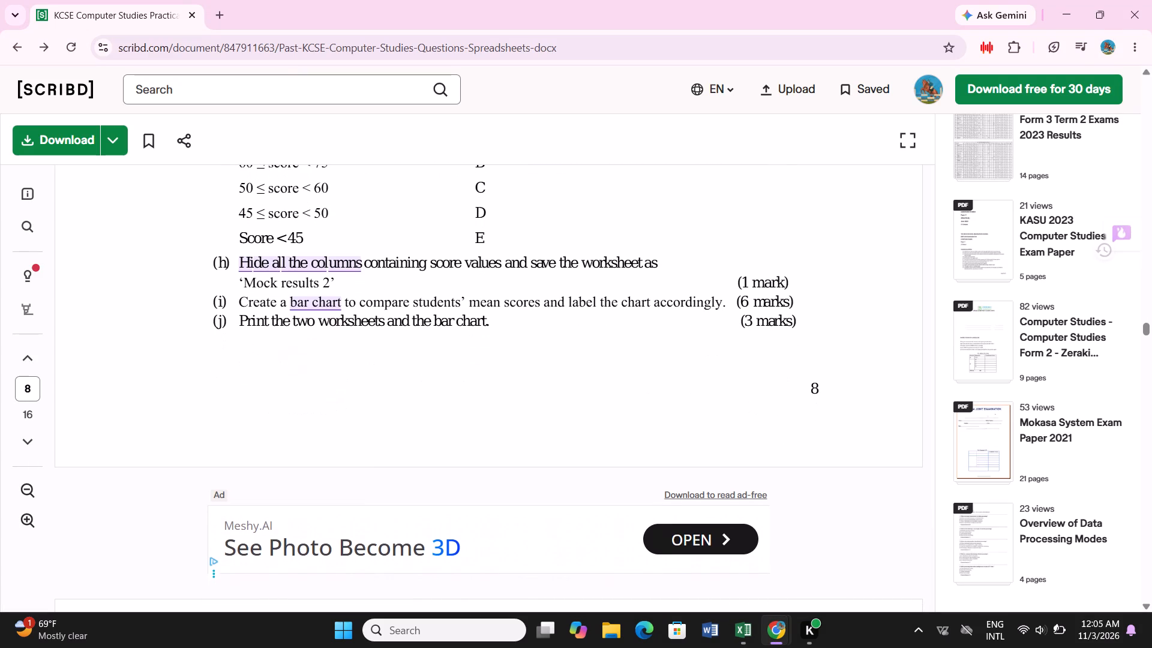
scroll(487, 352, "down", 1)
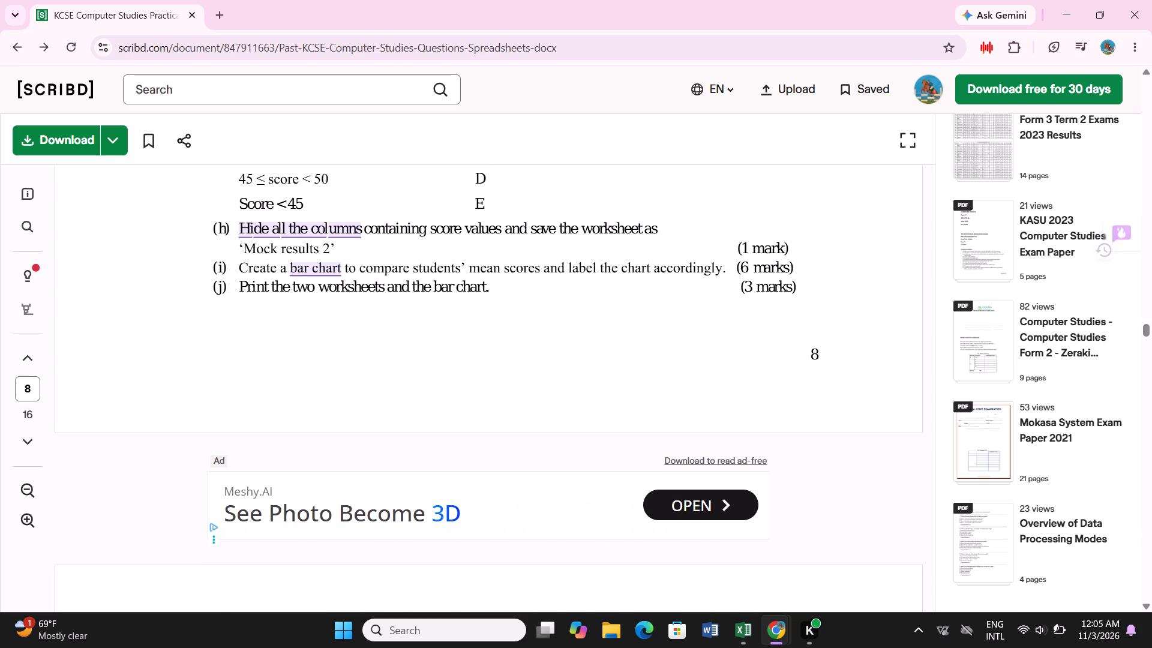
scroll(487, 352, "down", 3)
scroll(487, 352, "up", 2)
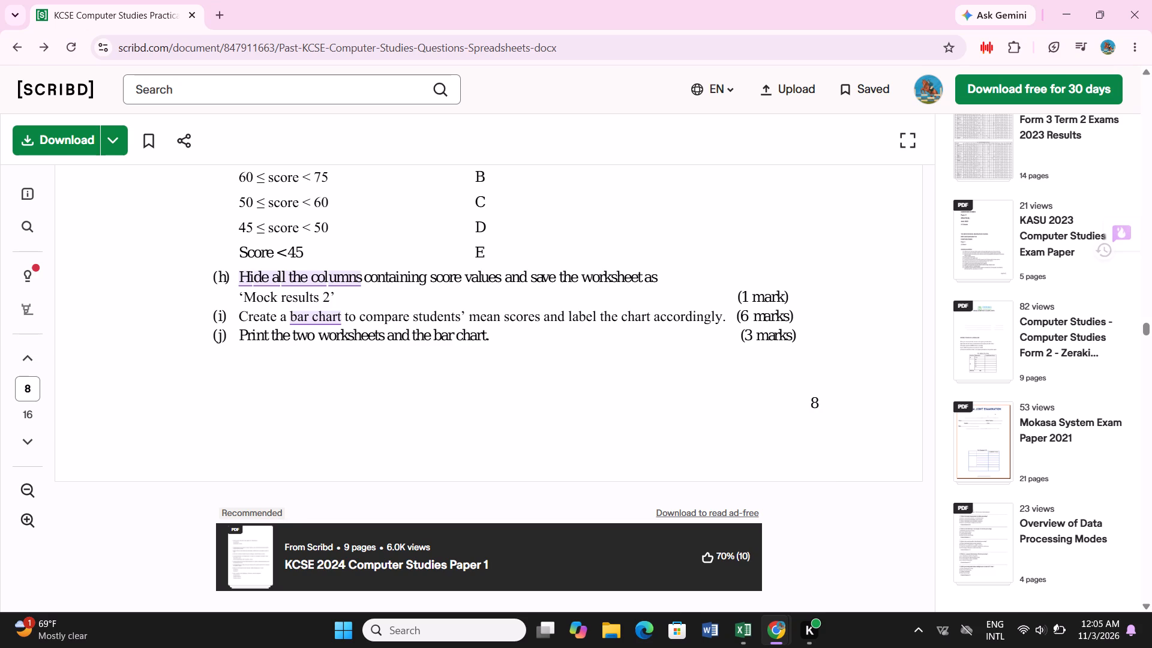
left_click(737, 635)
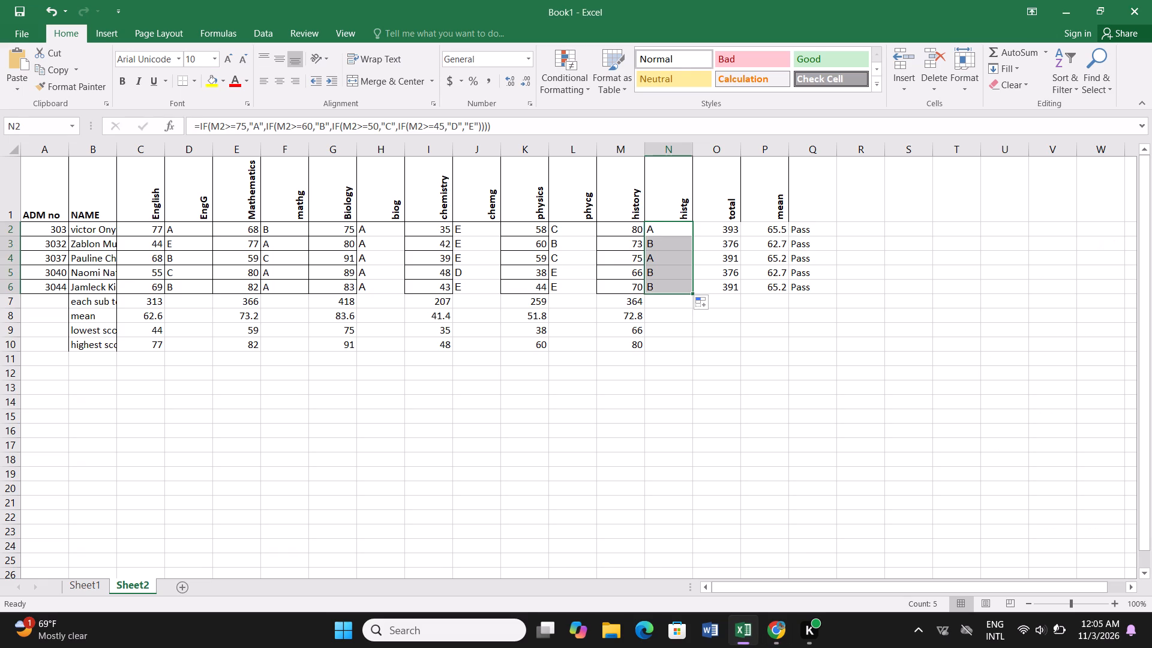
left_click(772, 629)
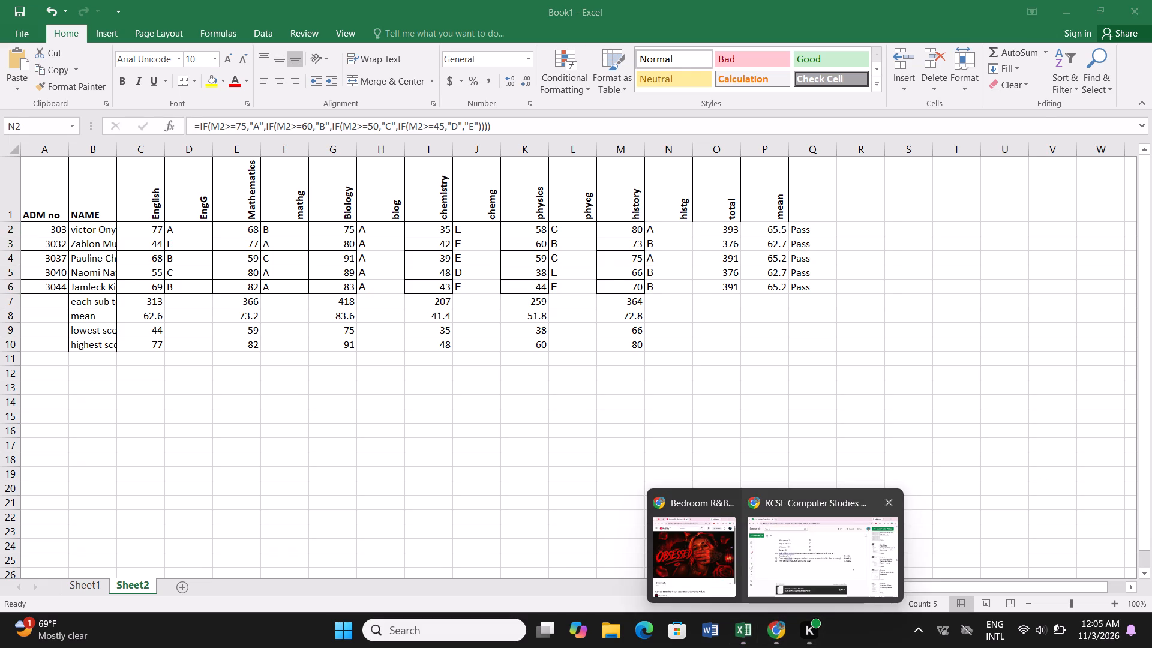
left_click(813, 534)
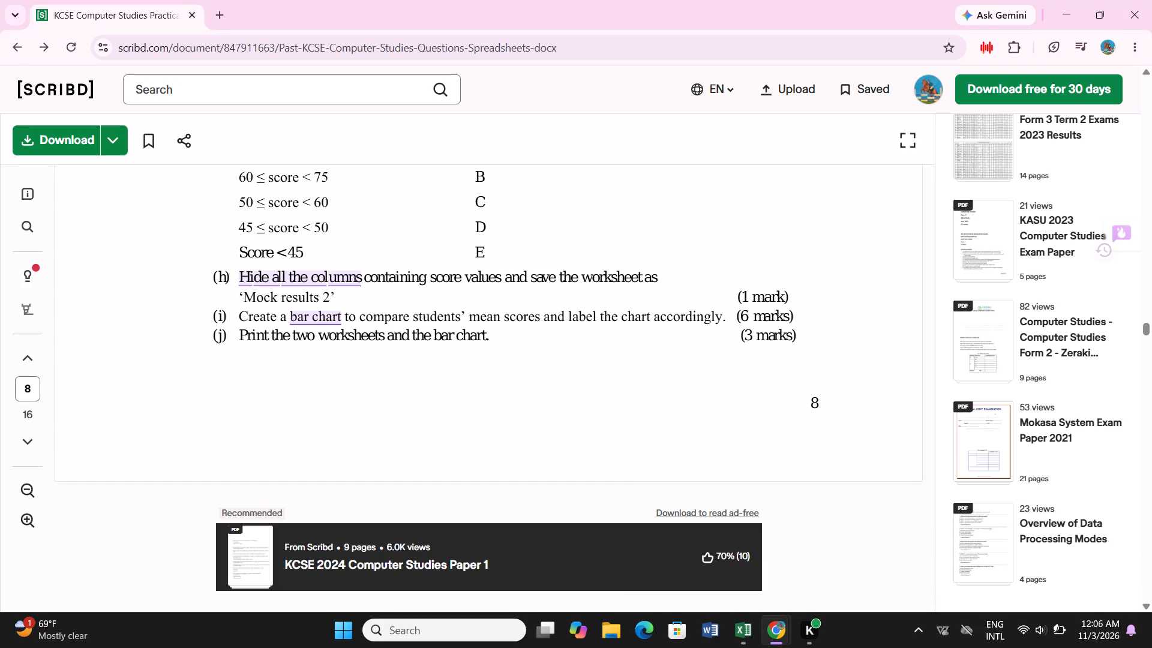
left_click(746, 630)
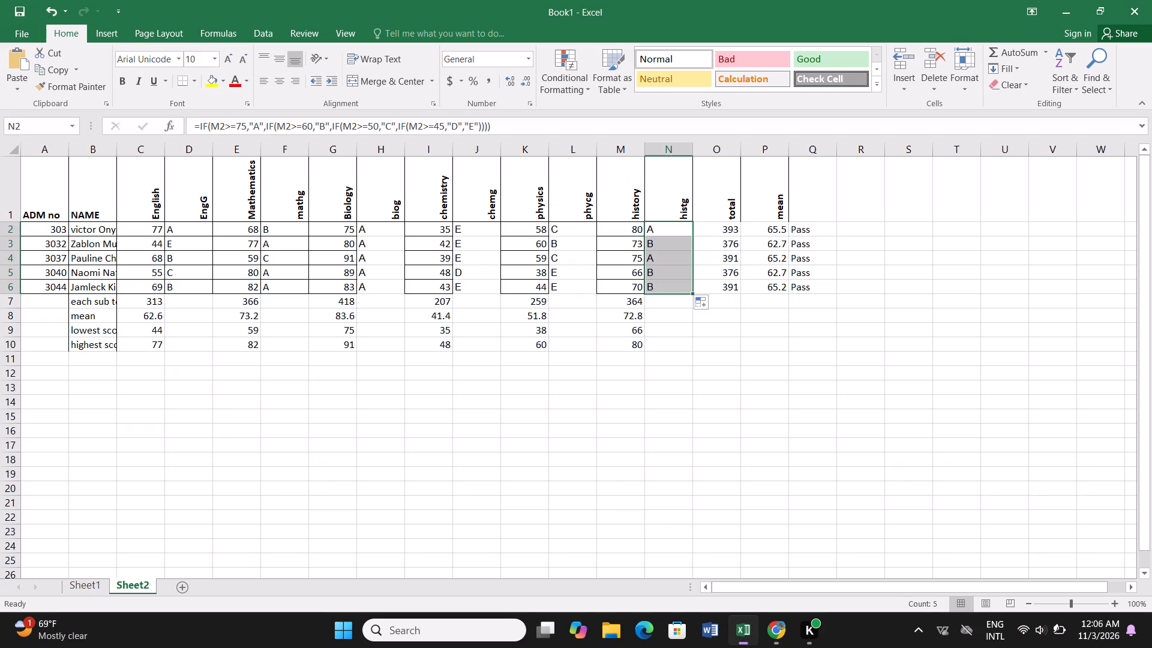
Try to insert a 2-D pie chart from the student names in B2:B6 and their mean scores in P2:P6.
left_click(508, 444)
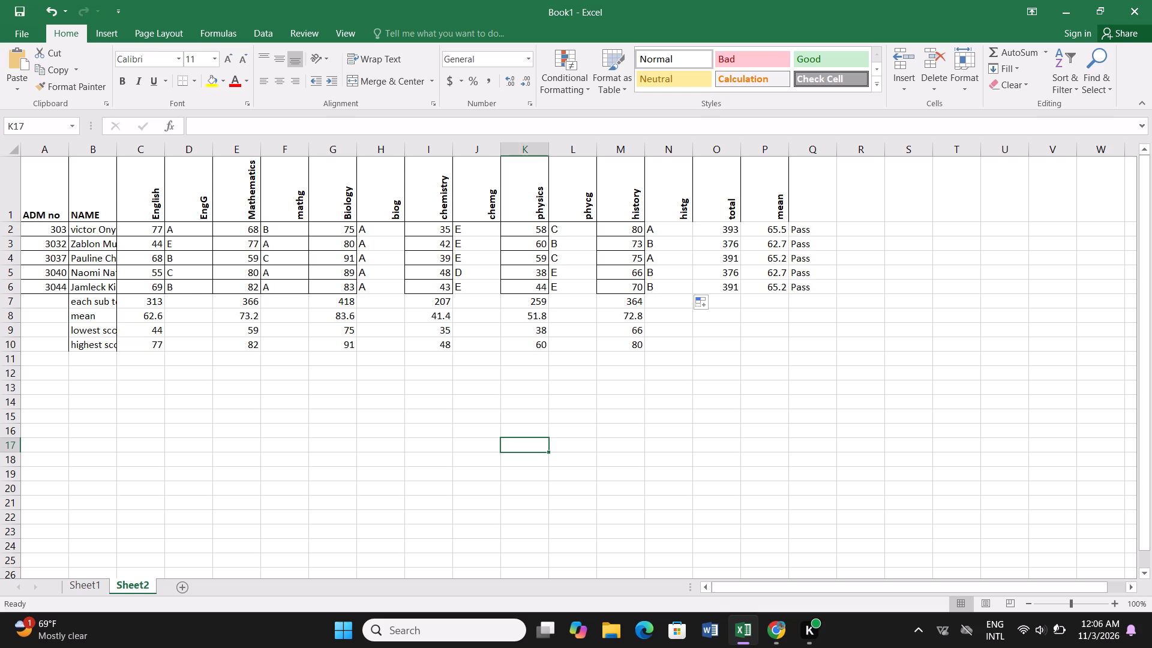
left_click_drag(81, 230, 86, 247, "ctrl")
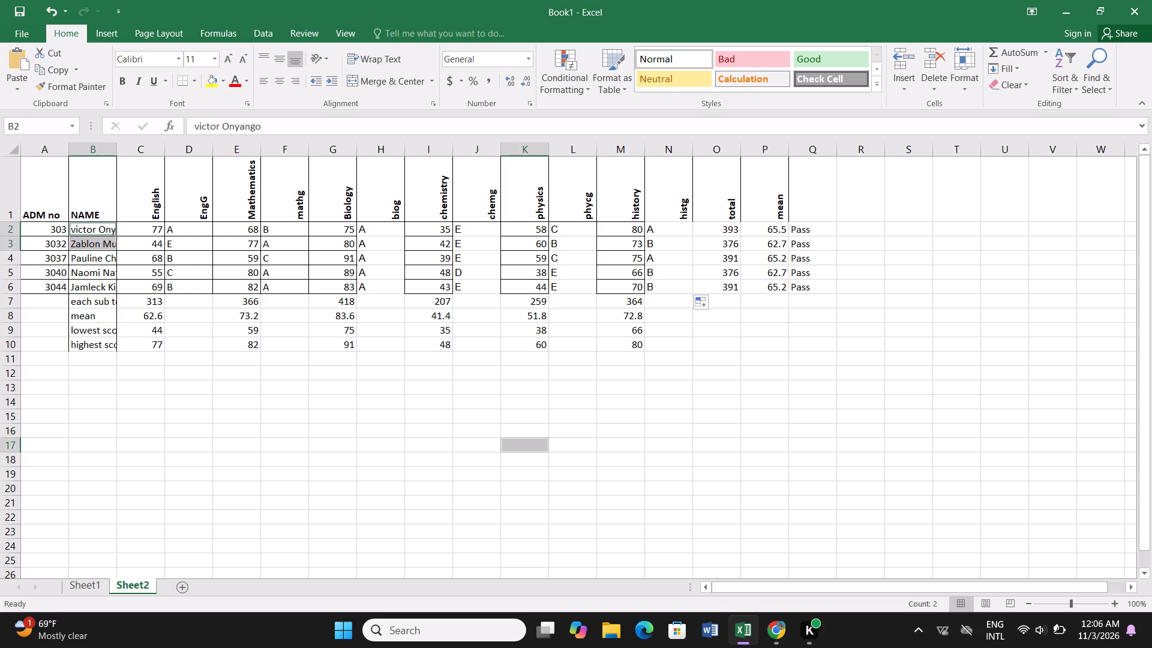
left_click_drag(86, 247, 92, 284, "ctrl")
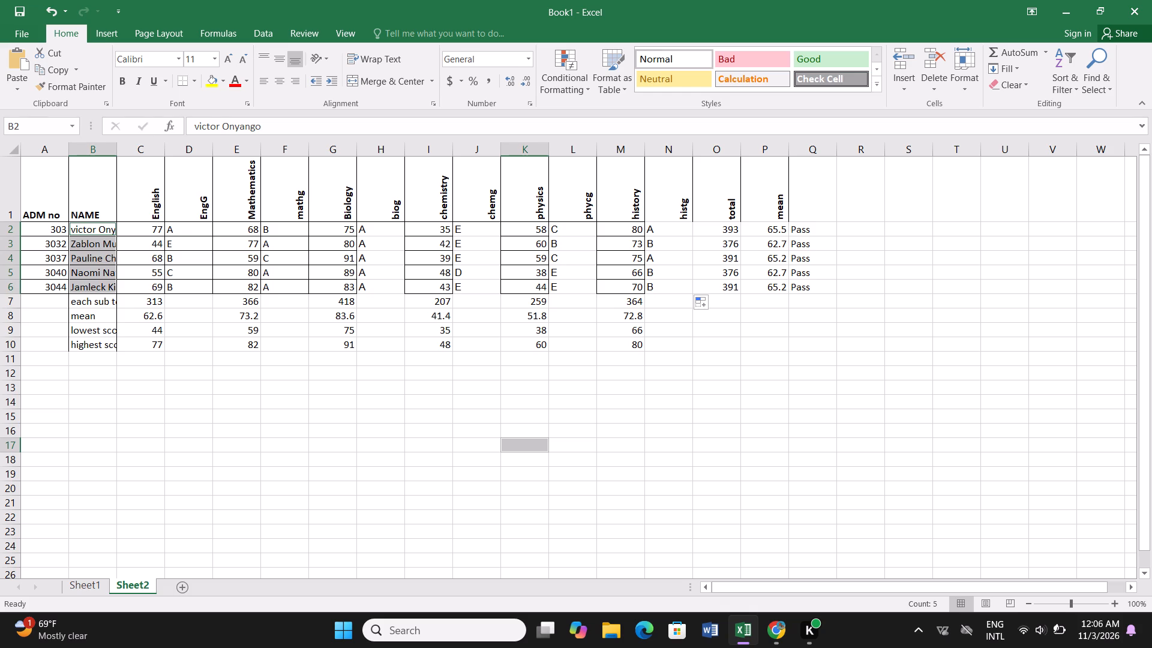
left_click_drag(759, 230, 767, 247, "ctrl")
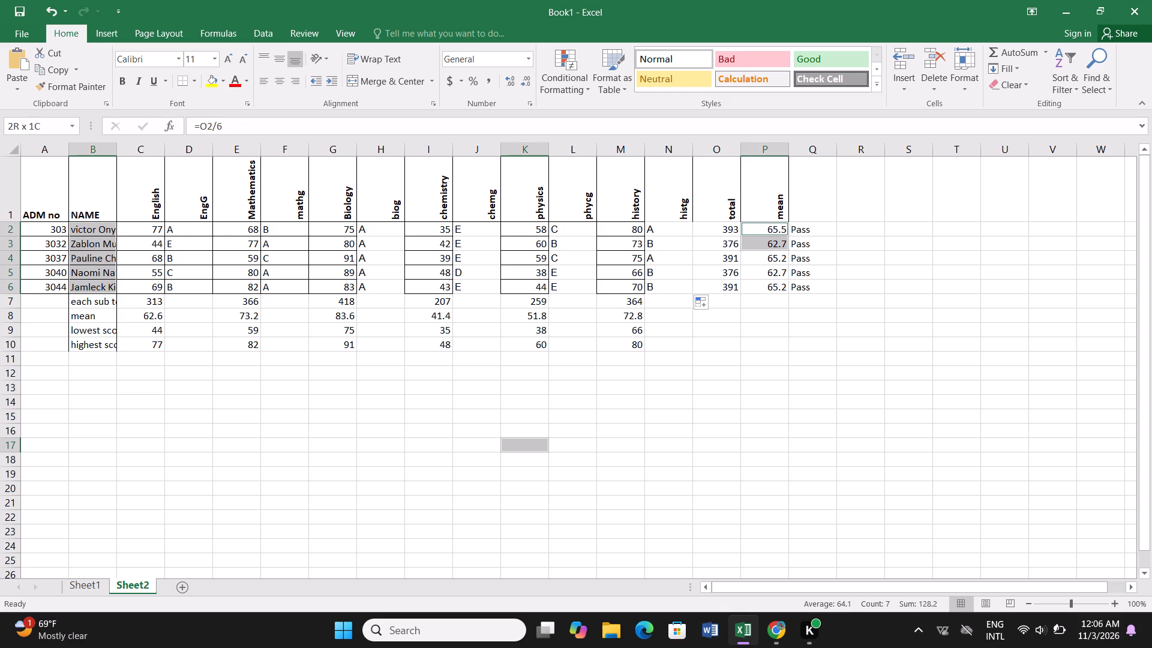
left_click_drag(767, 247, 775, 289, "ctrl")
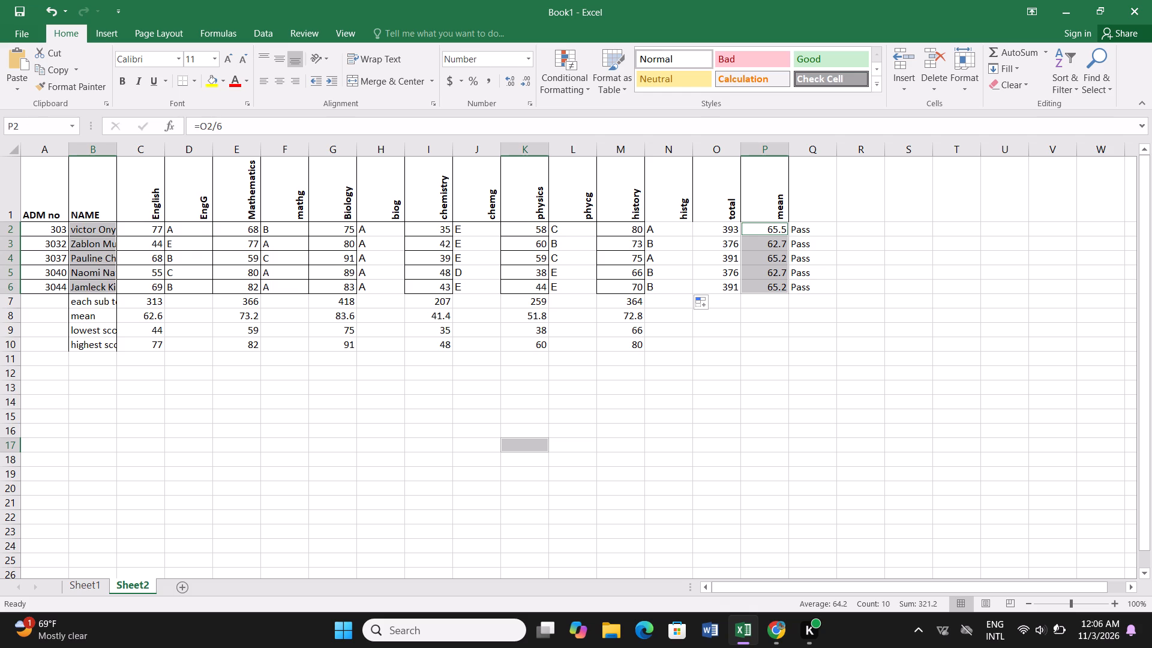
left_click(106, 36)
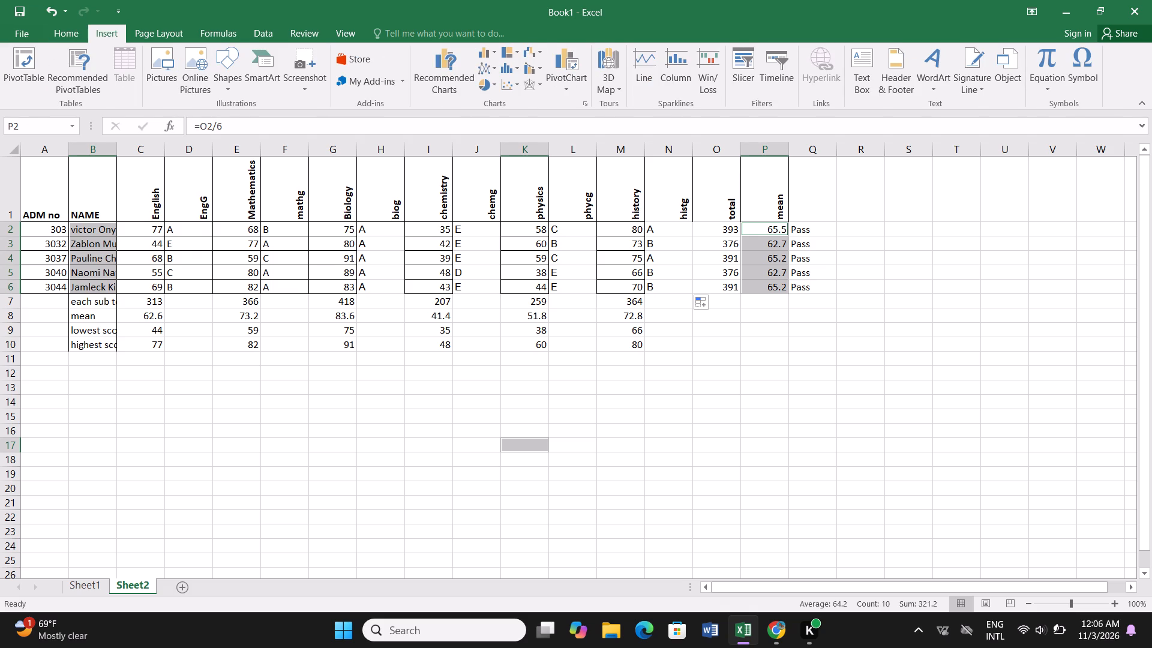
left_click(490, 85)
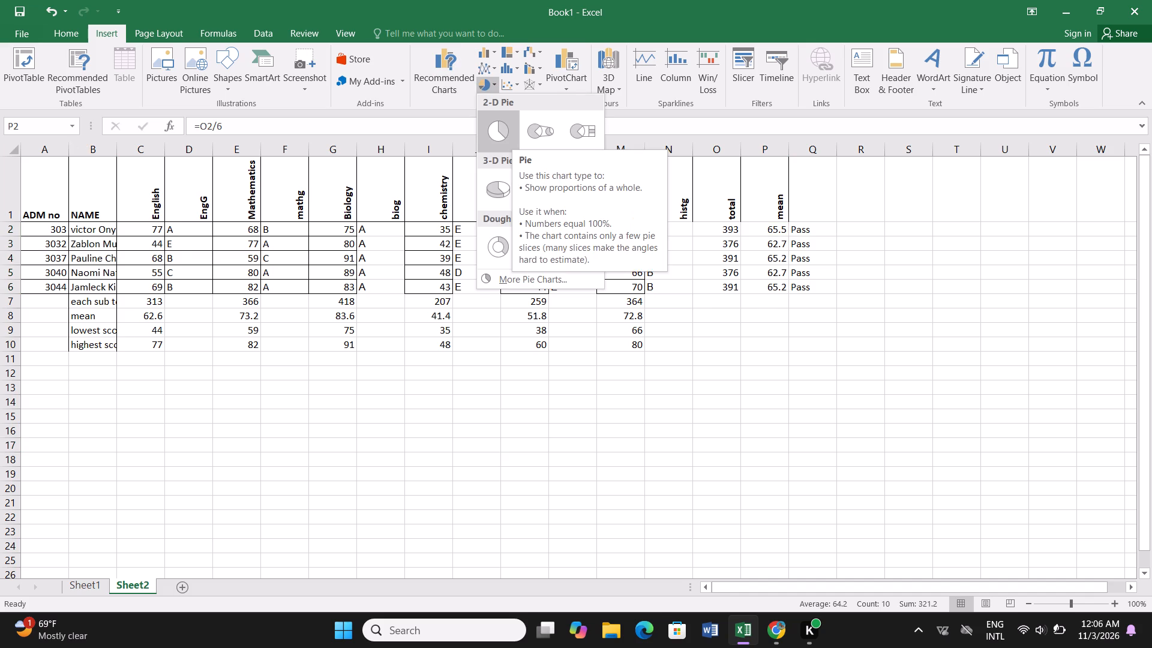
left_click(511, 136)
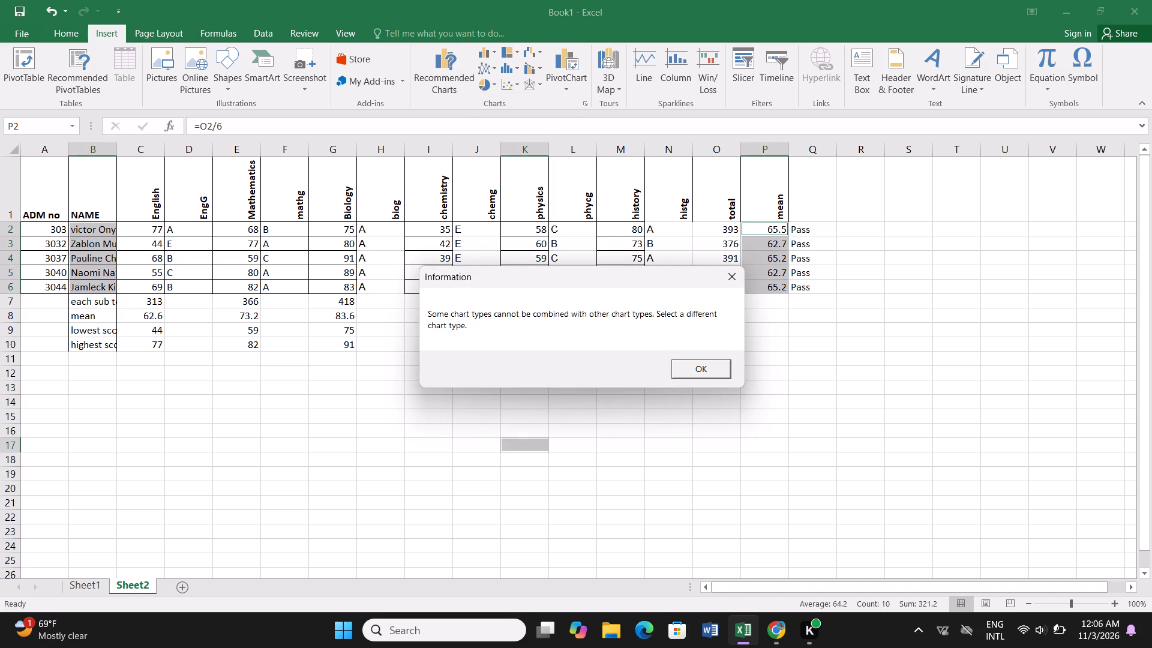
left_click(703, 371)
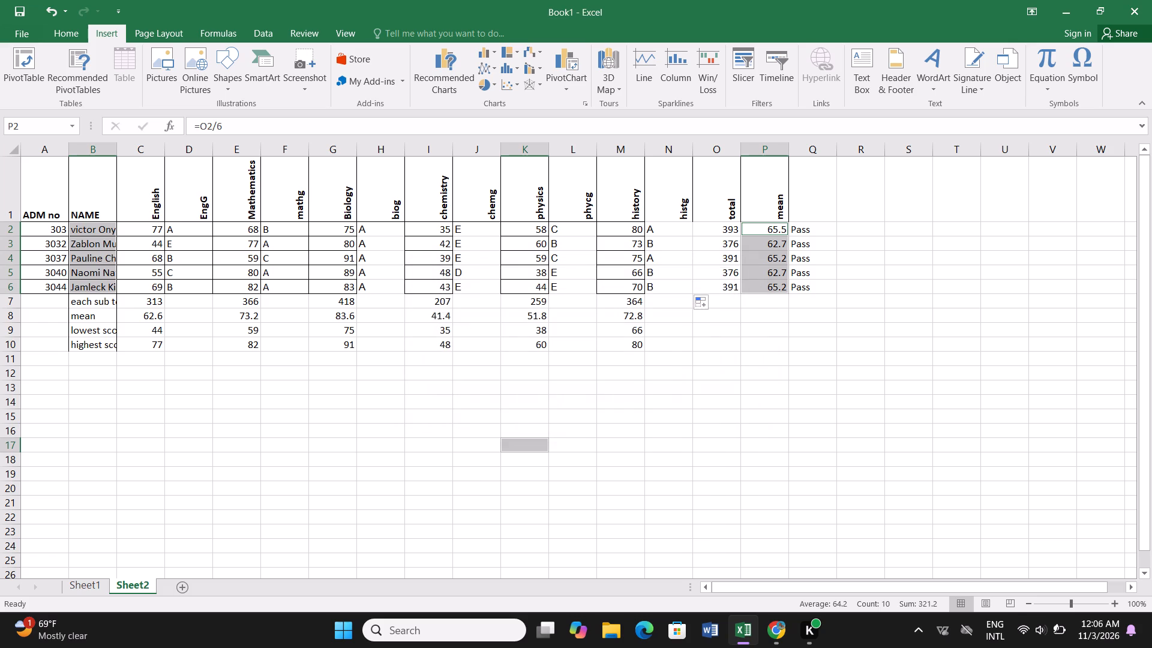
Insert a 2-D clustered column chart from the student names in B2:B6 and their mean scores in P2:P6.
left_click(528, 448)
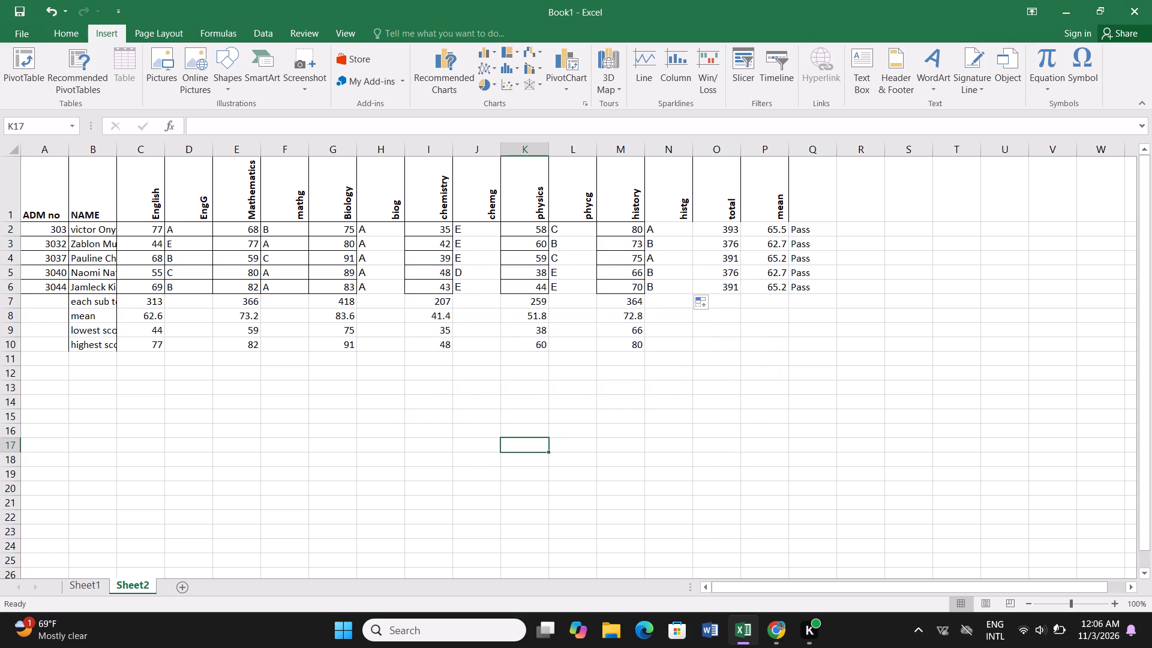
left_click(87, 232)
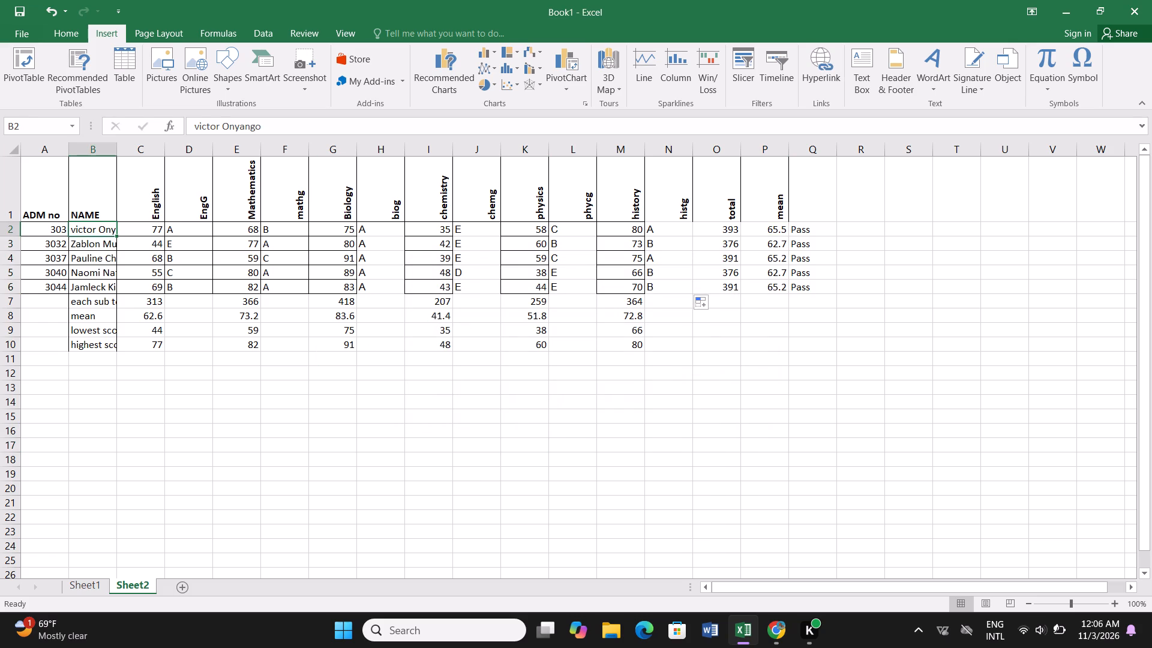
left_click_drag(87, 232, 93, 284, "ctrl")
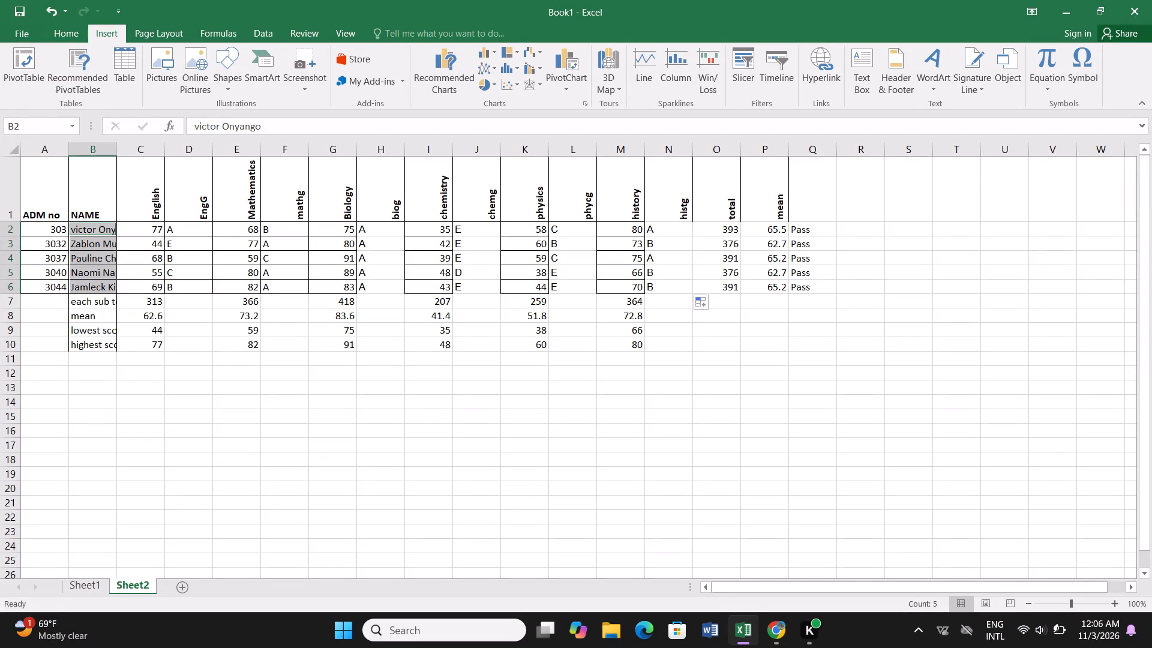
left_click_drag(766, 227, 776, 256, "ctrl")
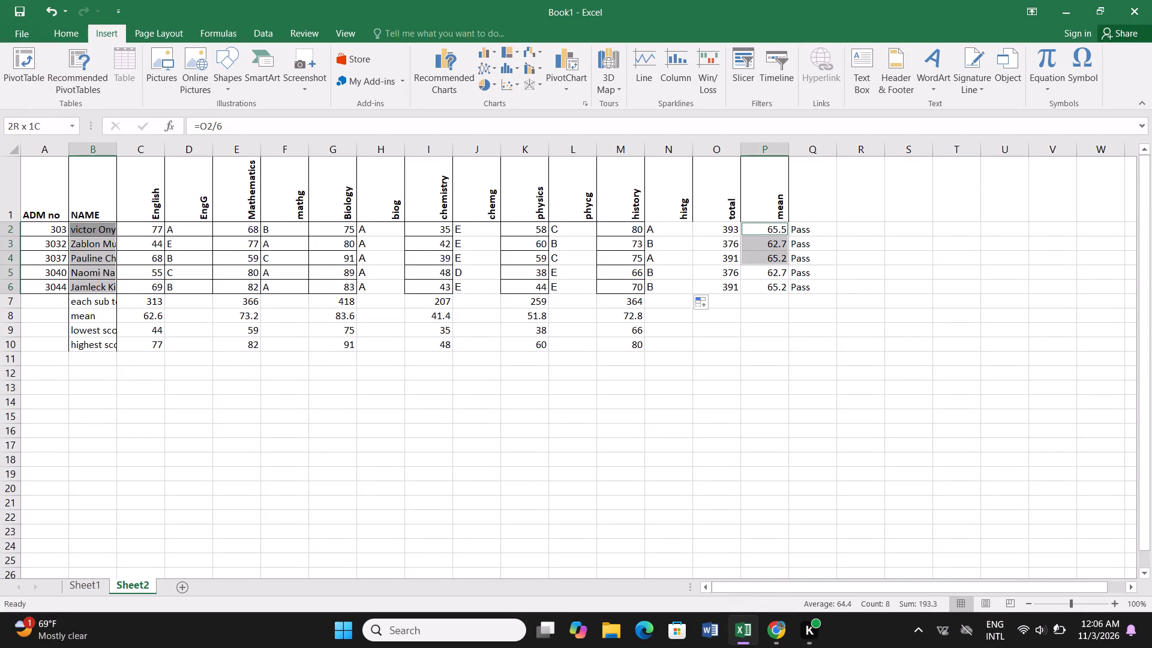
left_click_drag(776, 256, 782, 289, "ctrl")
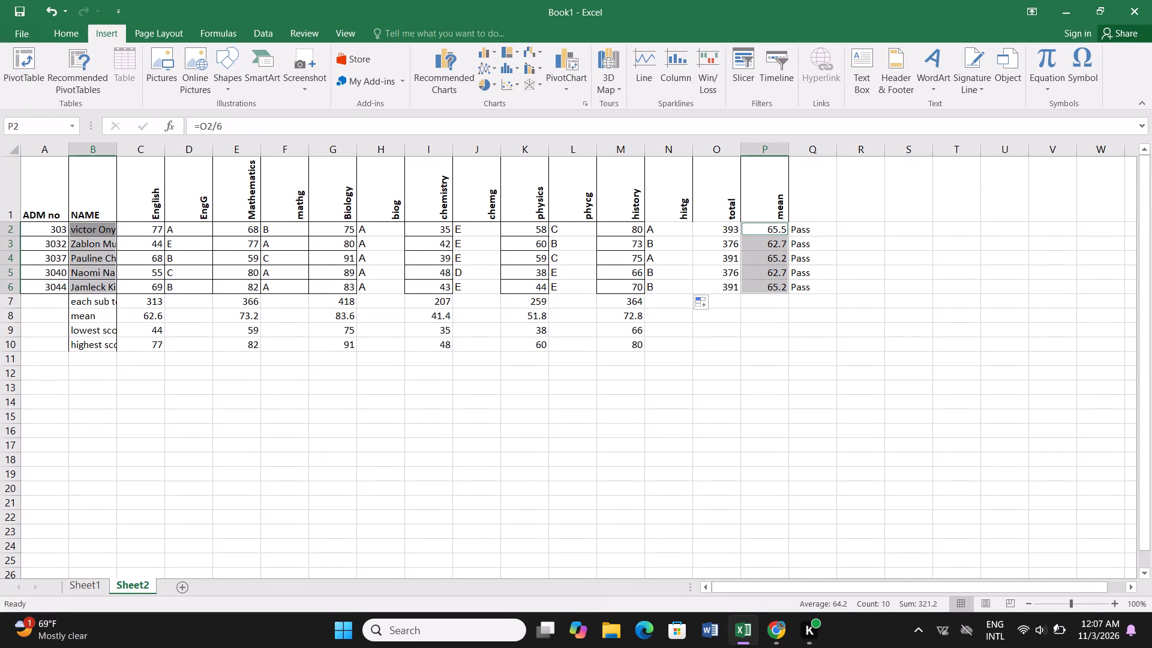
left_click(492, 50)
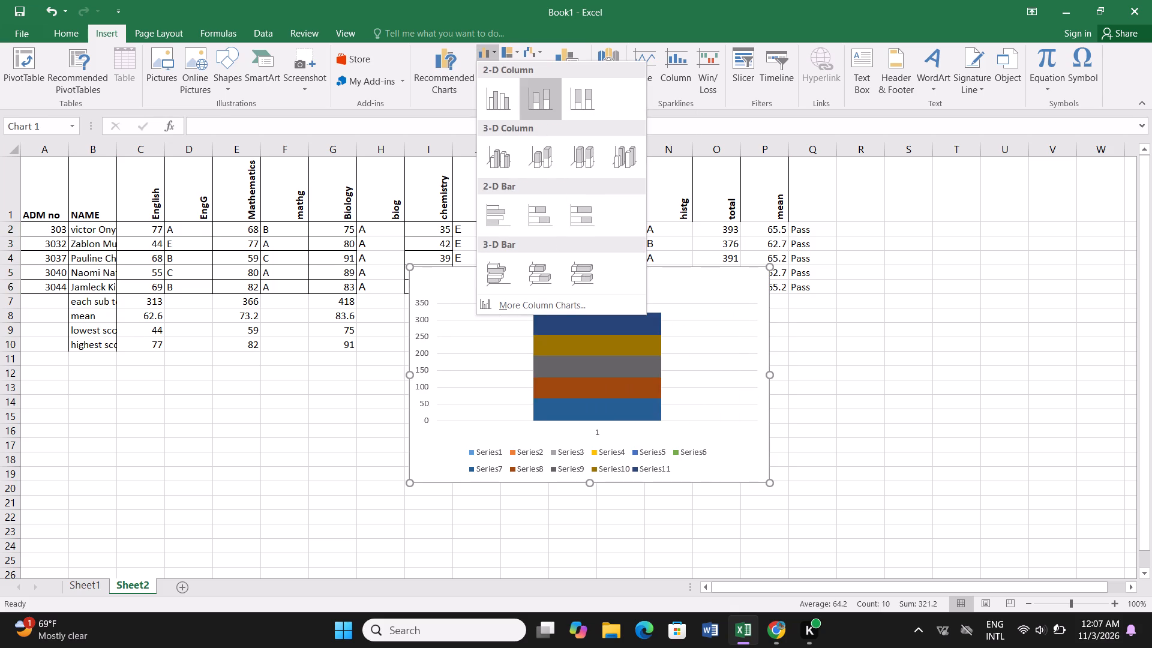
left_click(497, 100)
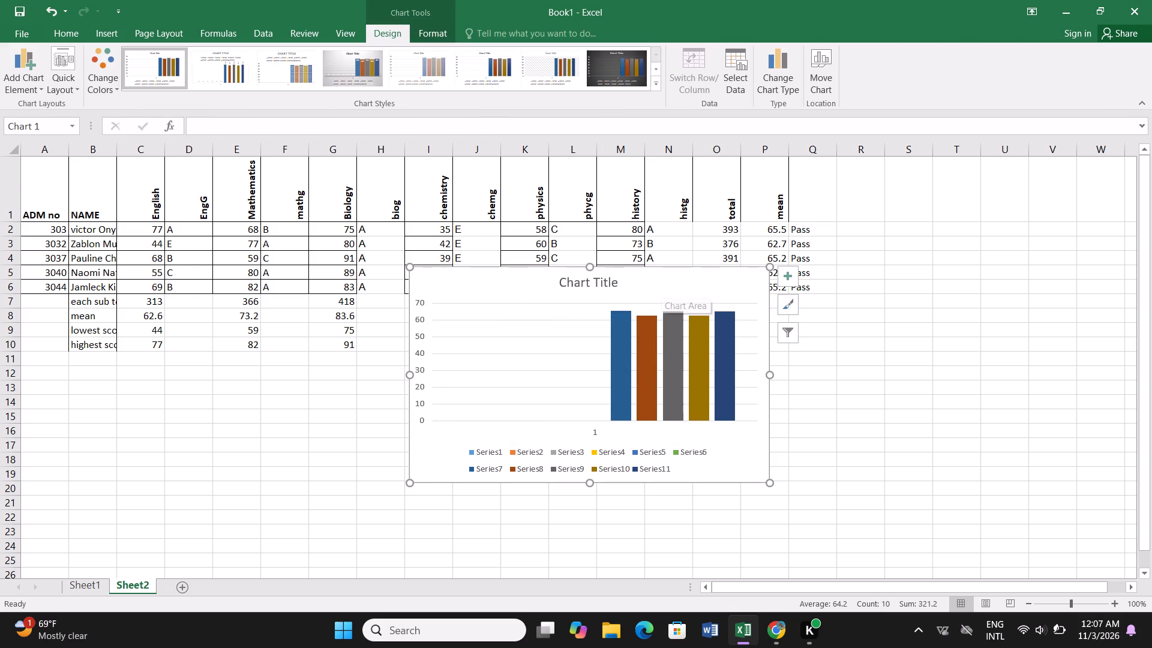
Move the column chart into the empty rows below the results table, starting around row 13, and delete its title.
left_click_drag(661, 287, 691, 398)
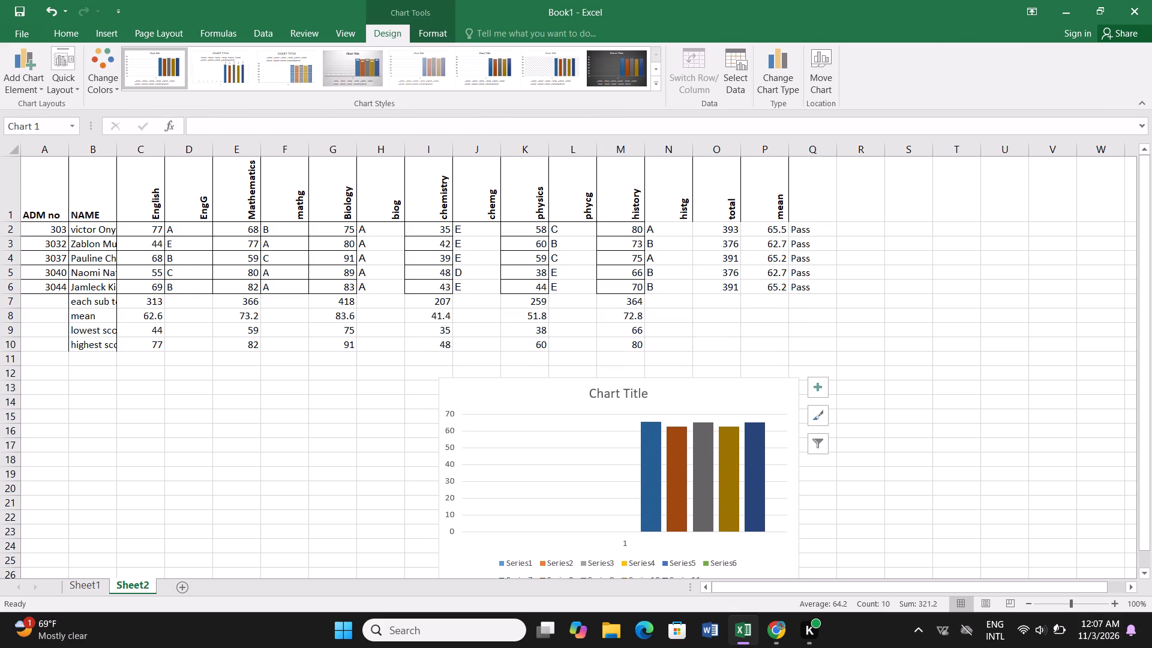
left_click(619, 397)
key("BackSpace")
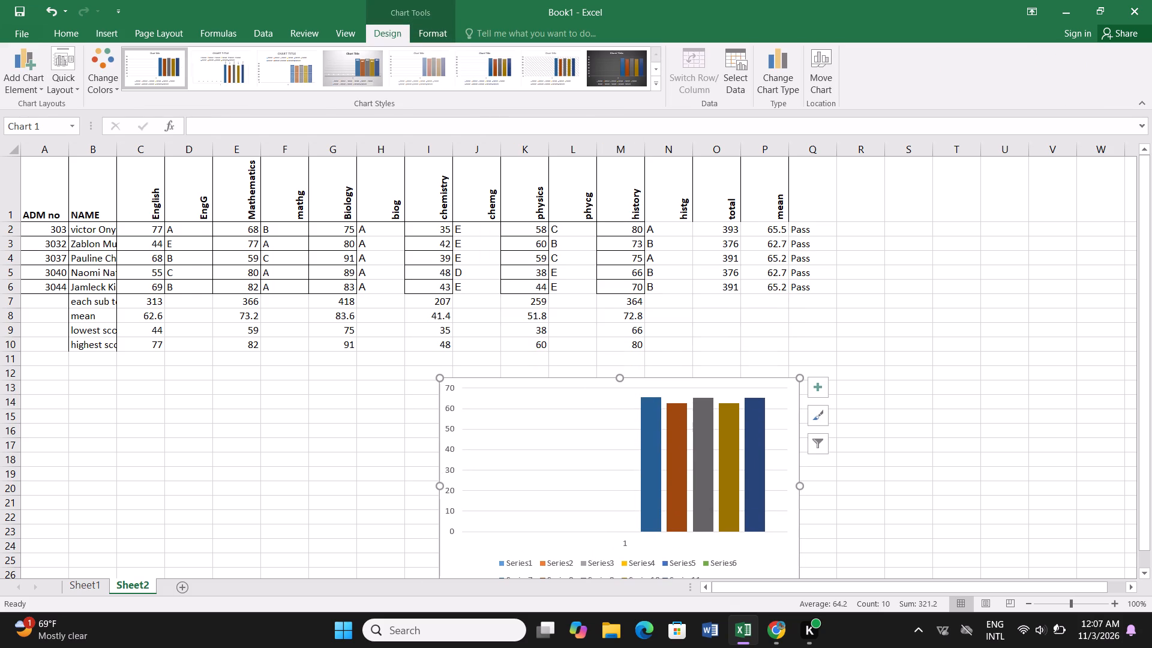
scroll(692, 475, "down", 2)
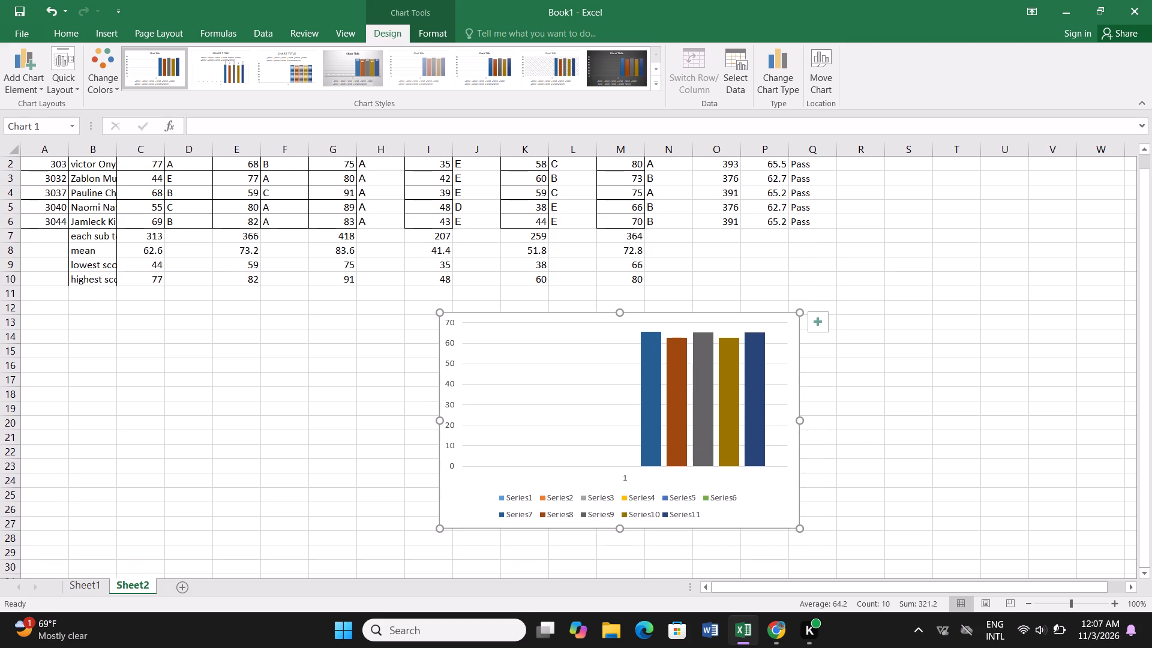